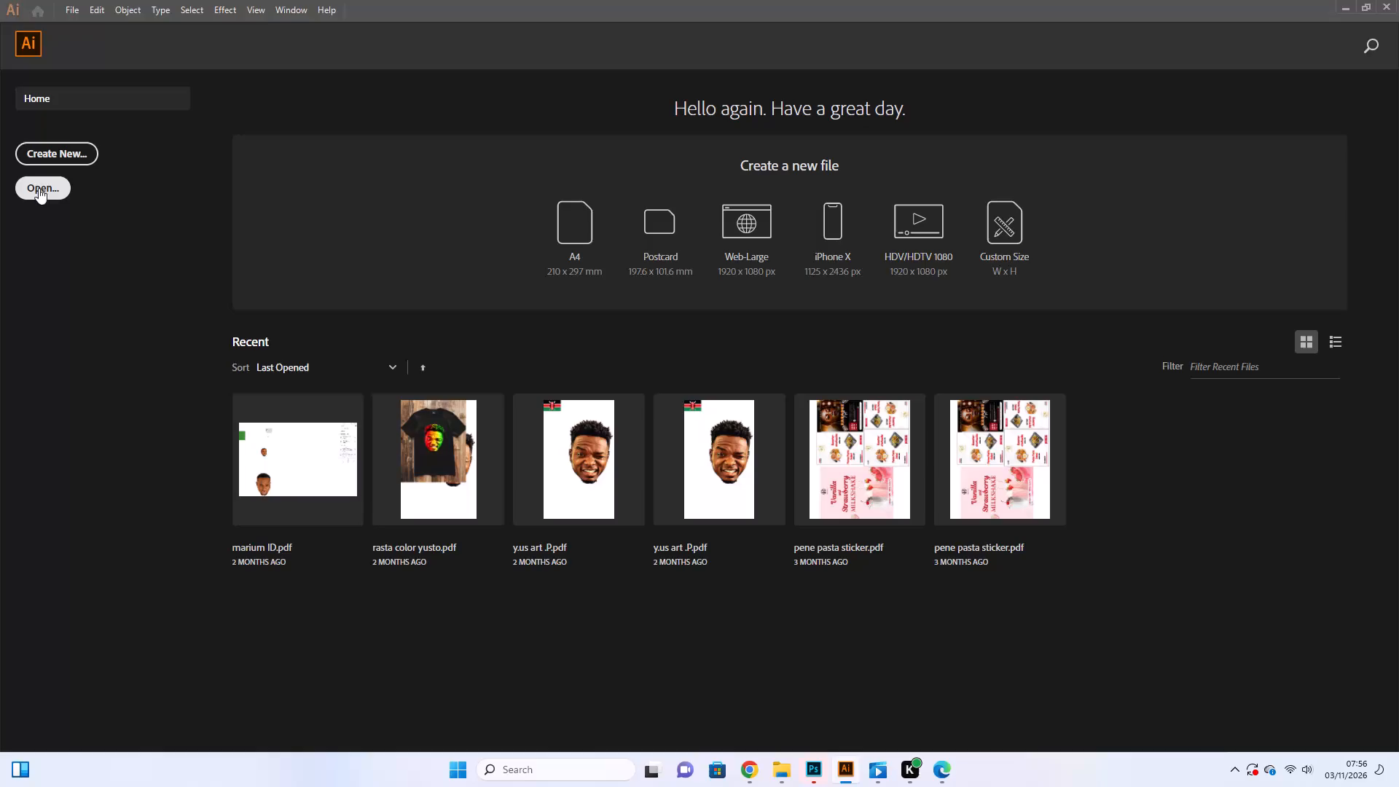
Open the file renja card print.pdf from the MY JOB folder inside YUSTO.
click(39, 188)
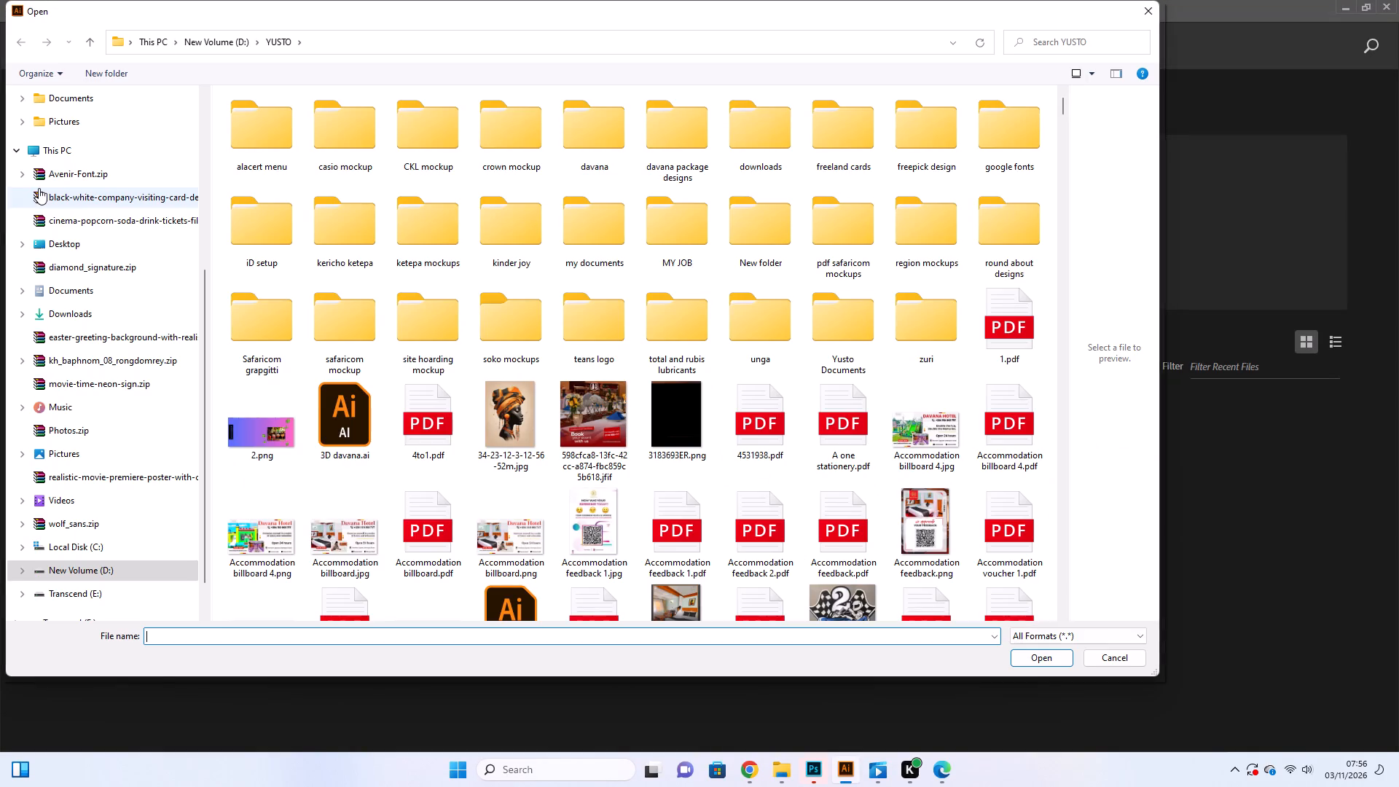
scroll(495, 416, down, 6)
scroll(612, 418, down, 3)
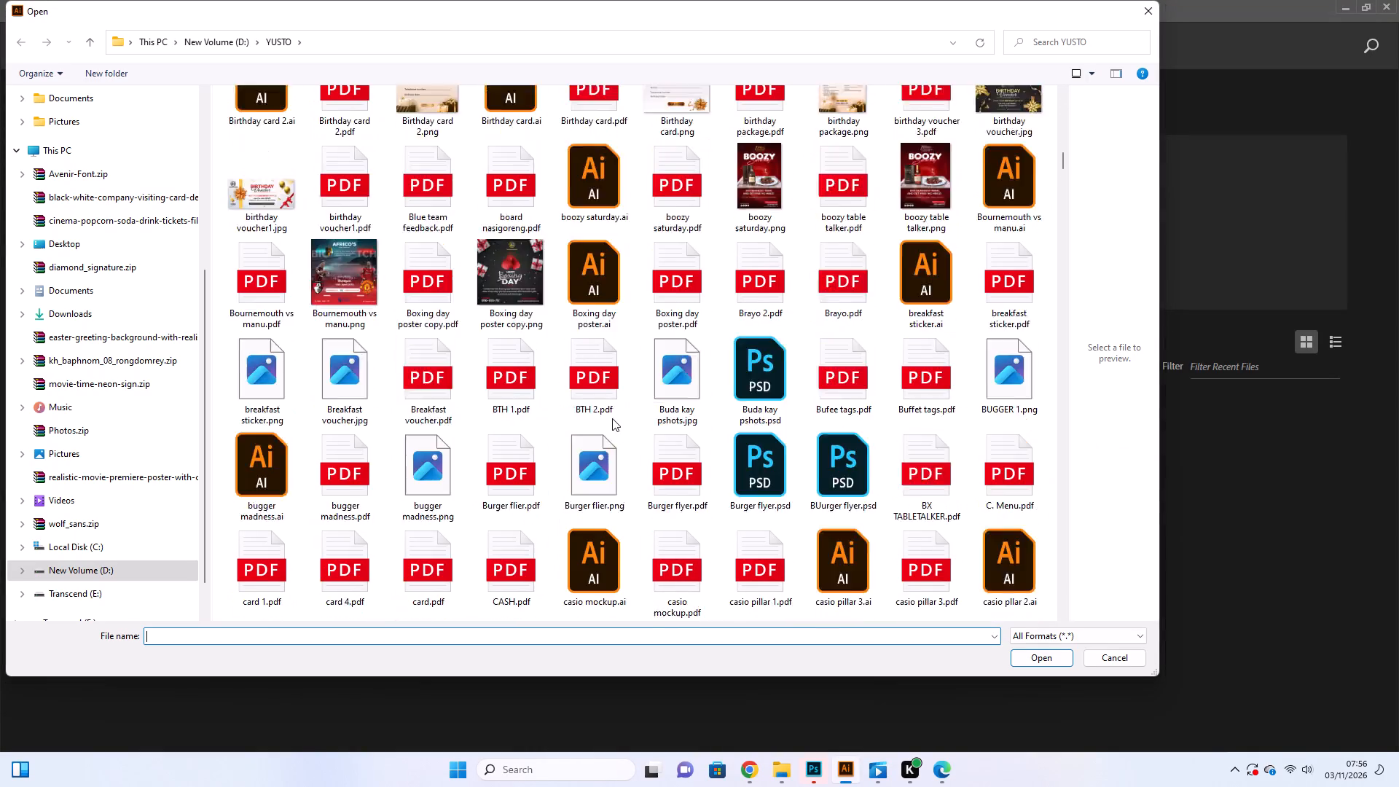
scroll(765, 394, down, 1)
scroll(710, 399, up, 5)
scroll(629, 388, up, 3)
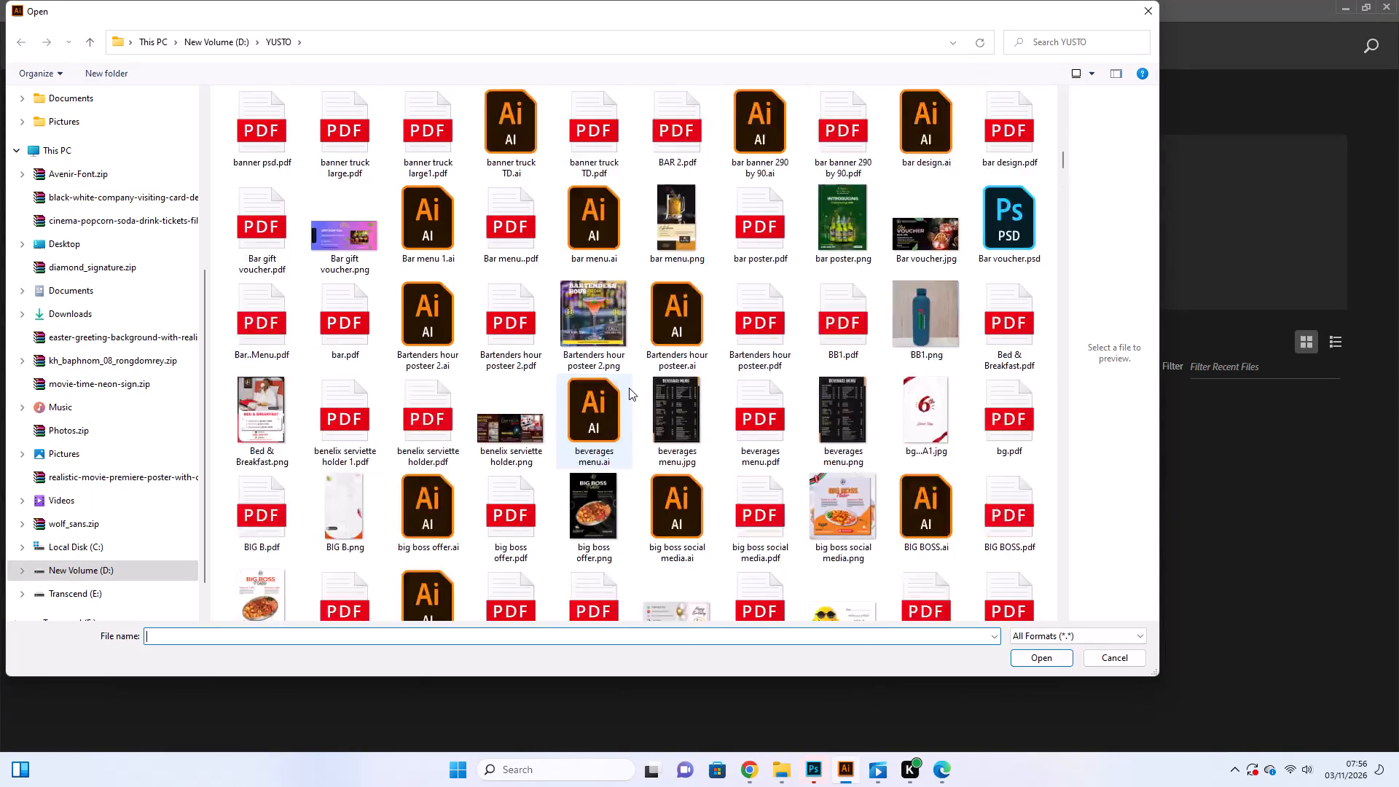
scroll(629, 388, up, 7)
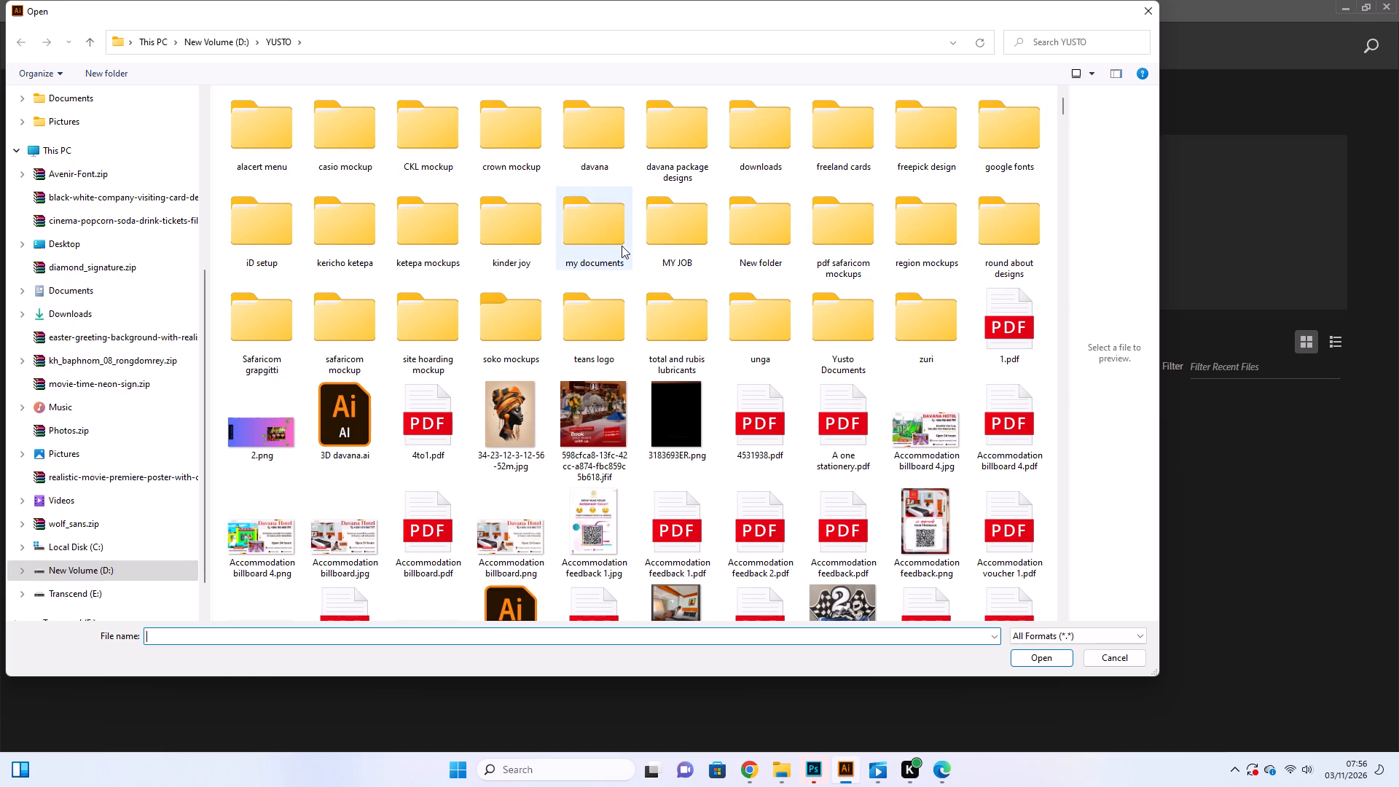
double_click(665, 248)
scroll(353, 315, down, 1)
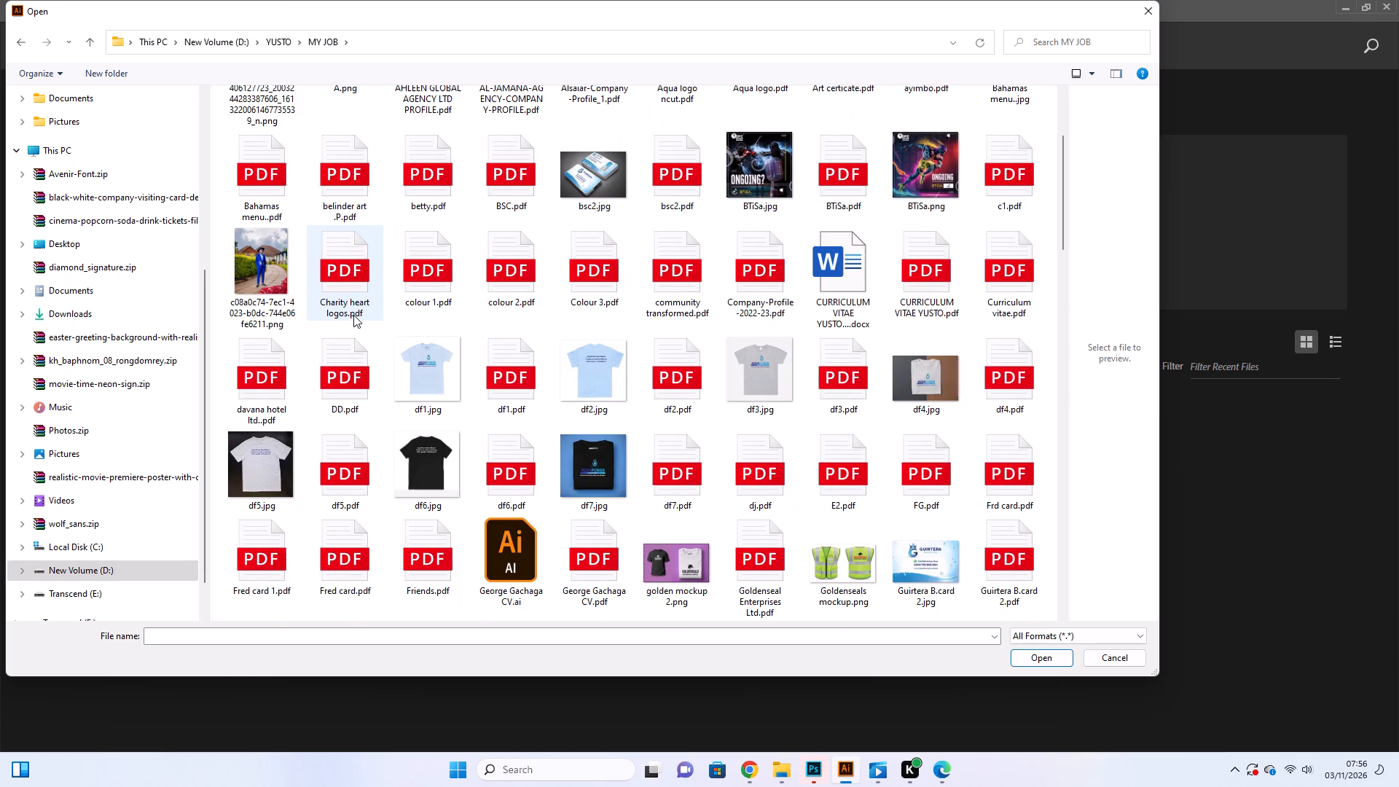
scroll(353, 315, down, 1)
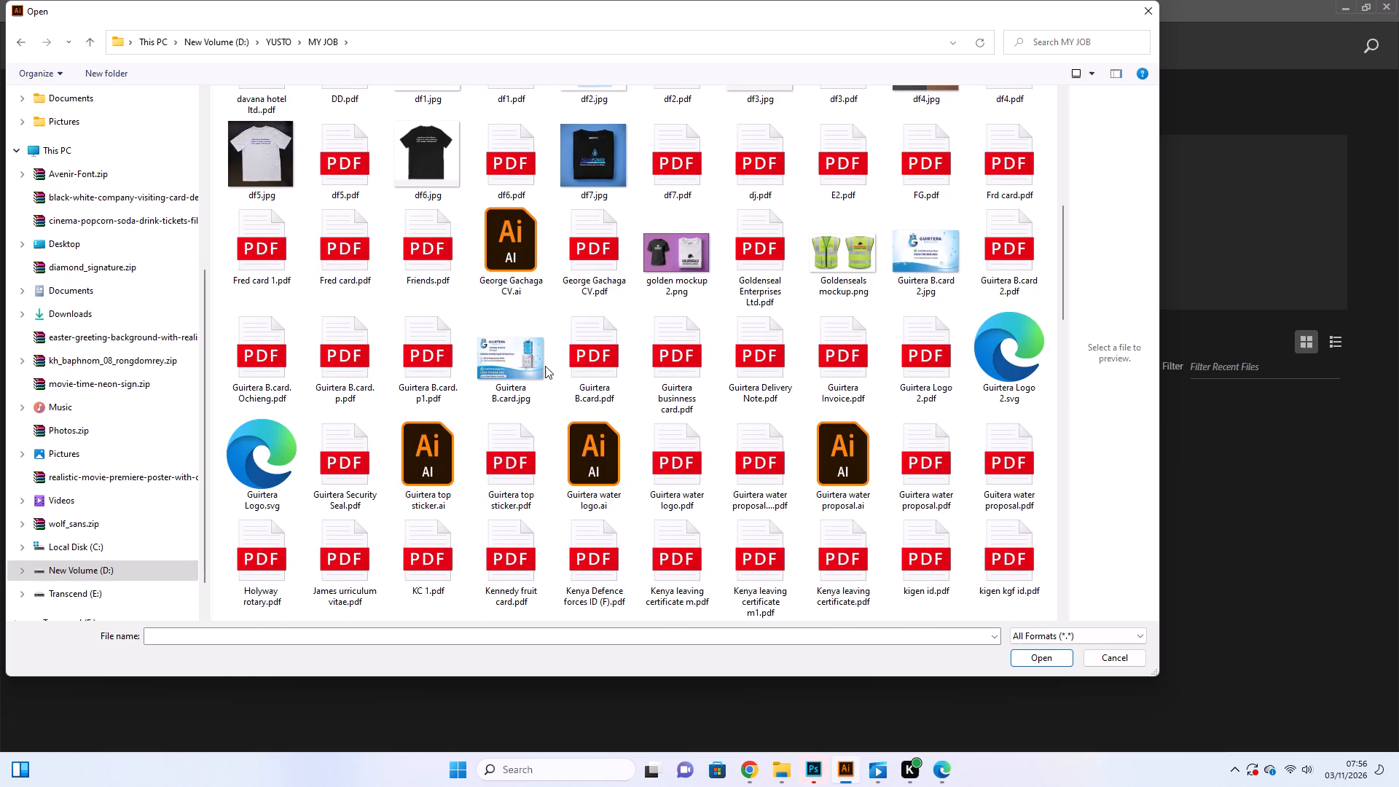
scroll(545, 366, down, 2)
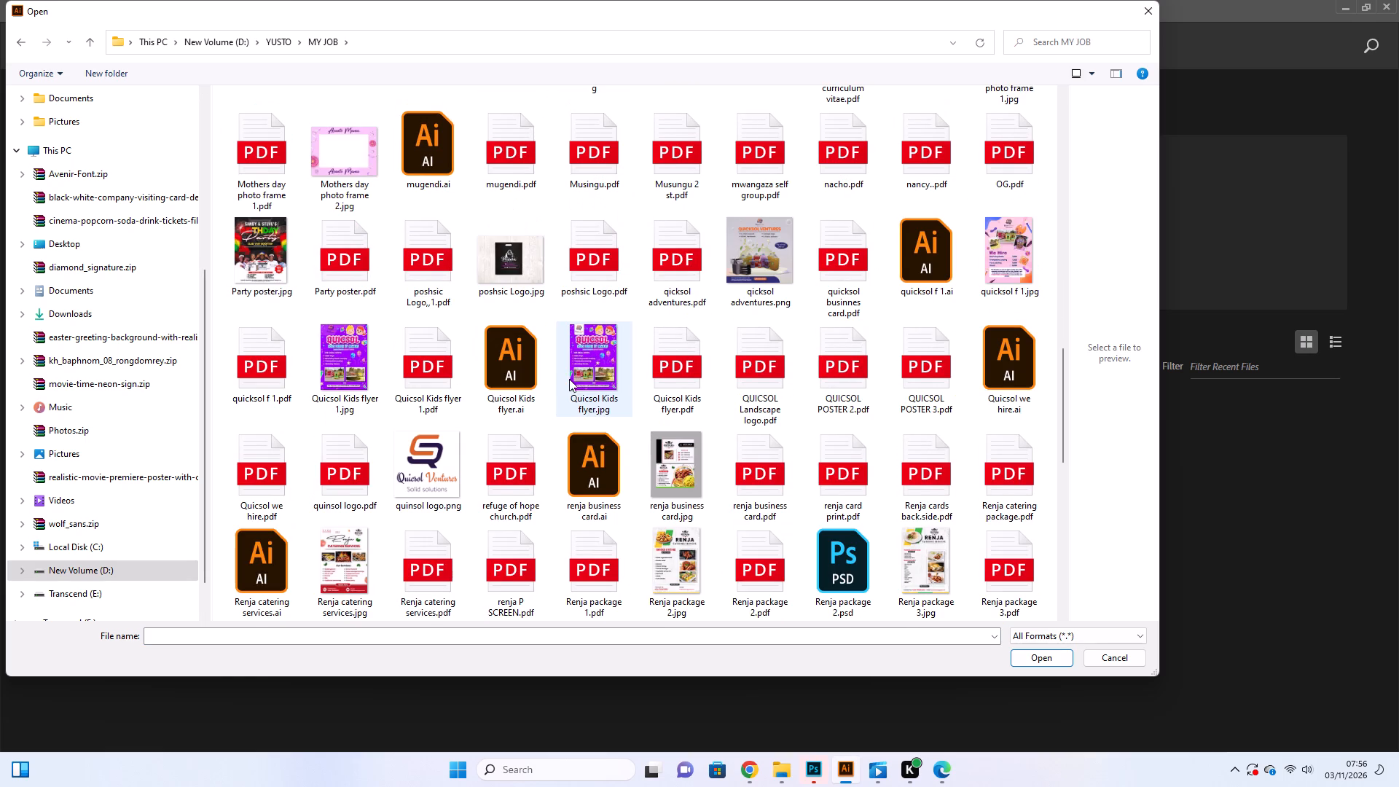
click(765, 476)
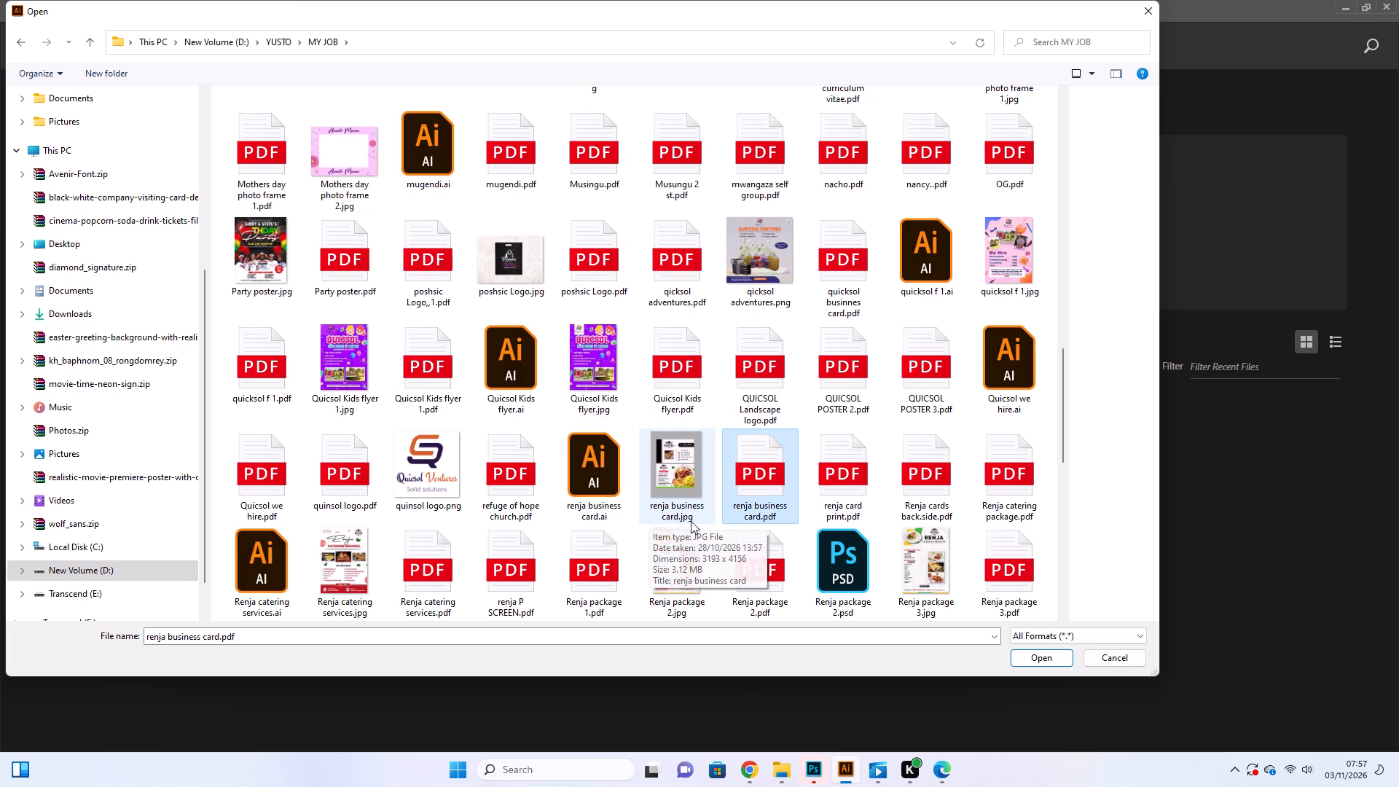
click(850, 488)
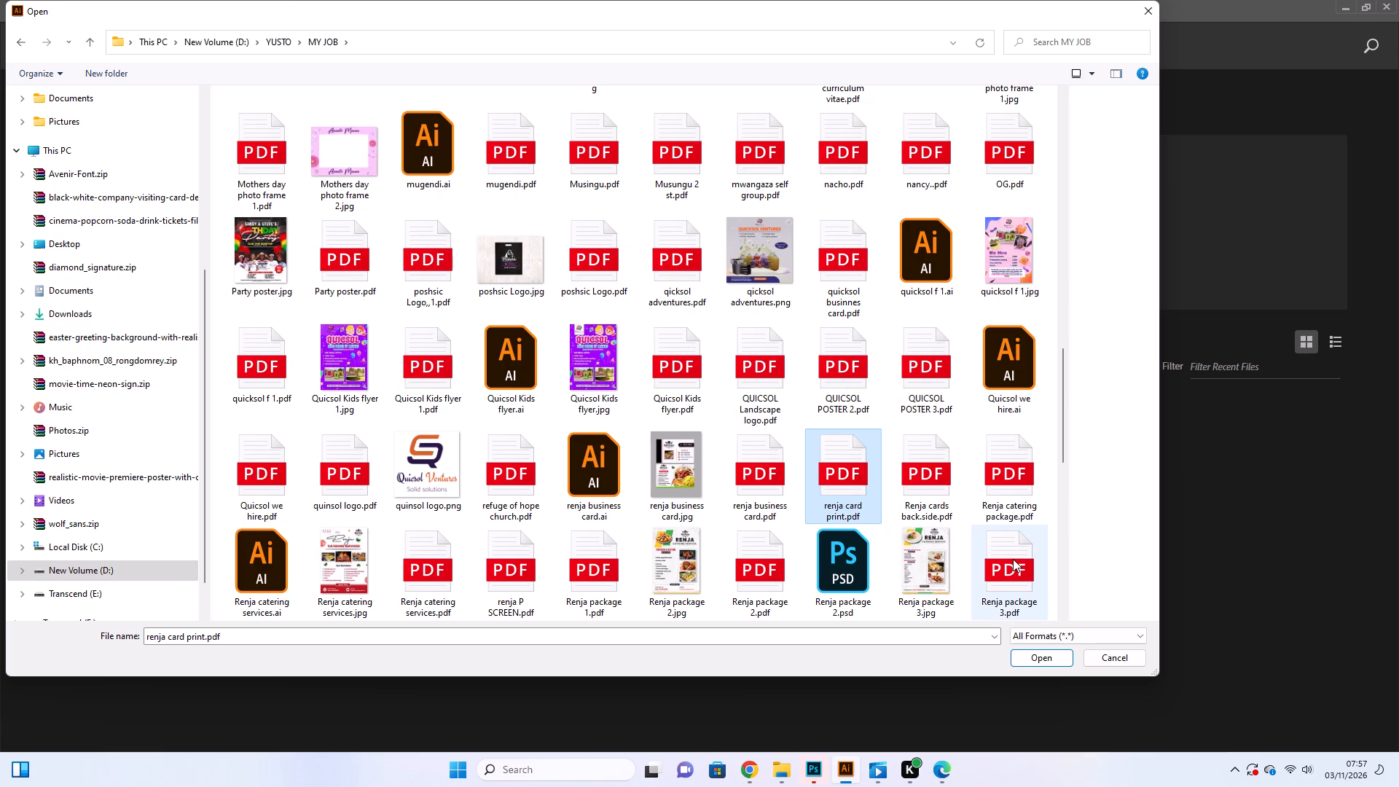
click(1054, 657)
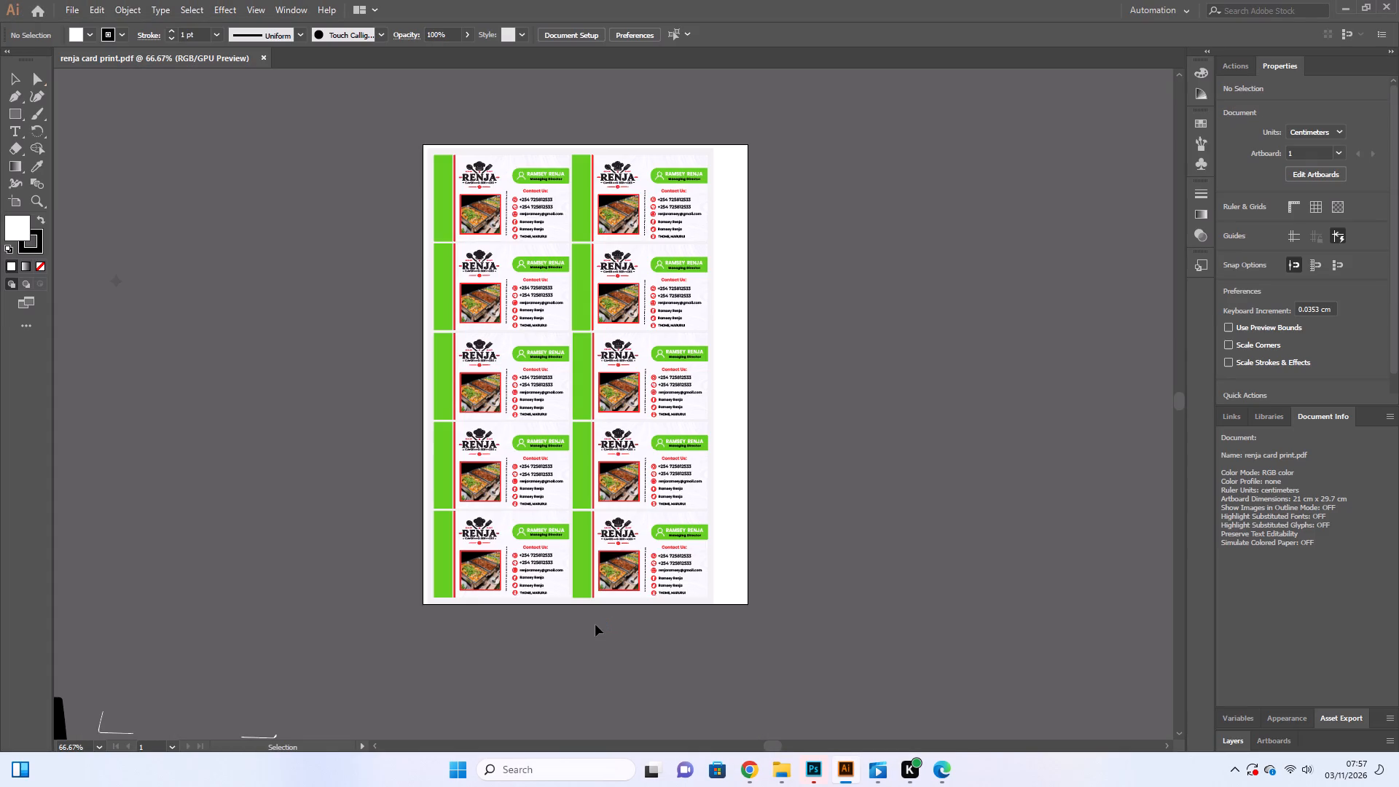
Send the large 10% opacity rectangle spanning all the front-side cards to the back of the stacking order.
click(648, 489)
click(965, 512)
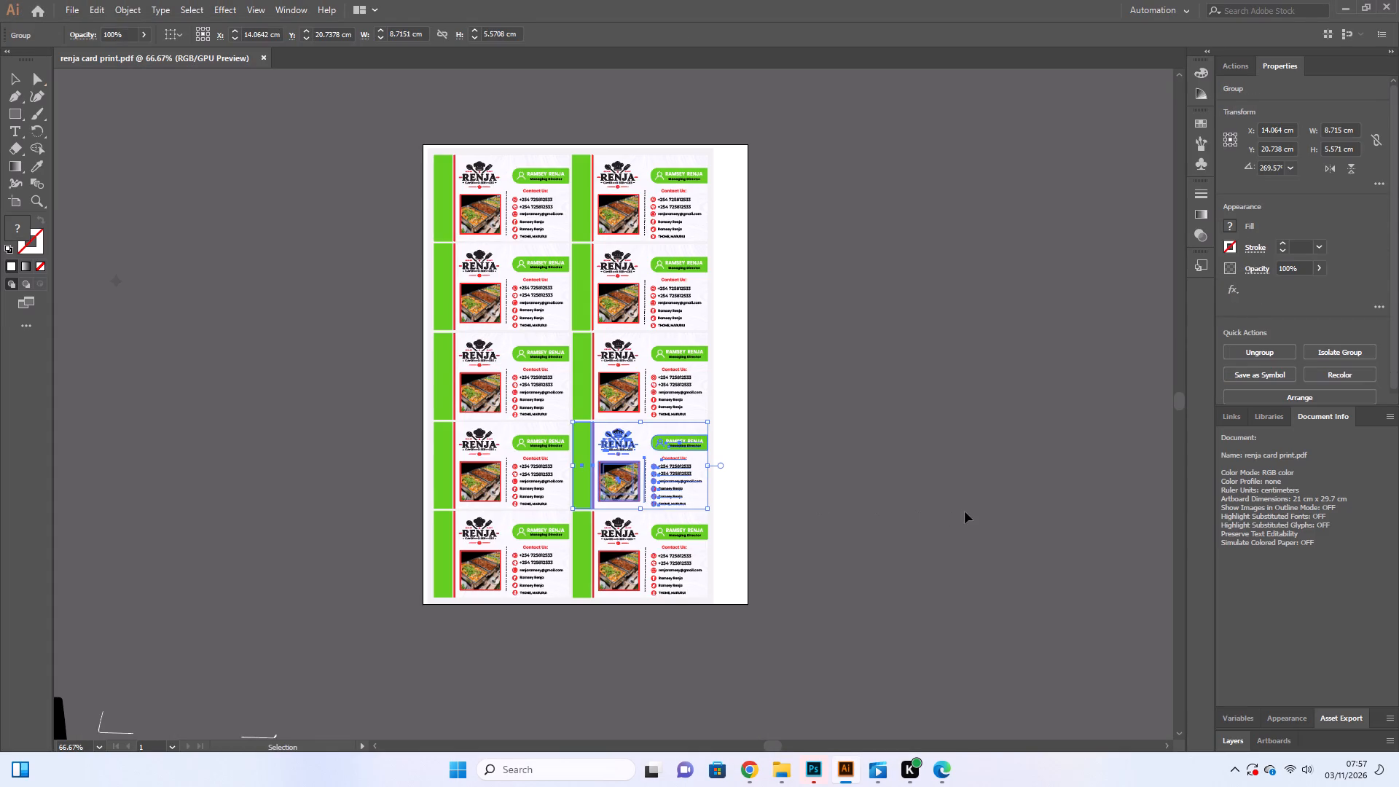
scroll(918, 520, up, 2)
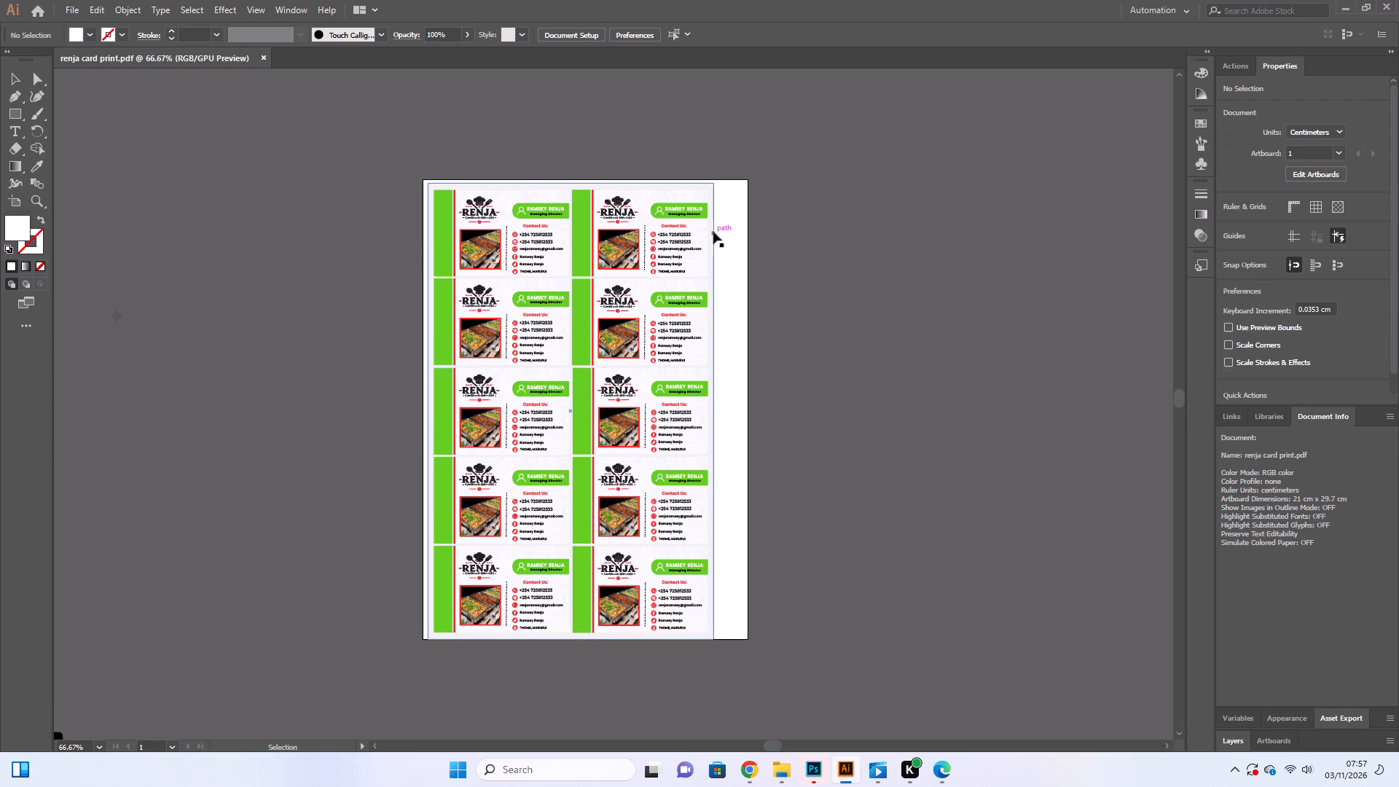
click(713, 232)
right_click(713, 232)
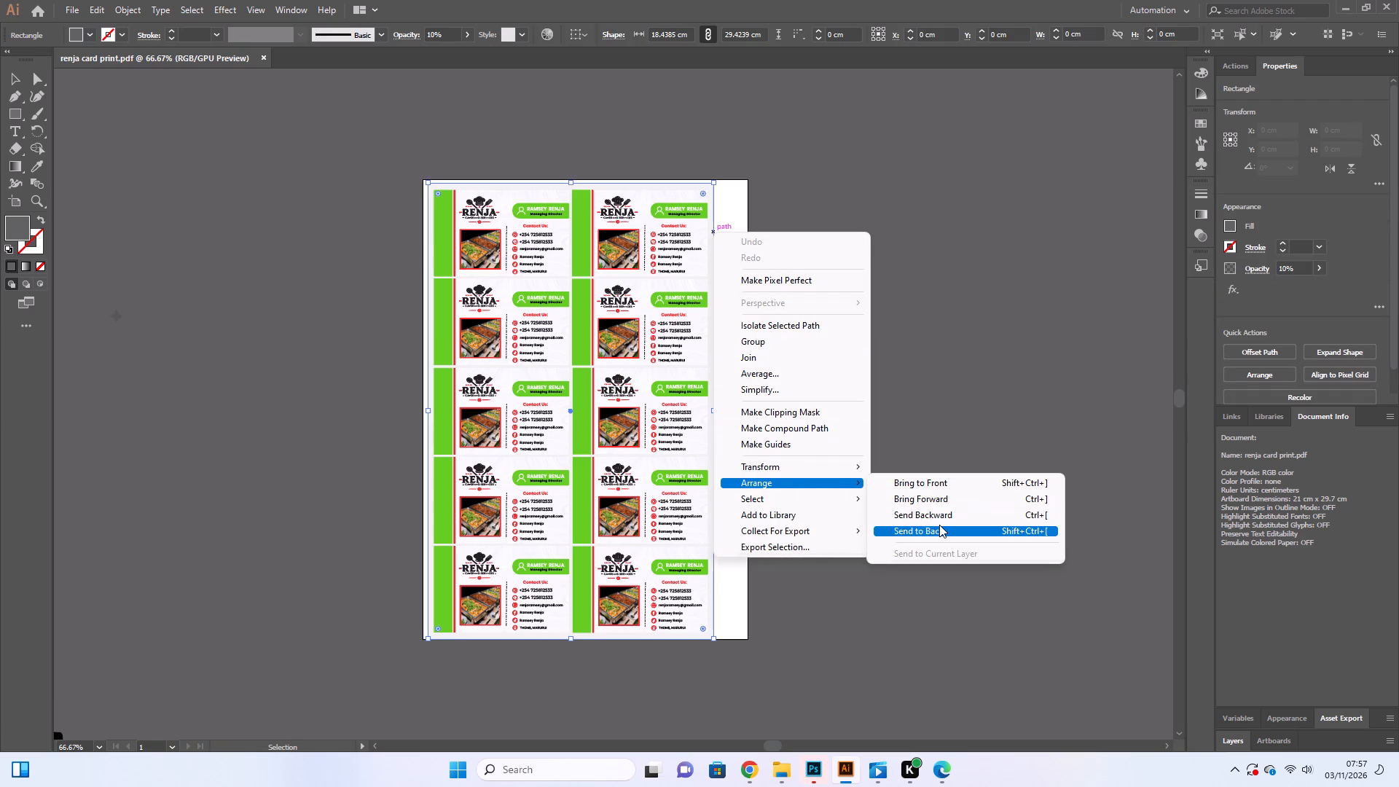
click(939, 525)
click(914, 413)
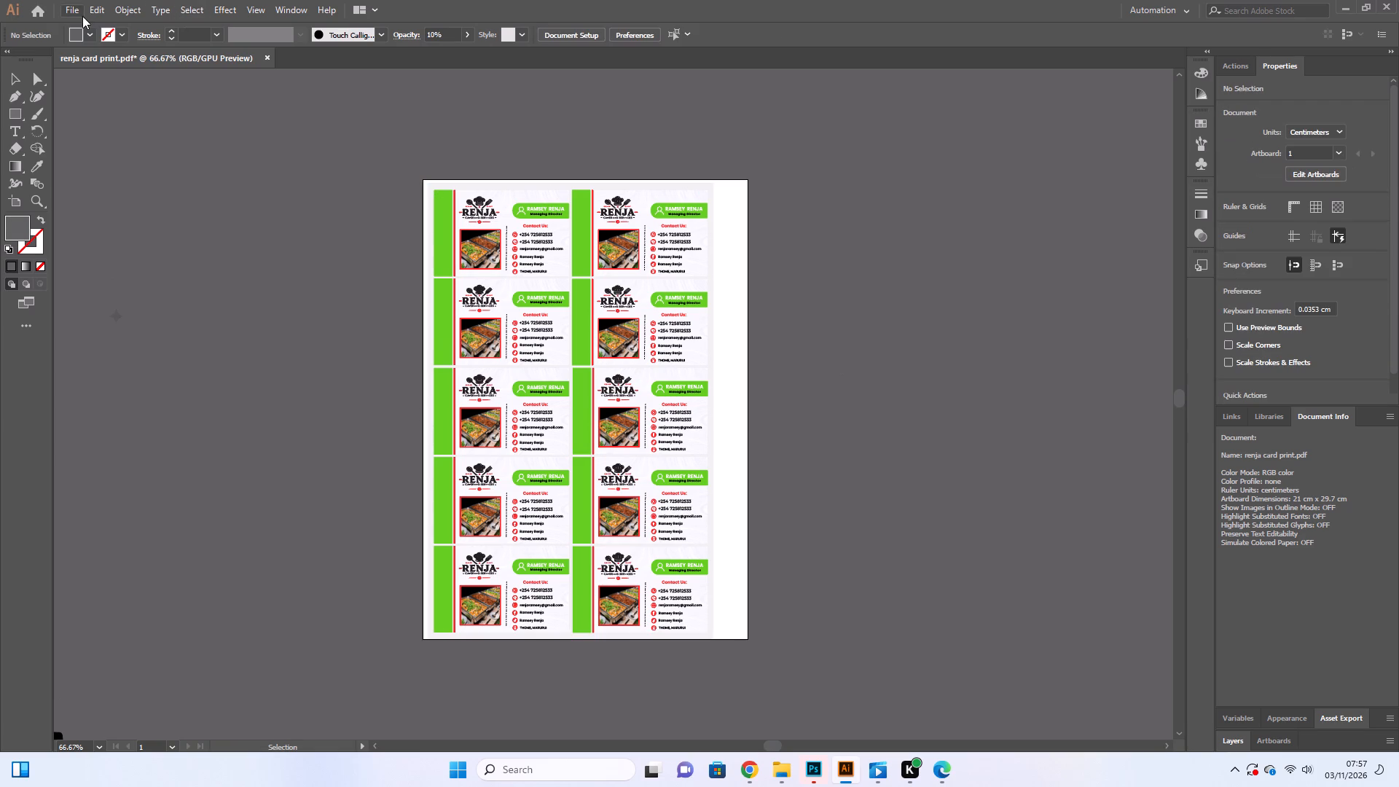
Open the file Renja cards back.side.pdf from the MY JOB folder.
click(72, 9)
click(91, 55)
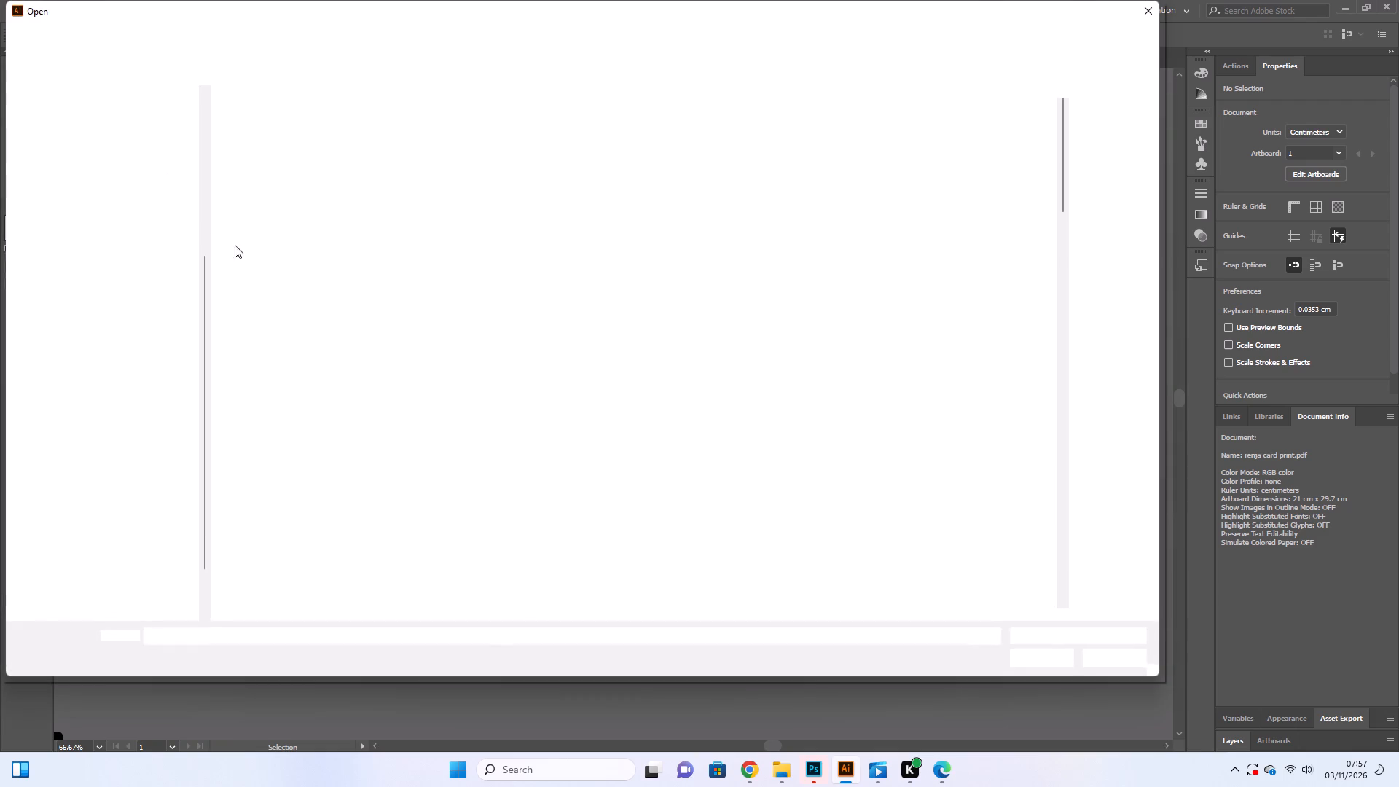
scroll(514, 391, down, 3)
scroll(667, 446, down, 2)
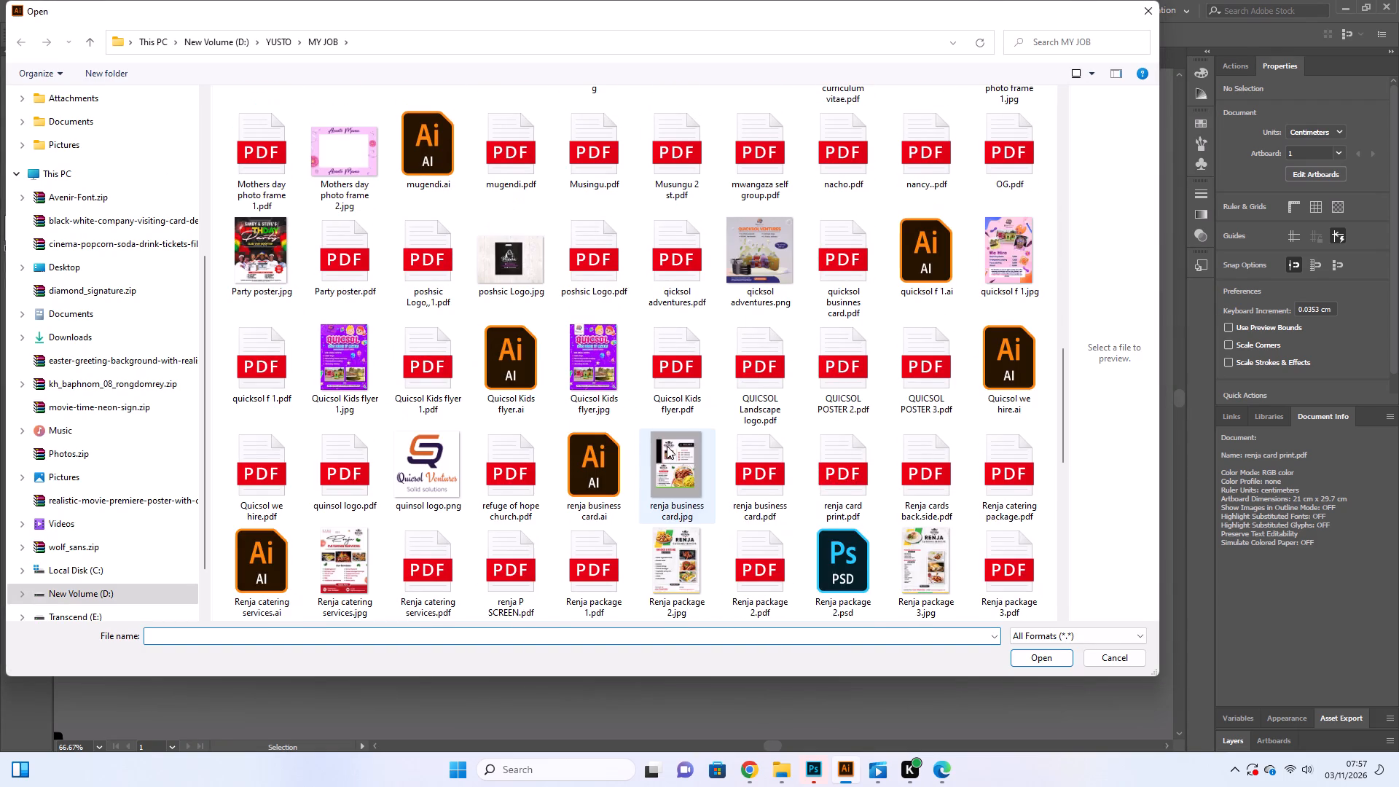
scroll(667, 446, down, 1)
scroll(800, 385, up, 1)
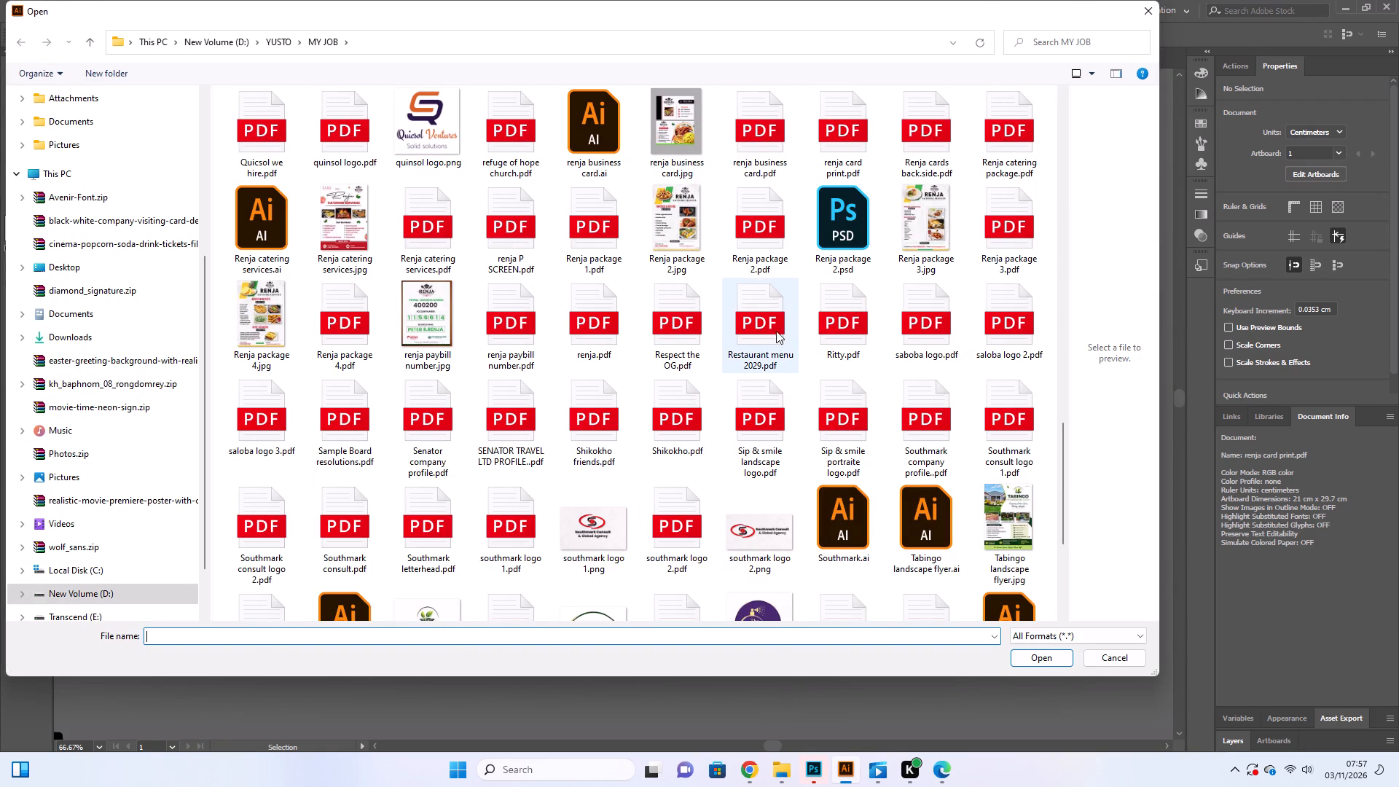
click(938, 157)
click(1042, 662)
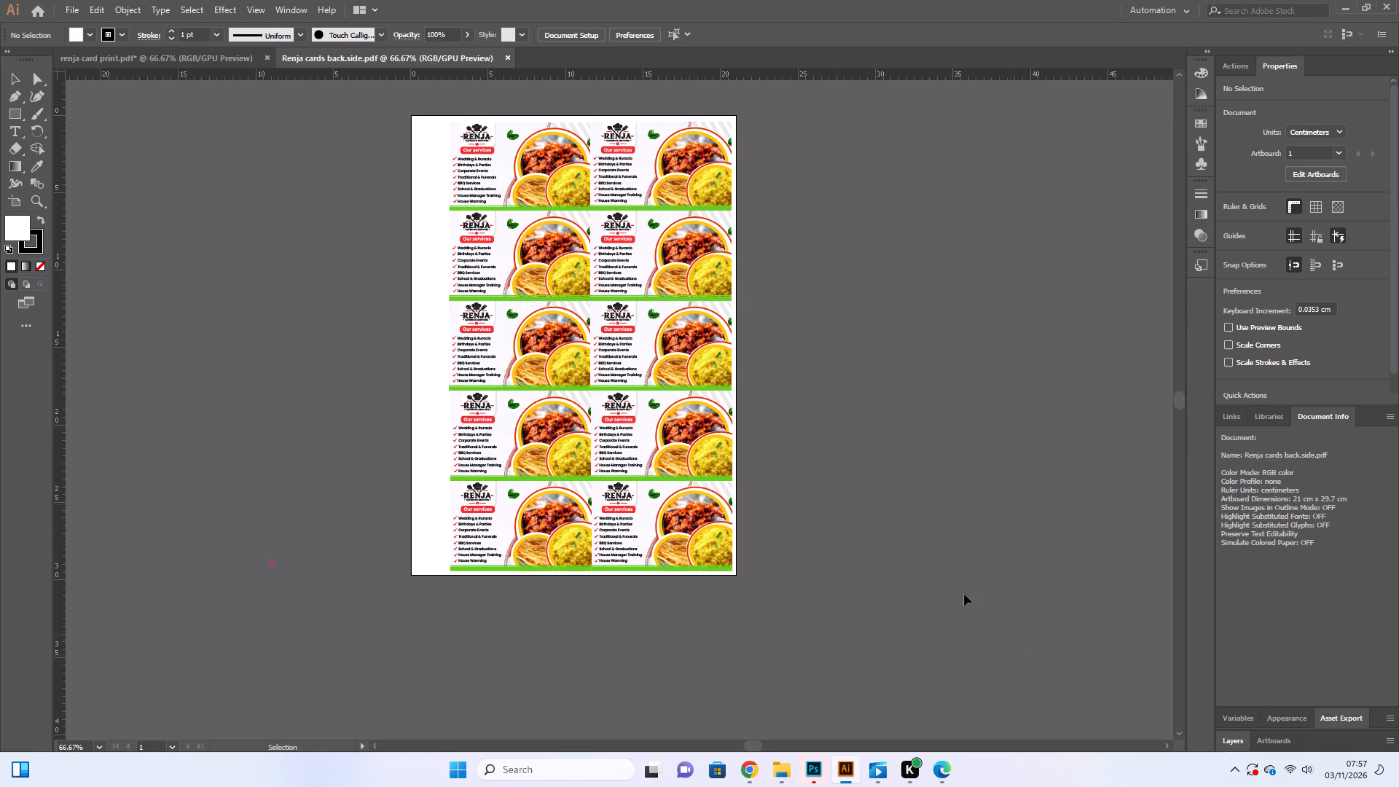
Examine the back-side cards on the sheet one by one, checking how each is grouped and placed.
click(431, 331)
click(478, 261)
click(636, 250)
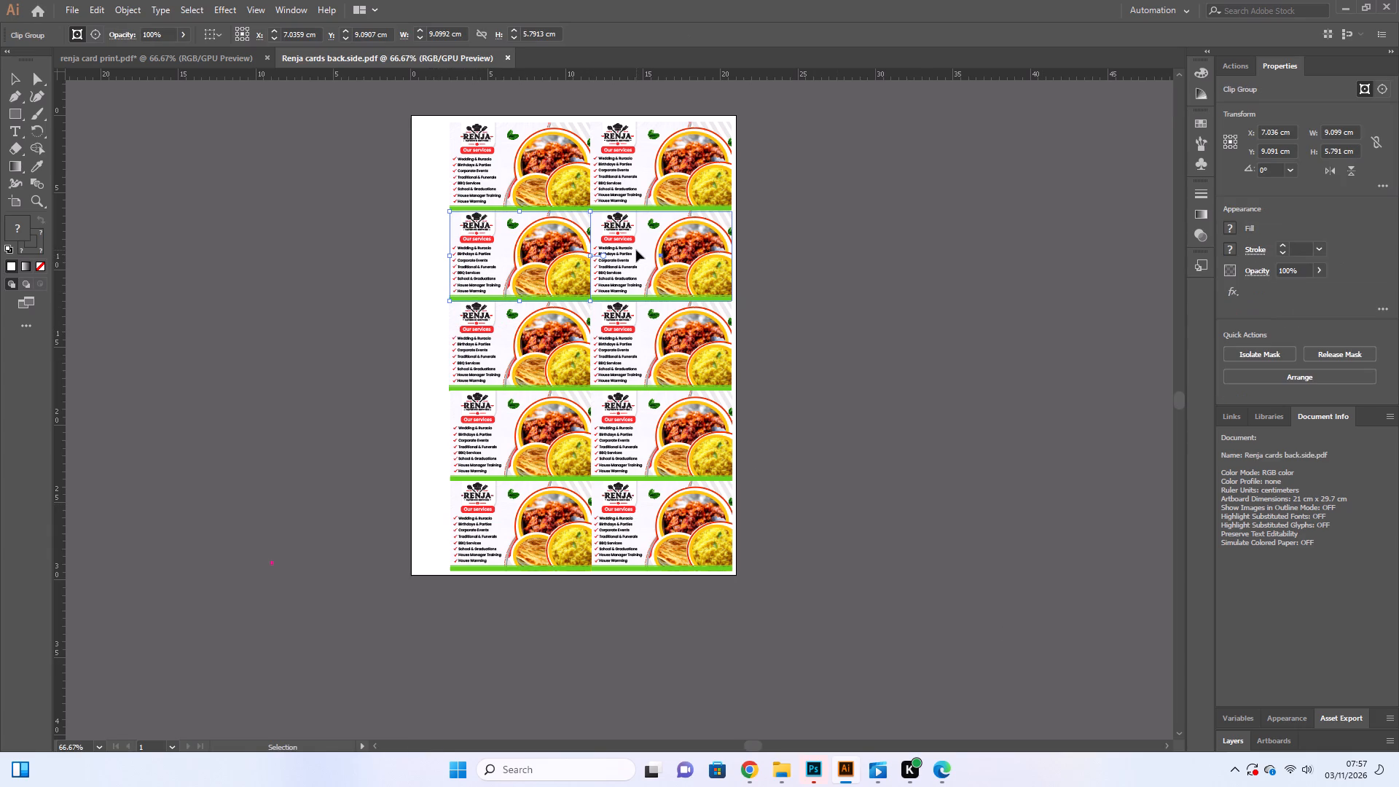
click(690, 170)
click(552, 162)
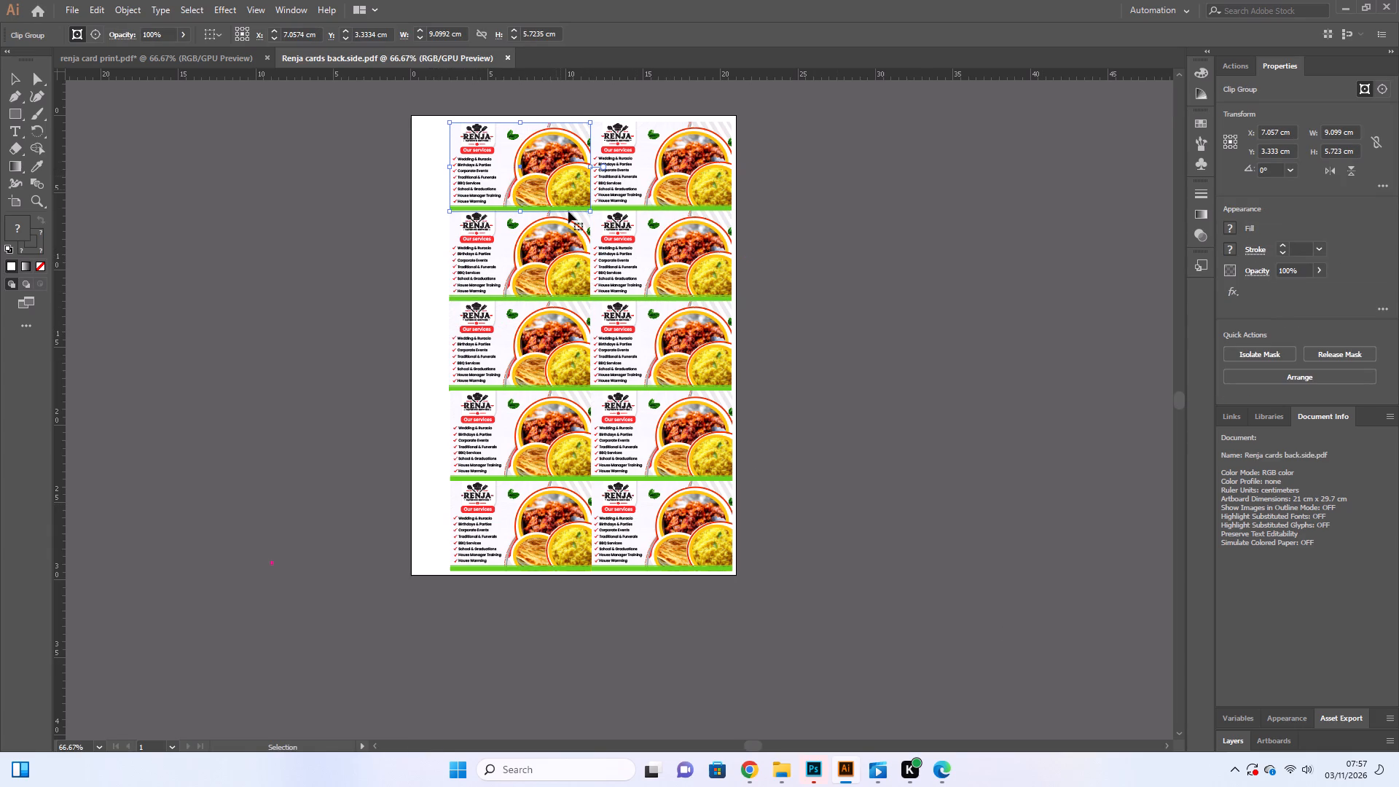
click(657, 369)
click(665, 428)
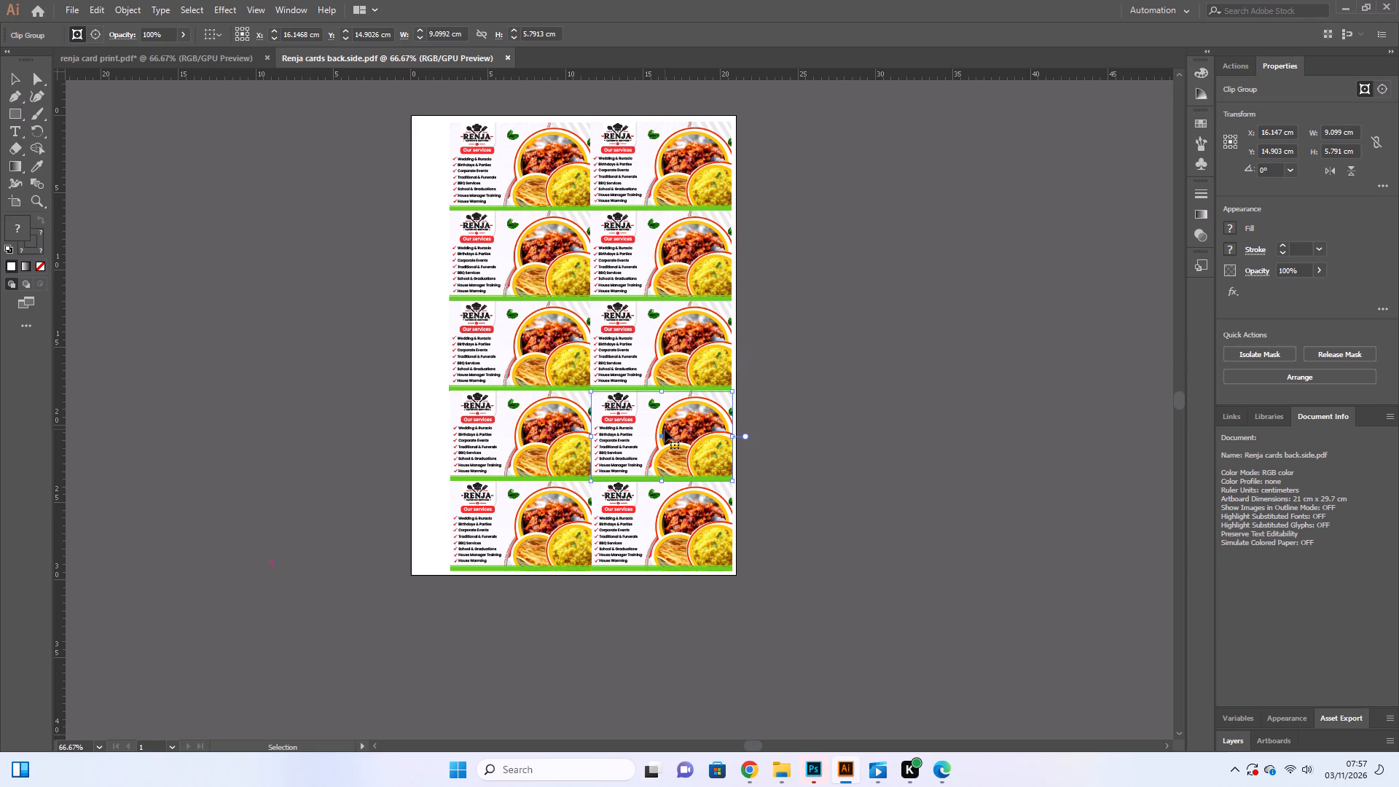
click(504, 435)
click(518, 504)
click(641, 525)
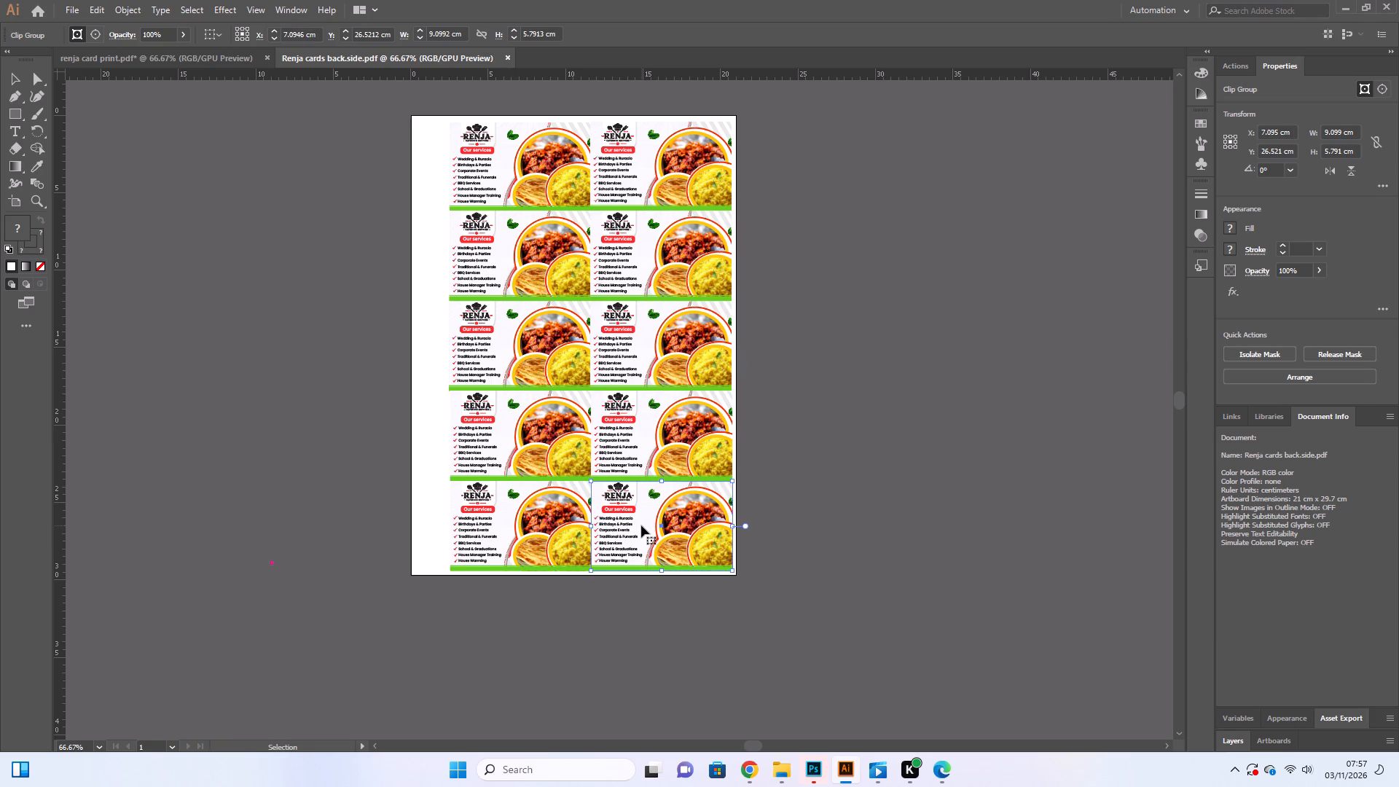
click(554, 520)
click(557, 436)
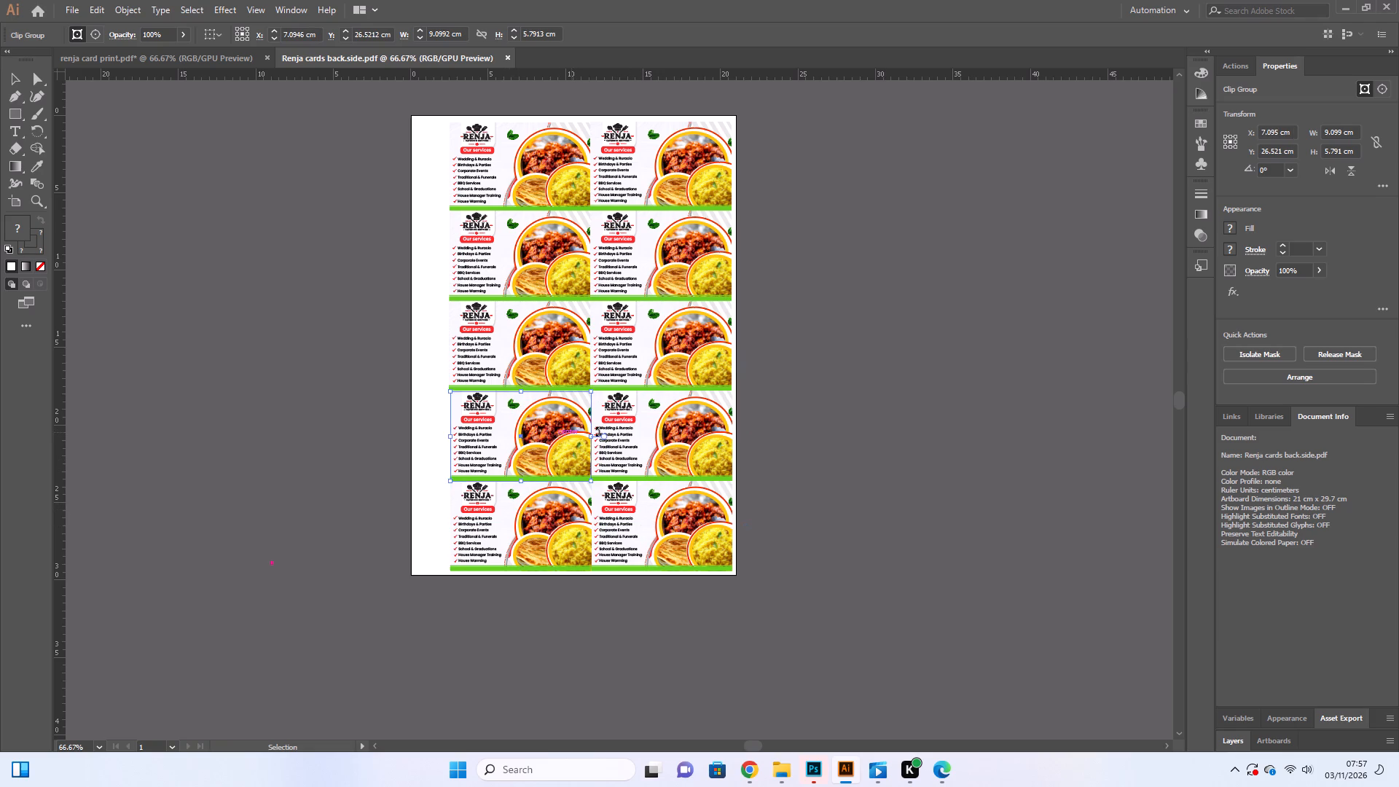
click(654, 429)
click(670, 518)
click(523, 522)
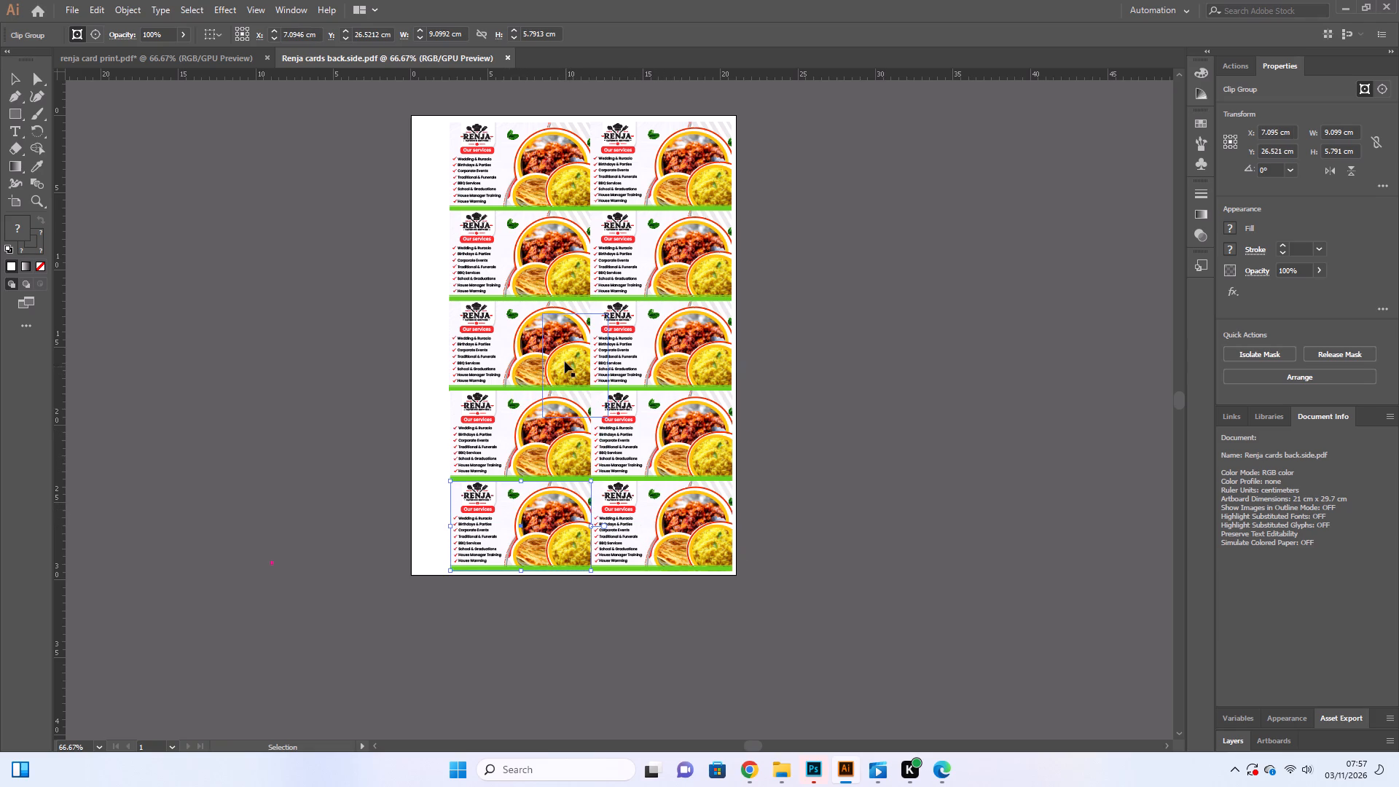
click(565, 361)
click(665, 359)
click(654, 260)
click(568, 251)
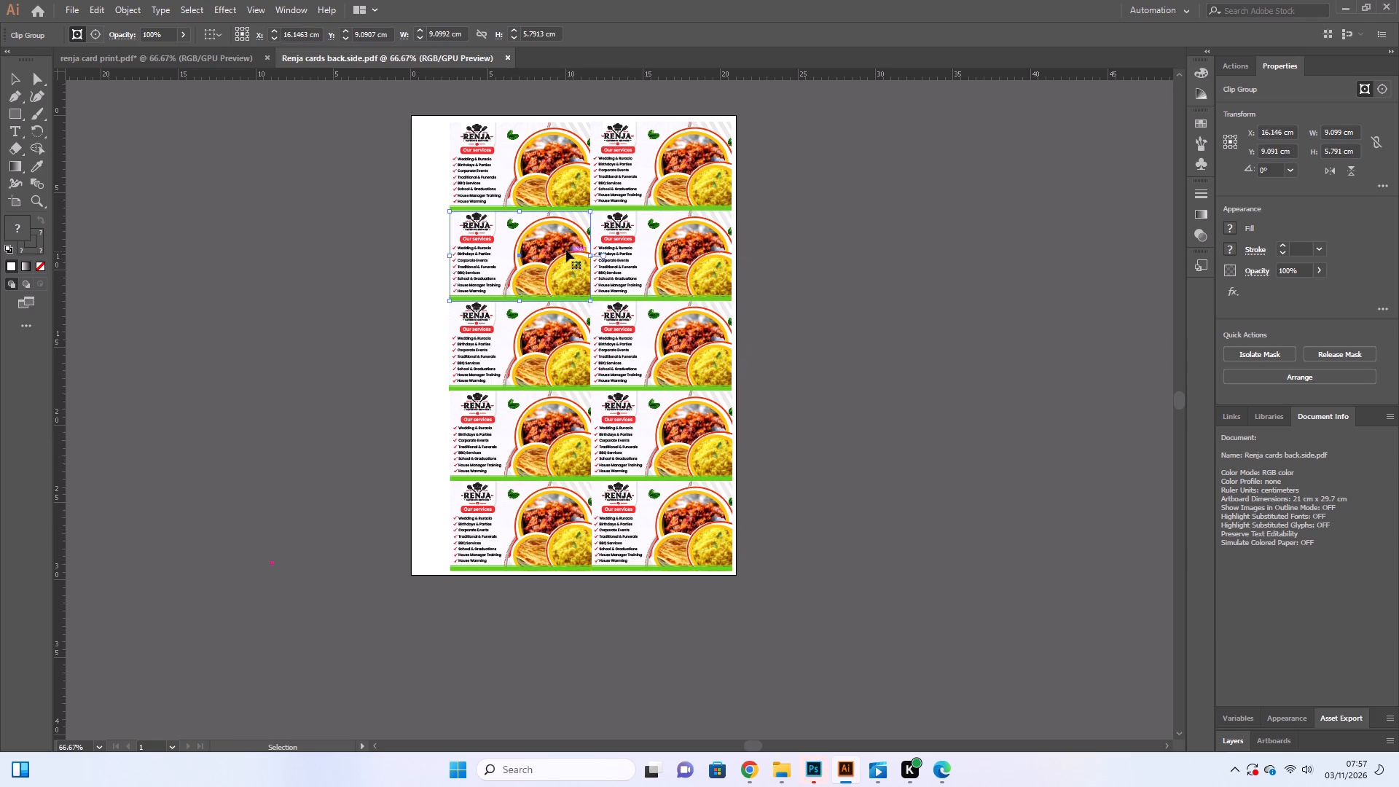
click(525, 148)
click(436, 179)
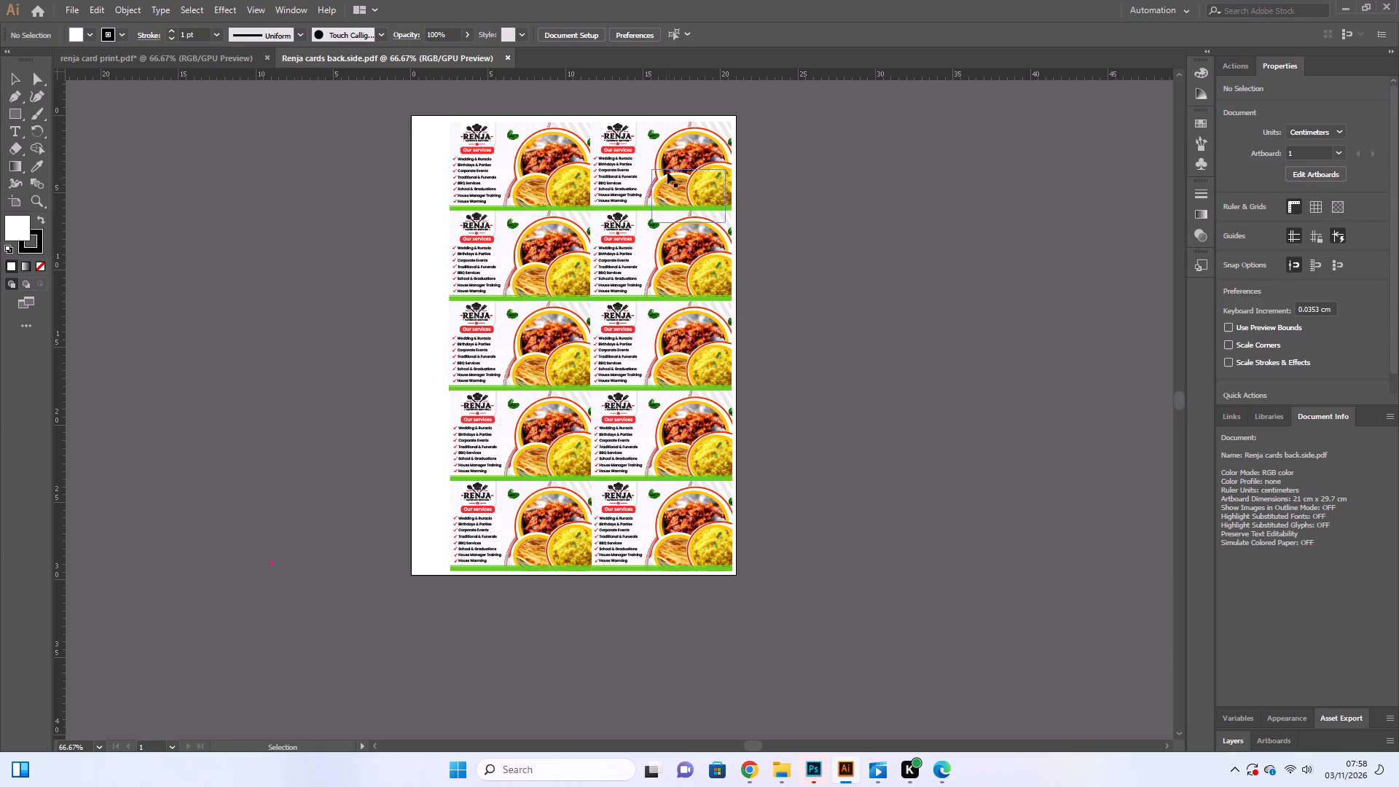
click(670, 160)
click(523, 183)
click(533, 226)
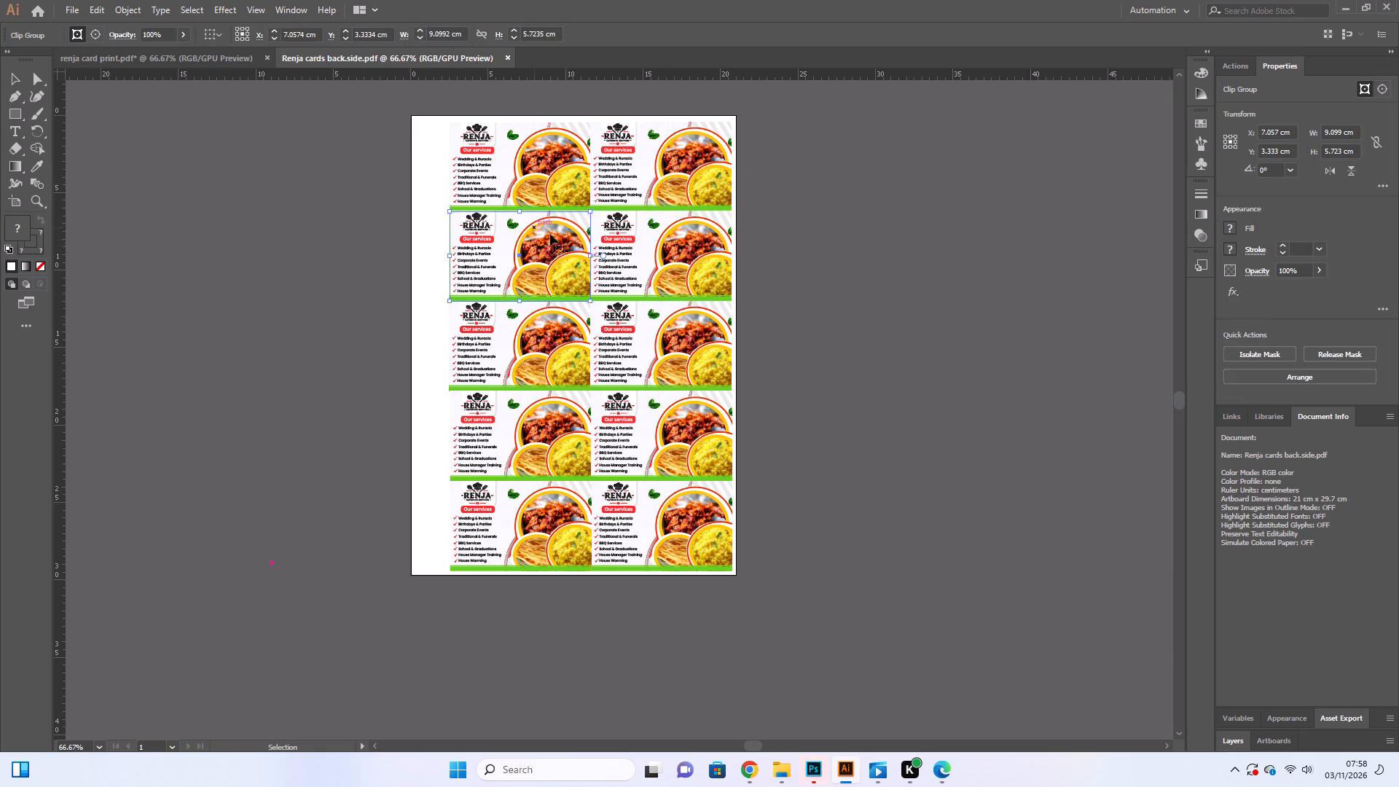
click(670, 259)
click(673, 321)
click(571, 341)
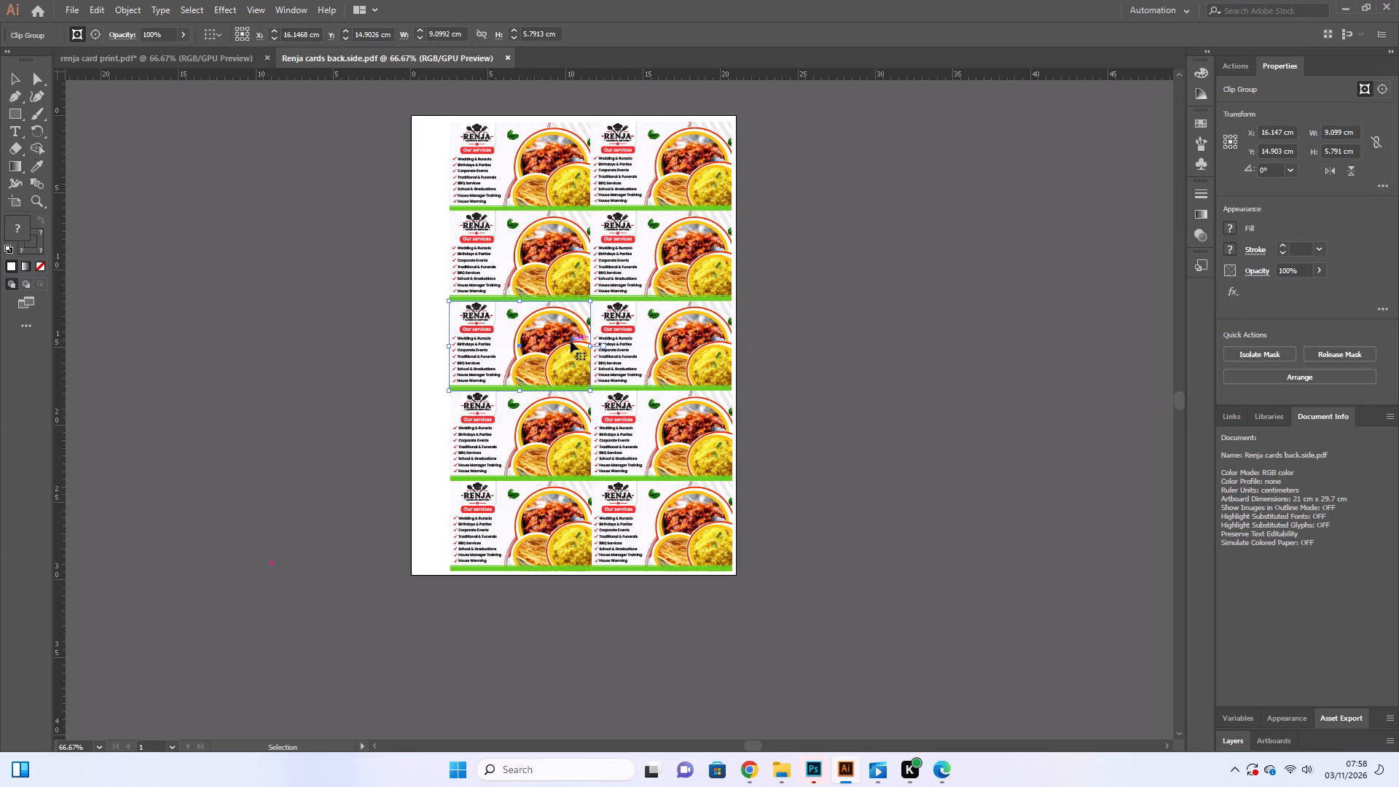
click(675, 381)
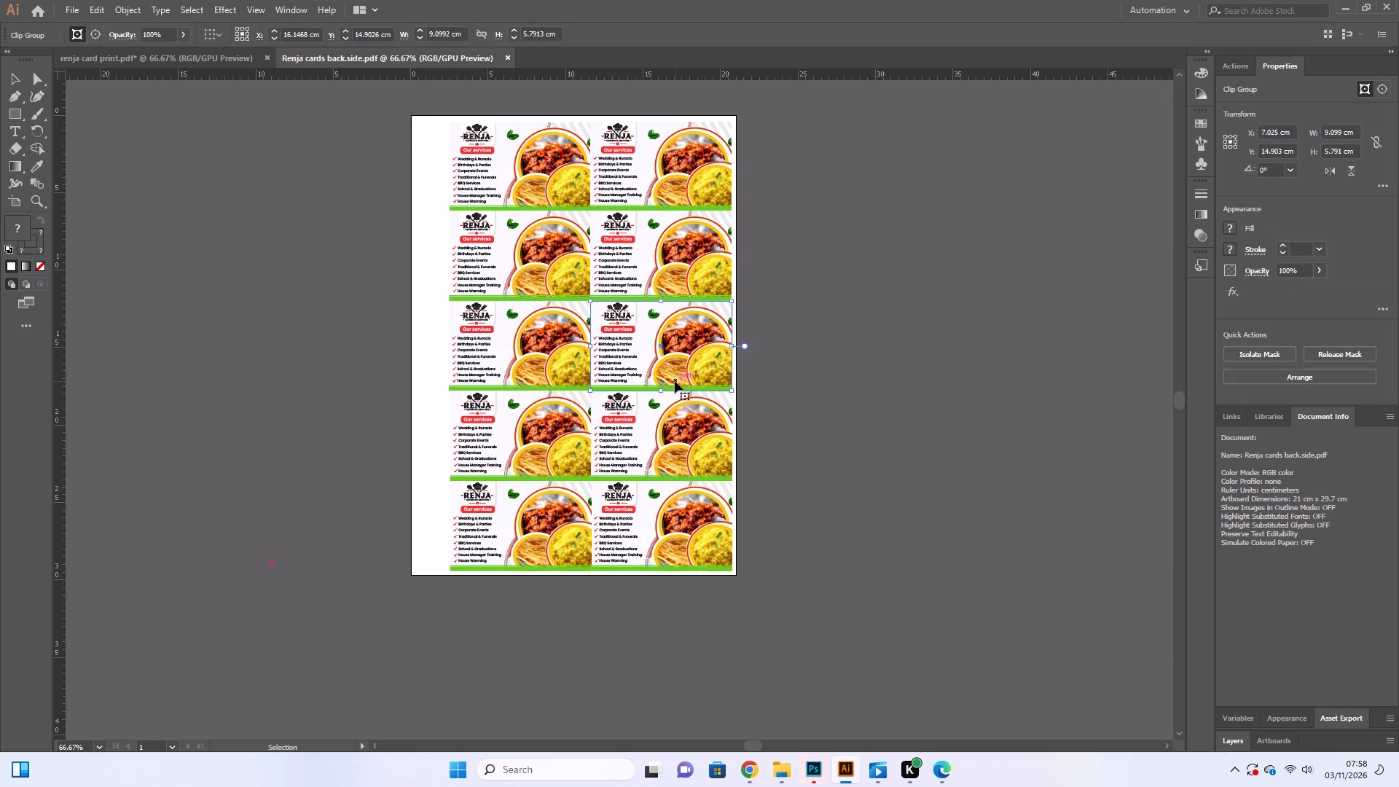
Examine the top-row back-side cards of the Renja sheet up close, checking their margins and clip groups.
key(ctrl+minus)
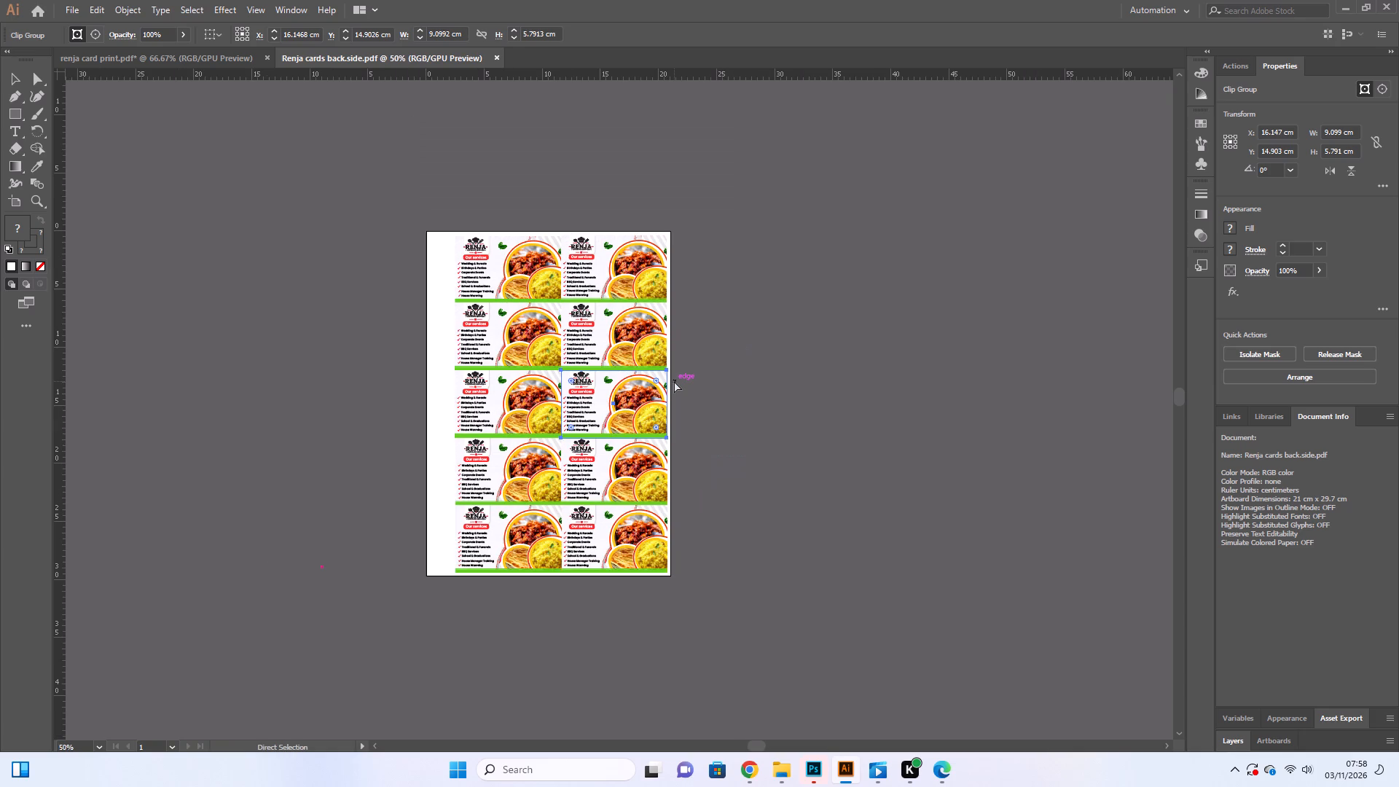
key(ctrl+equal)
key(ctrl+equal)
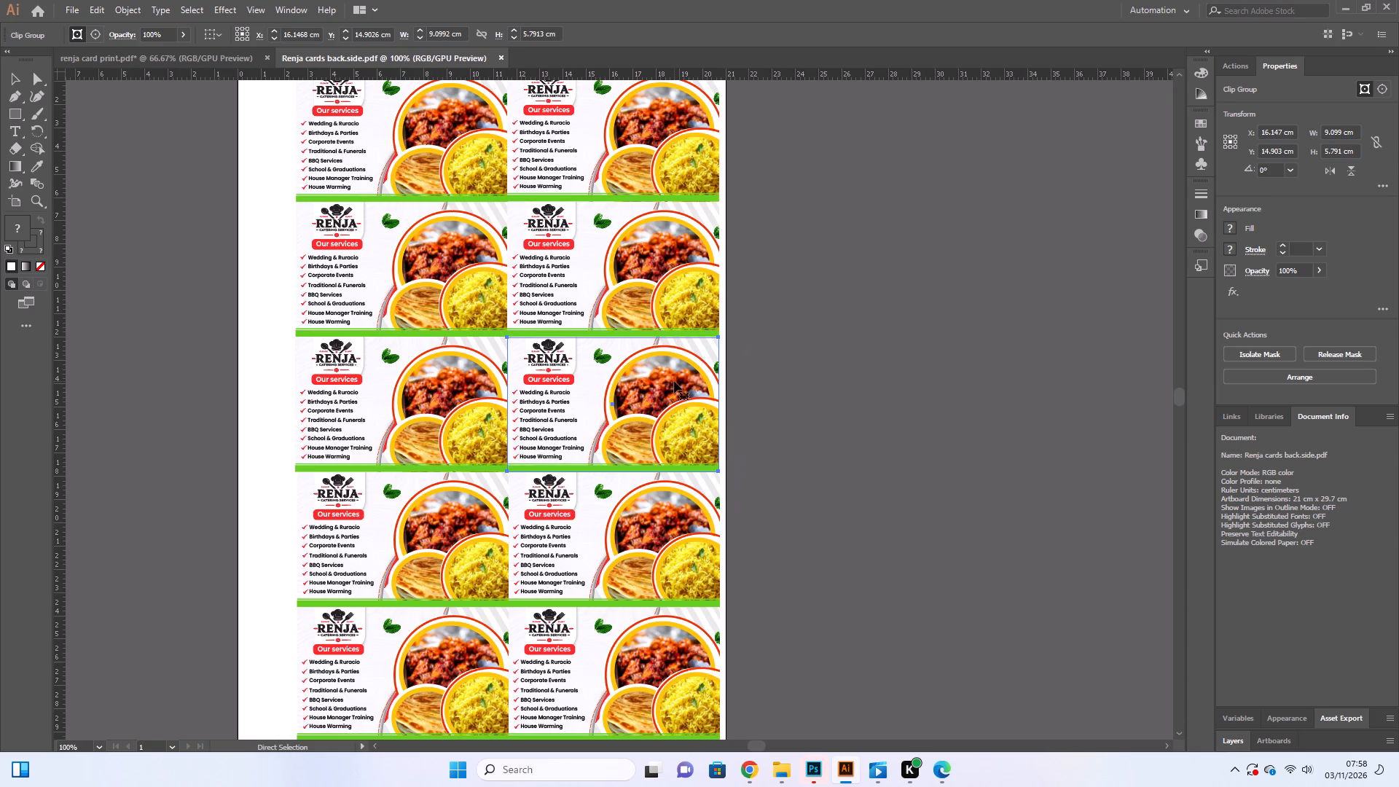
scroll(665, 358, up, 5)
scroll(469, 122, up, 4)
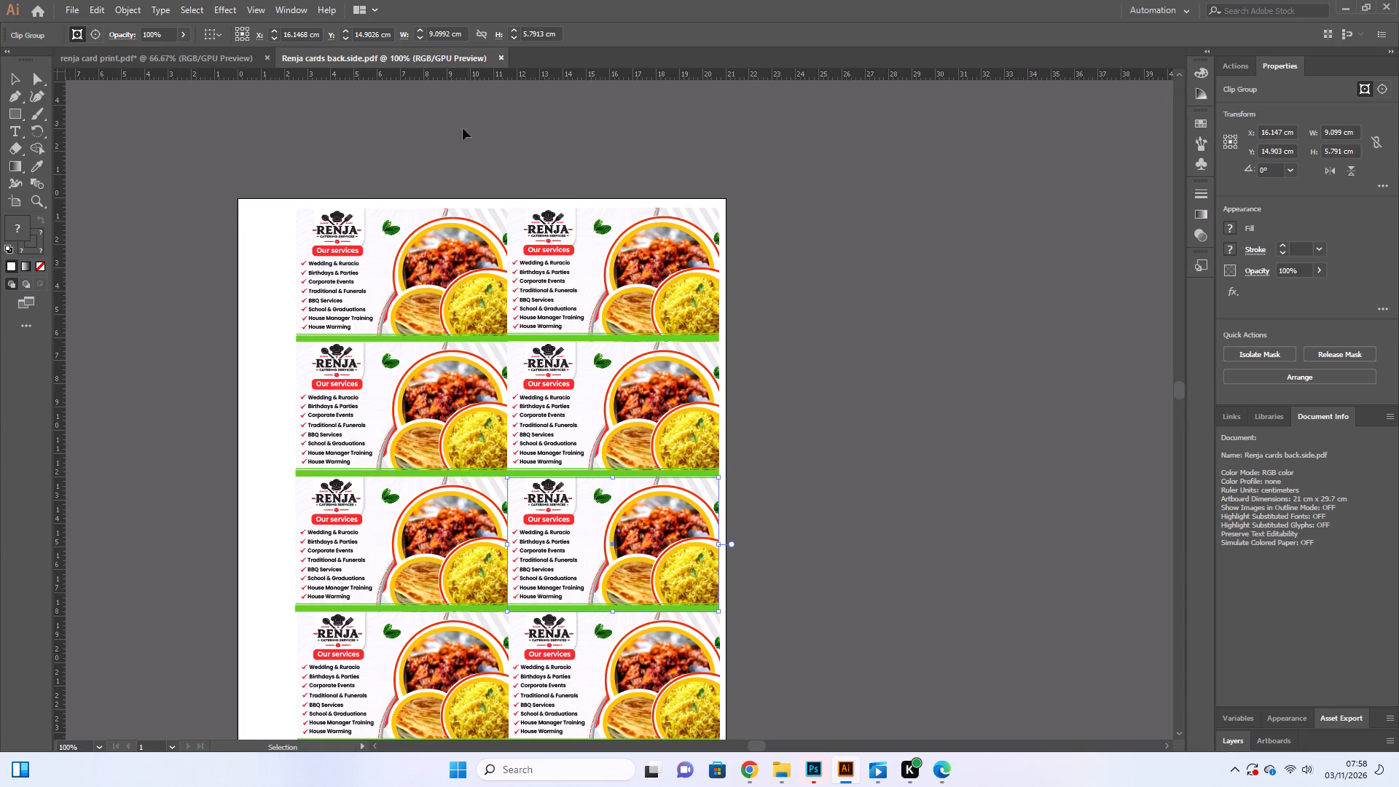
click(416, 265)
key(ctrl+equal)
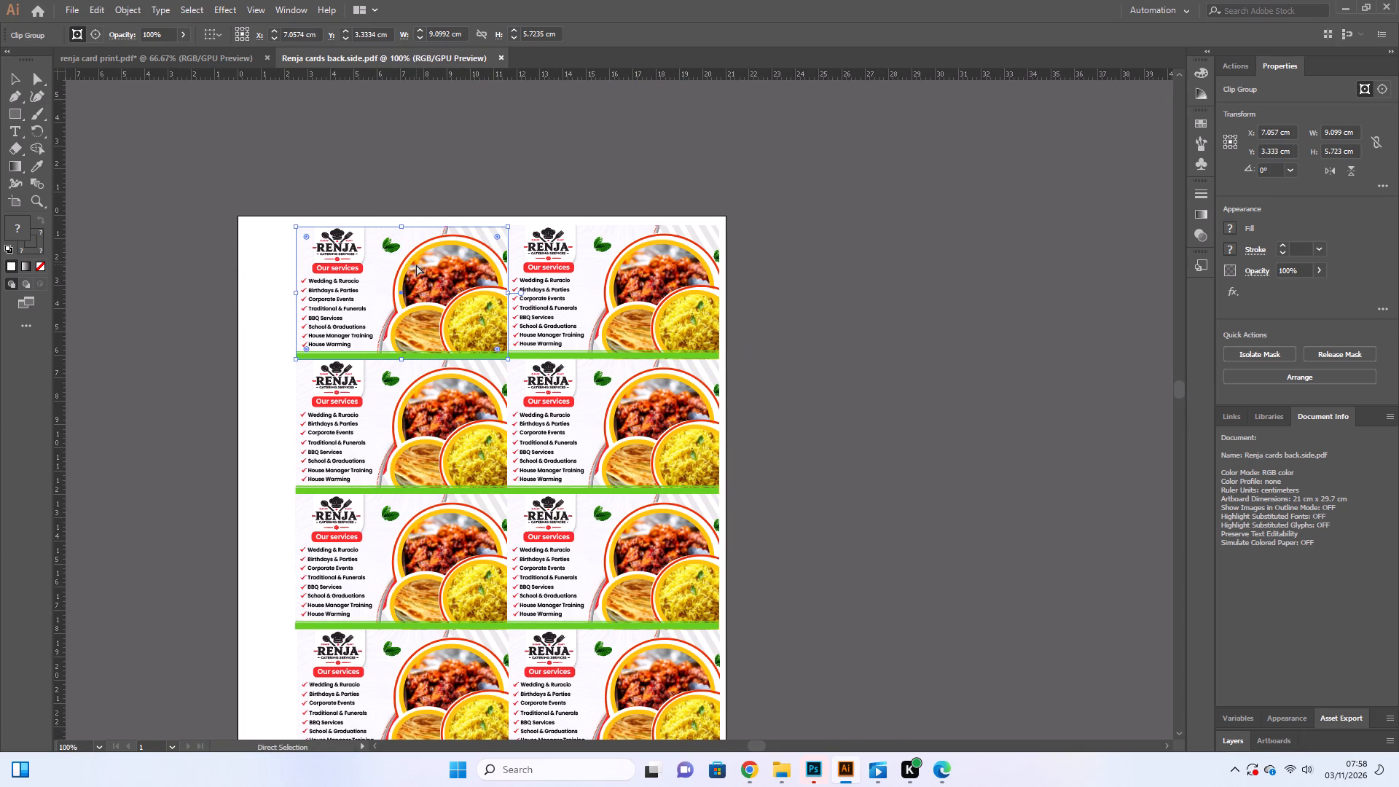
key(ctrl+equal)
scroll(417, 254, down, 7)
double_click(340, 324)
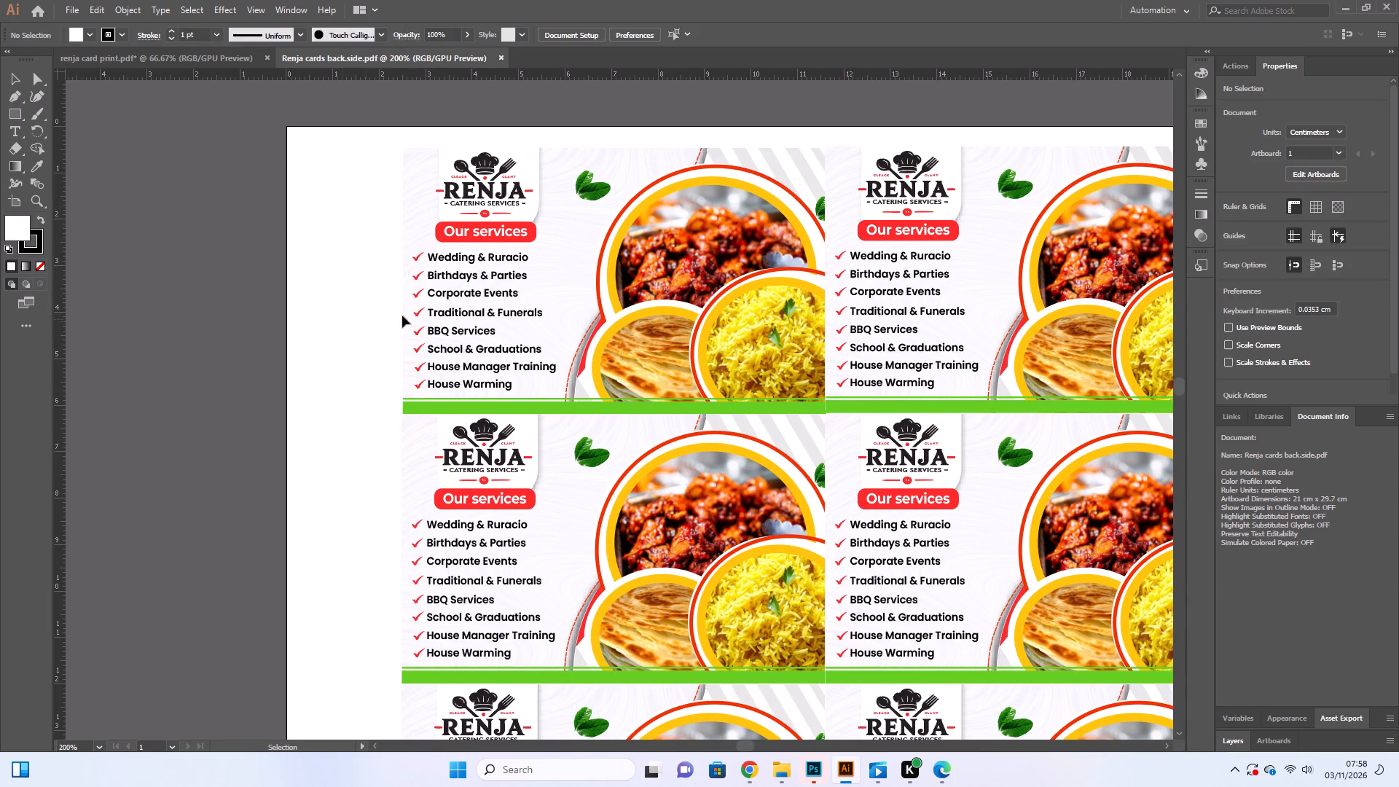
click(465, 316)
scroll(474, 320, up, 3)
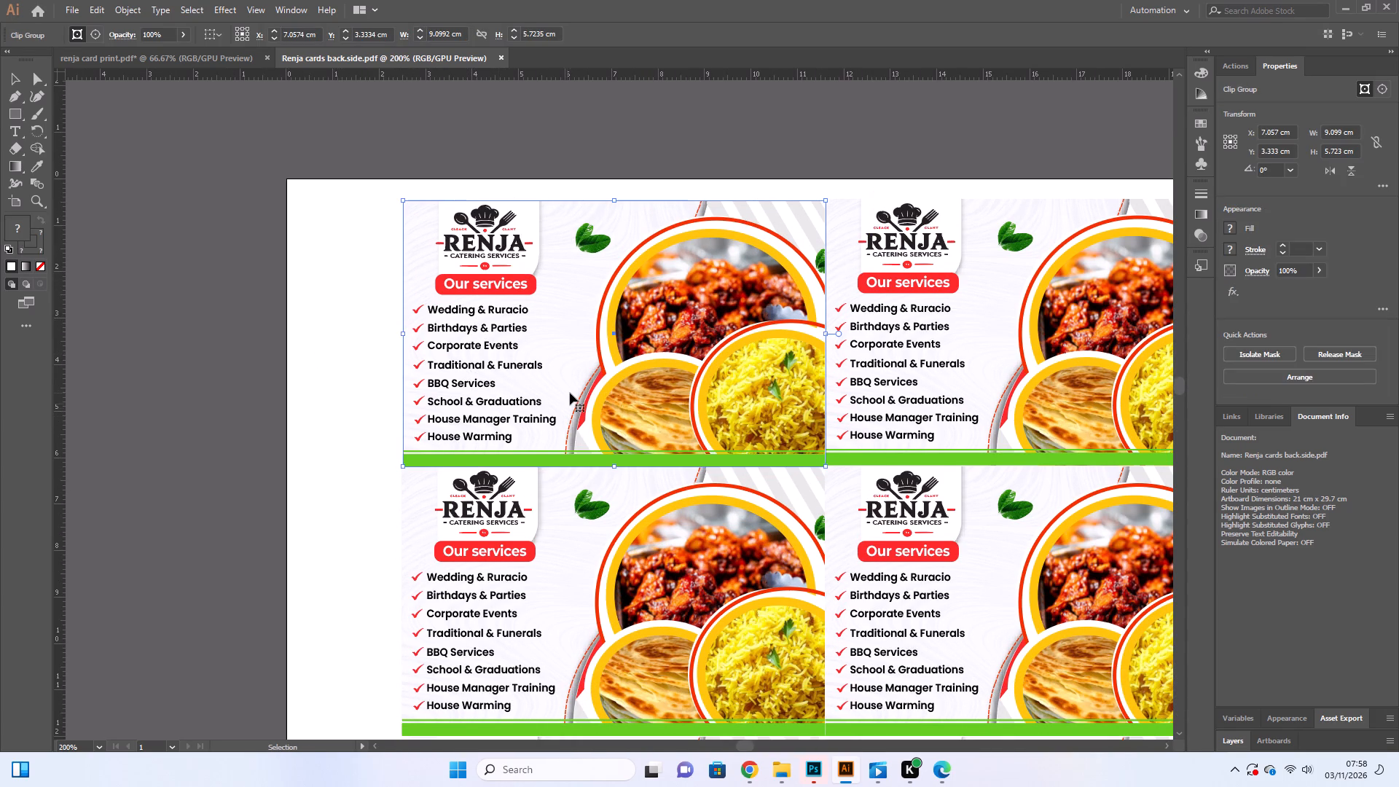
click(570, 393)
scroll(570, 393, up, 7)
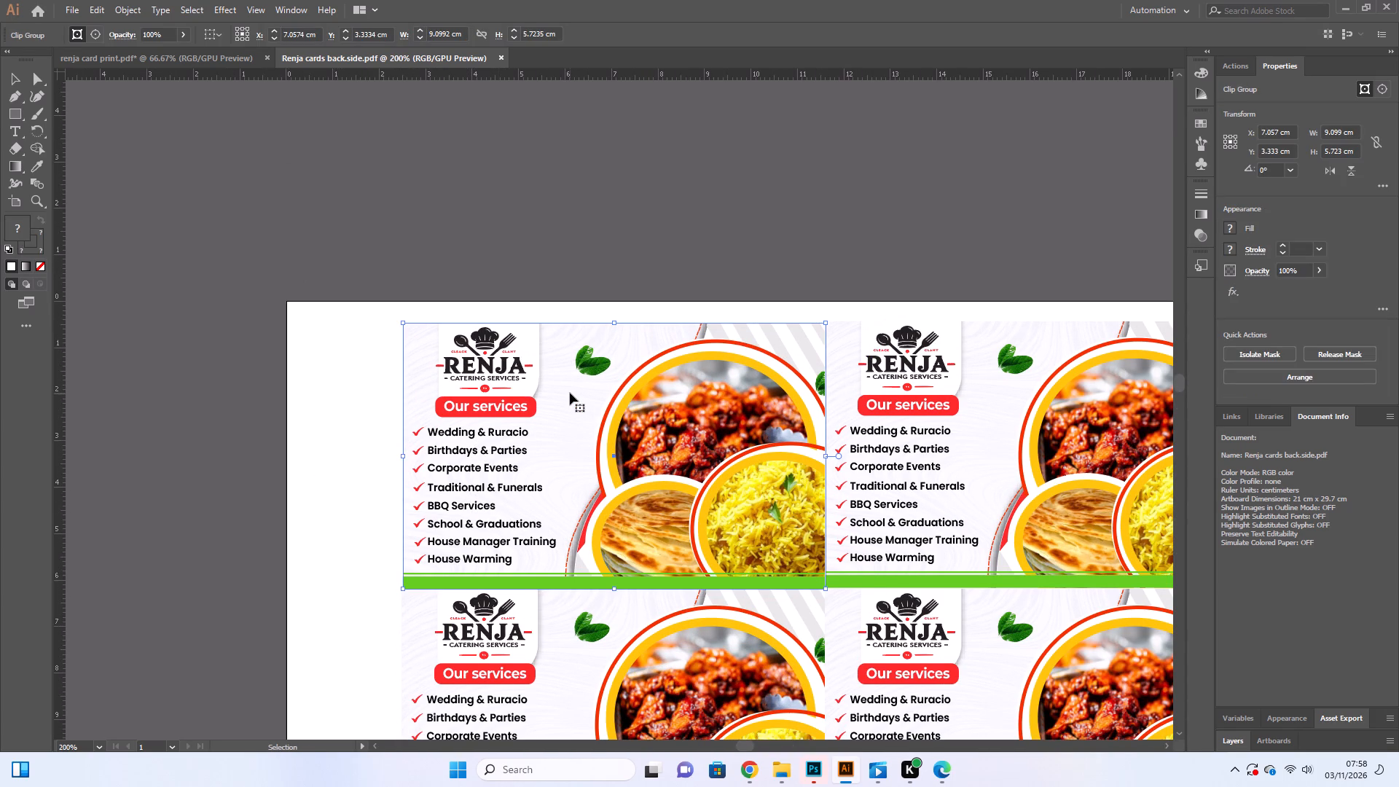
Open the file Zuri cards back.side.pdf from the zuri folder inside YUSTO.
click(71, 9)
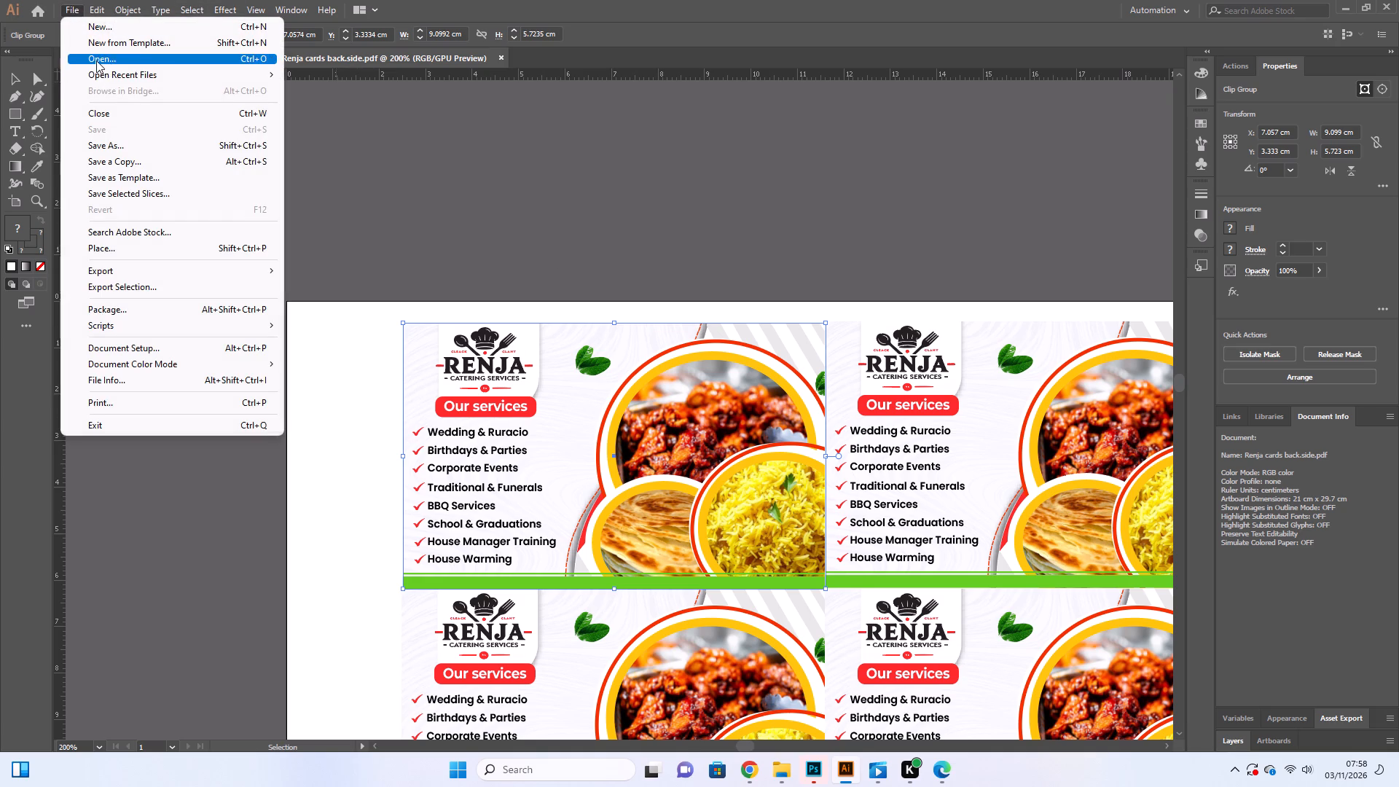
click(96, 60)
scroll(457, 363, down, 2)
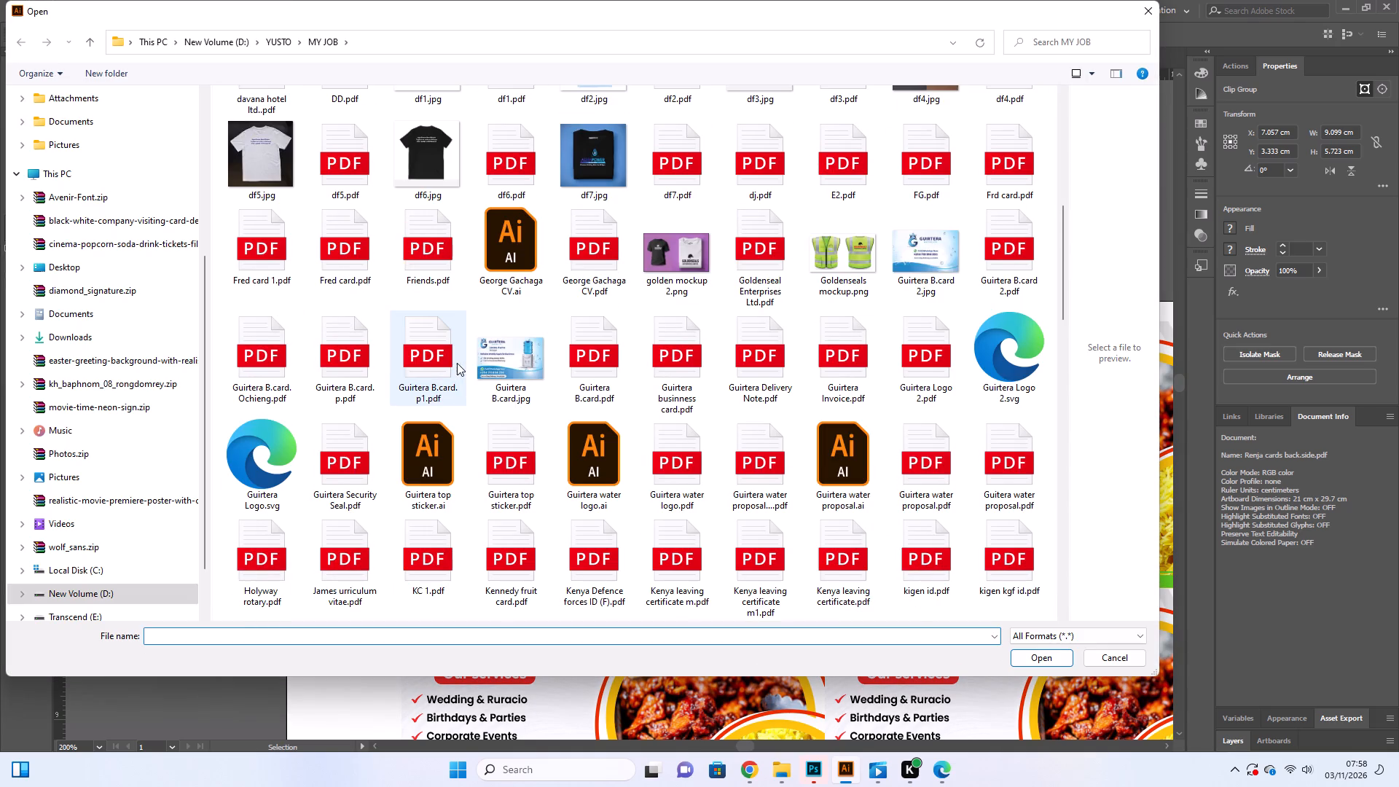
scroll(458, 351, down, 3)
scroll(570, 347, down, 2)
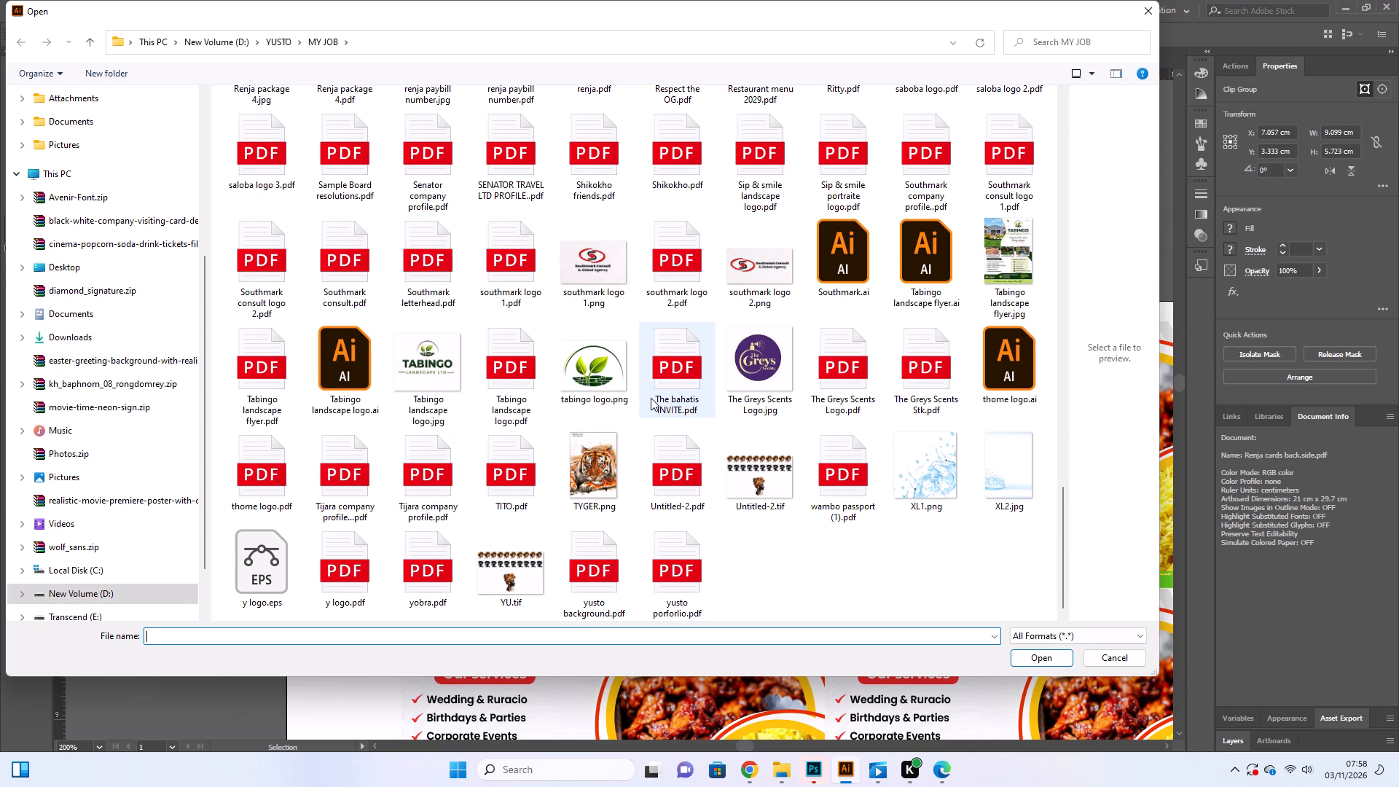
scroll(650, 398, up, 1)
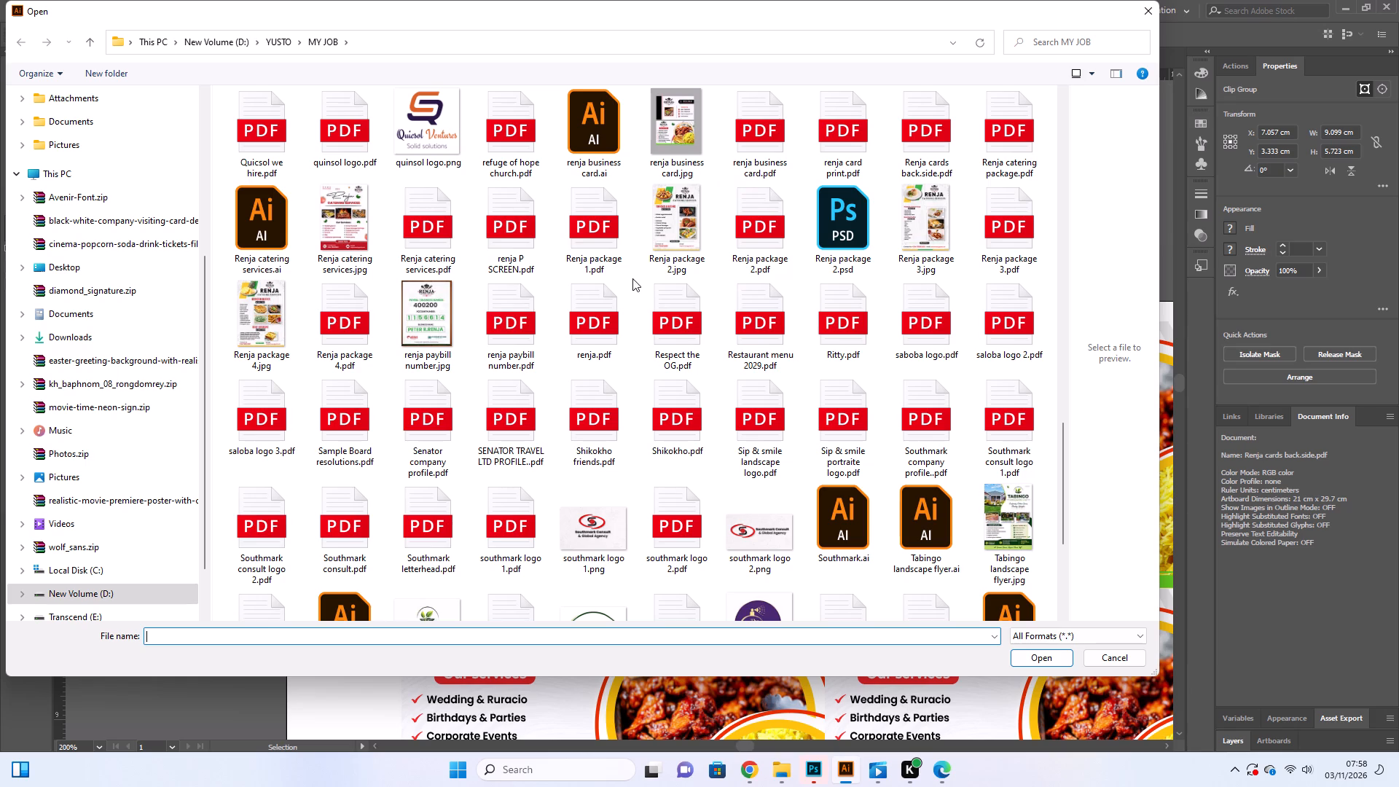
scroll(633, 291, up, 4)
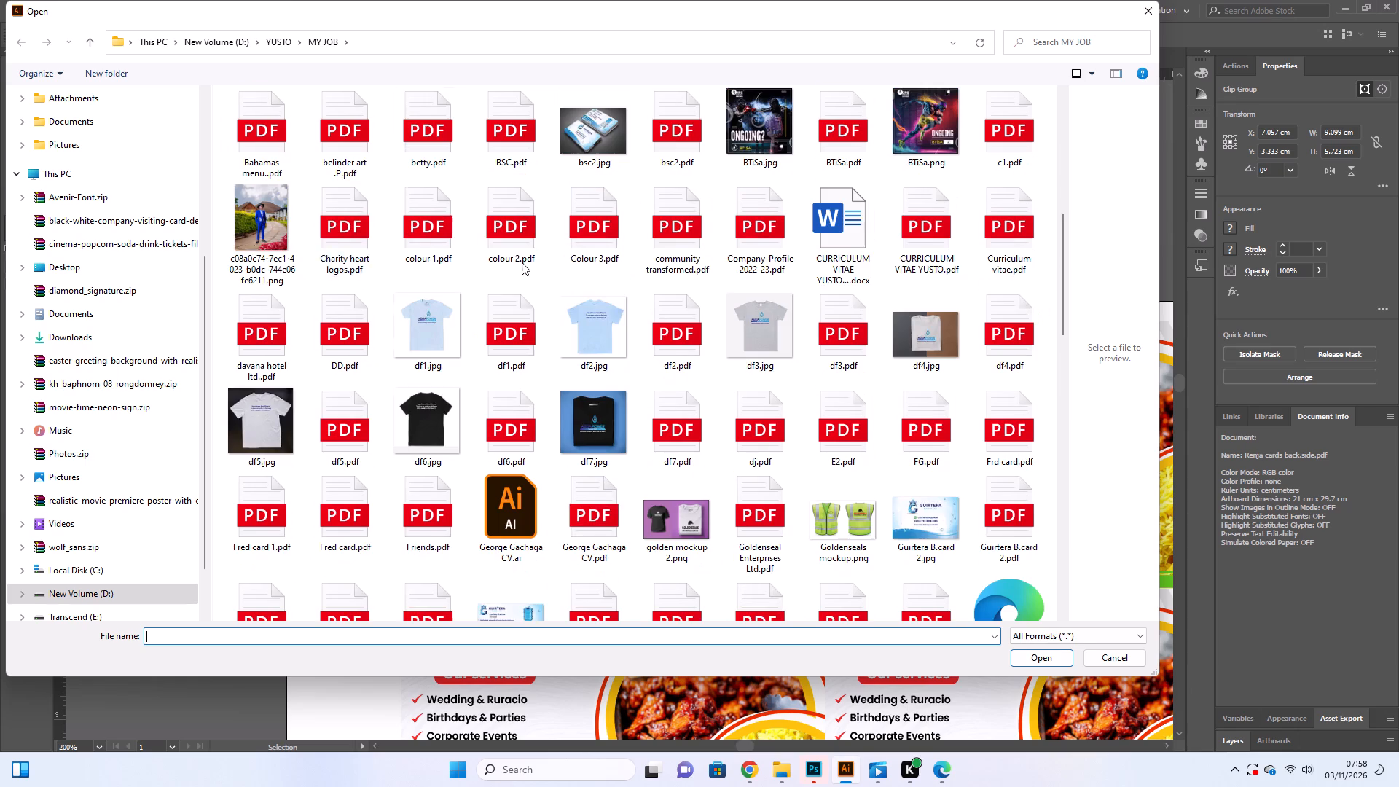
scroll(162, 165, up, 7)
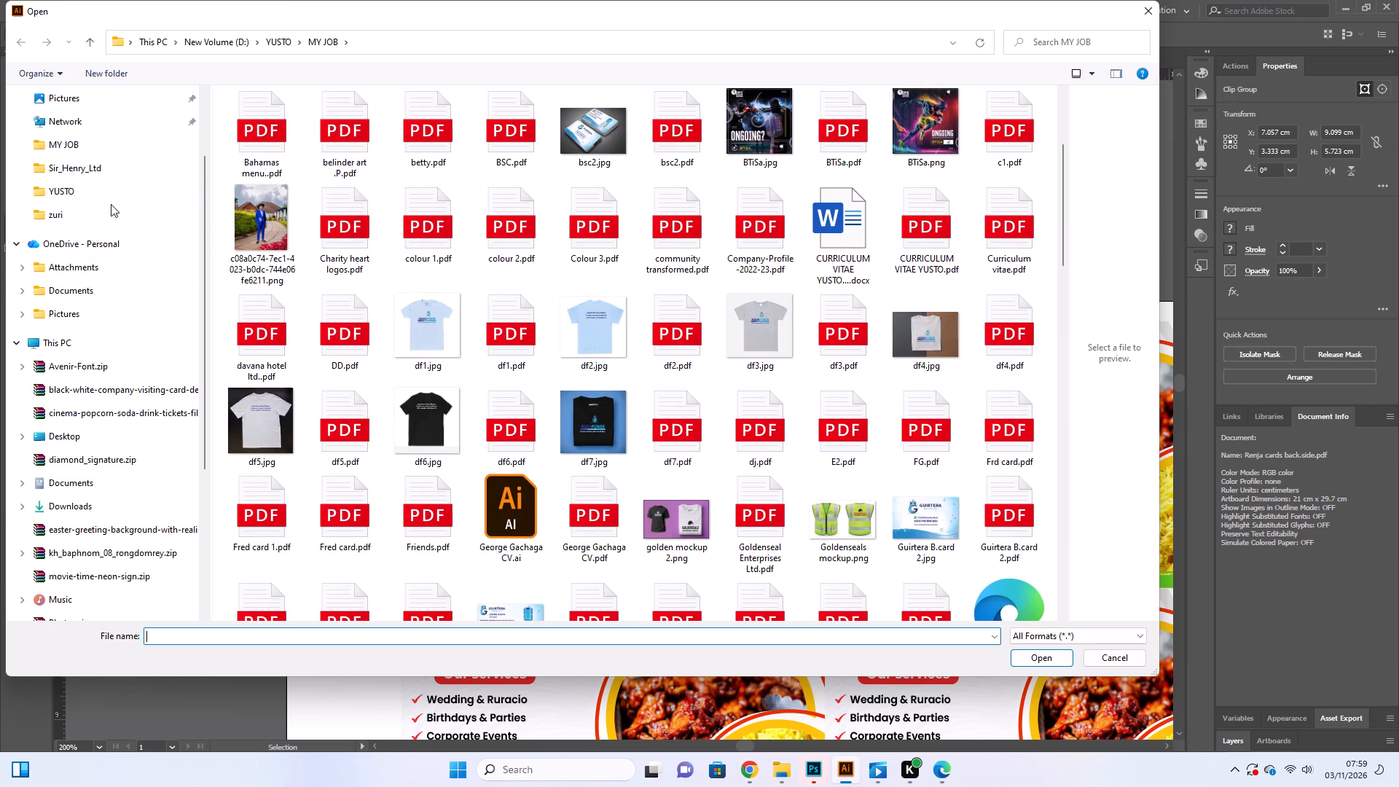
double_click(111, 211)
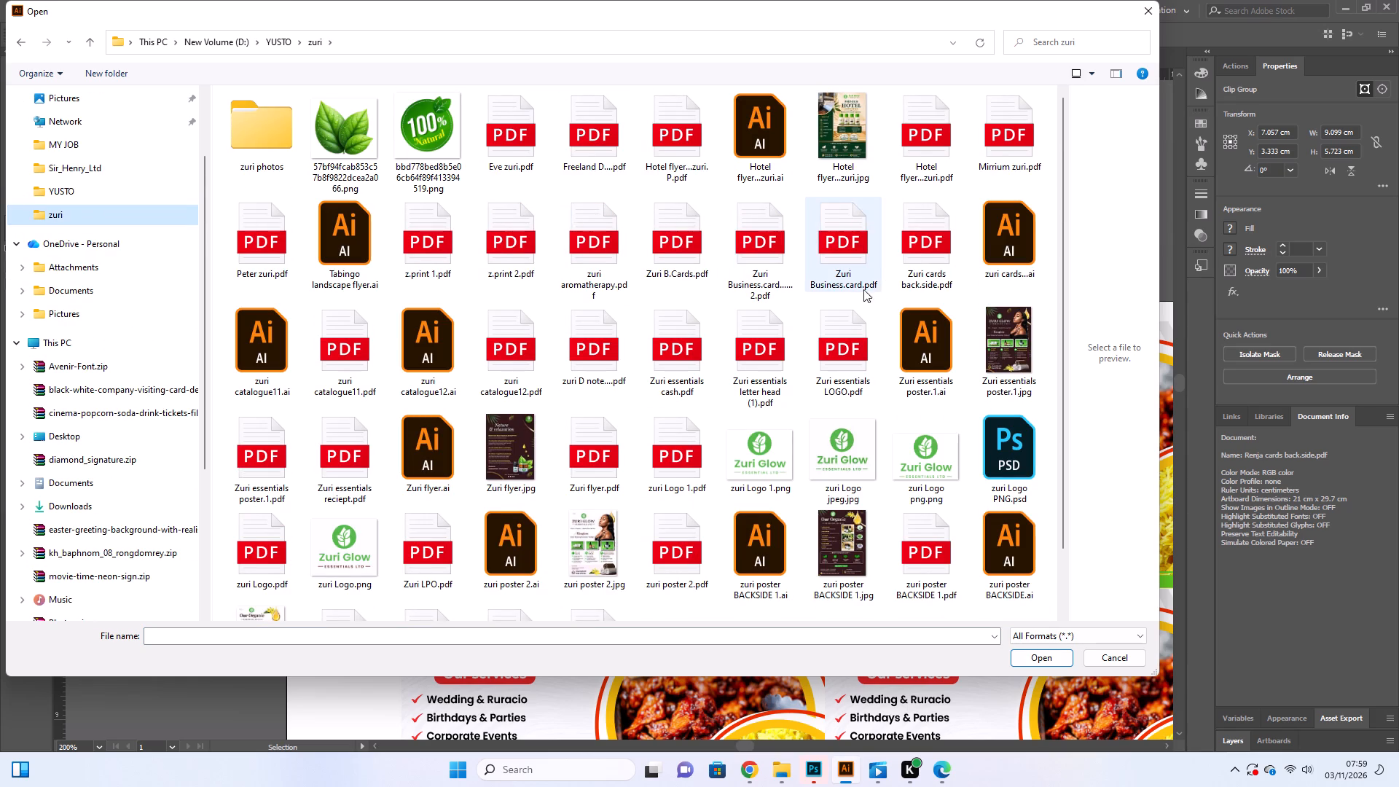
click(902, 246)
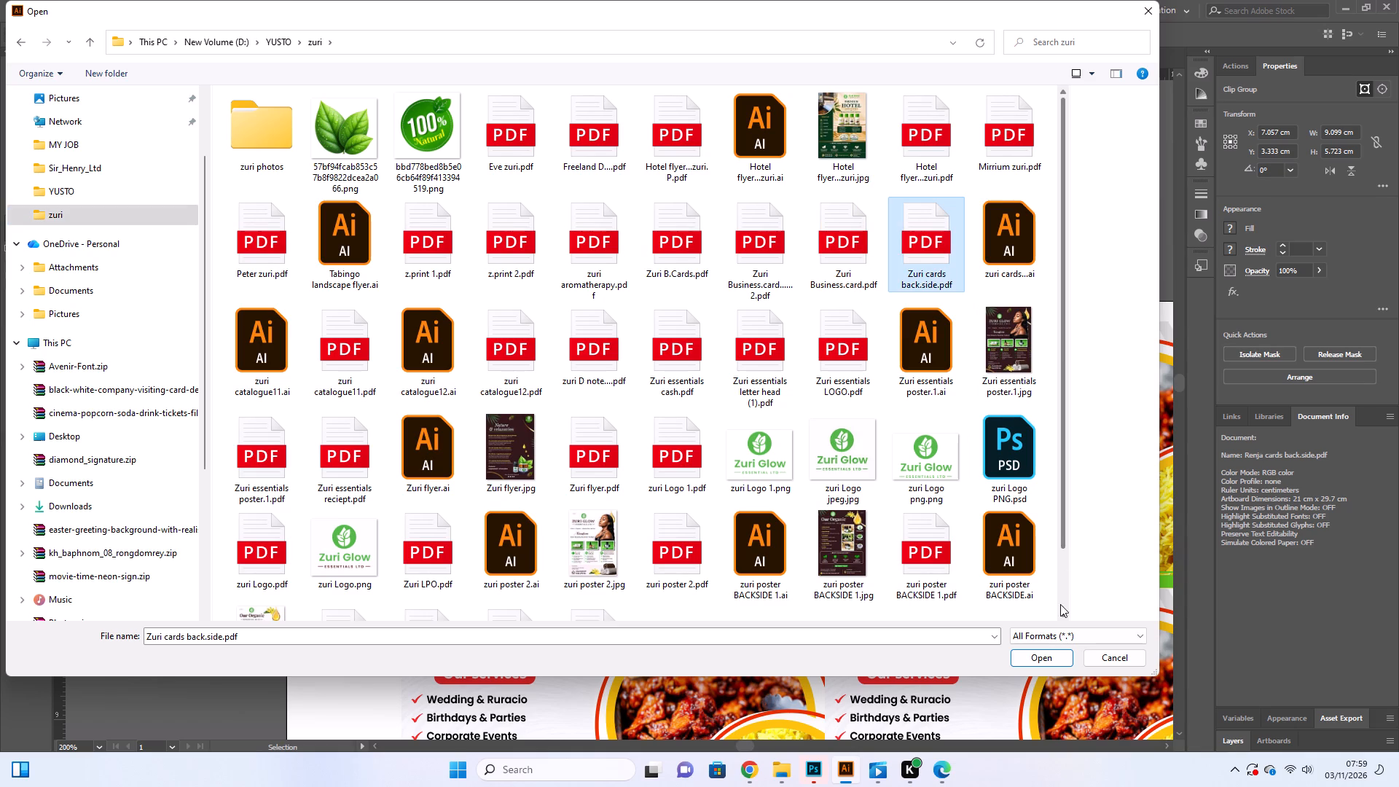
click(1054, 659)
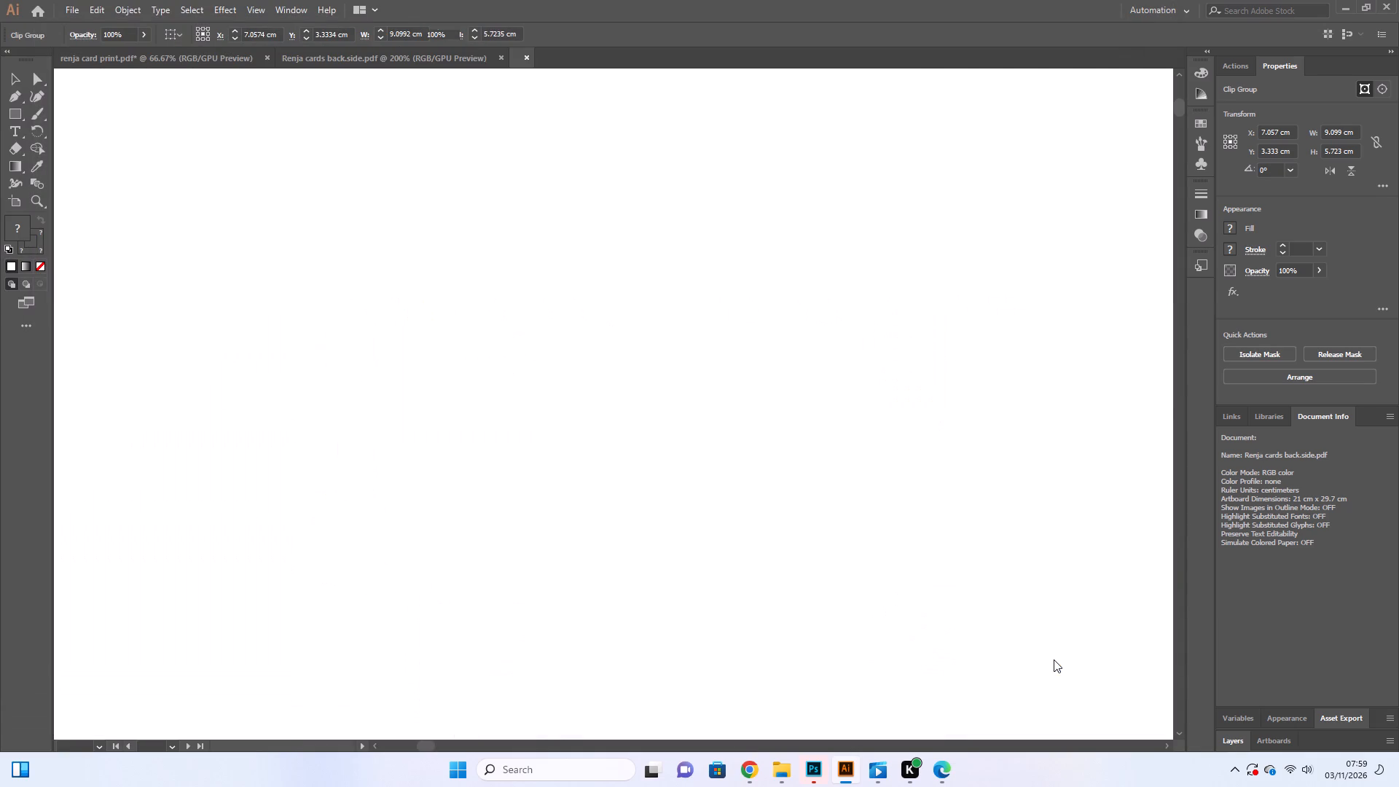
Examine the Zuri Glow back-side card sheet, checking how the card rows are grouped and placed on the artboard.
click(776, 393)
scroll(776, 393, up, 10)
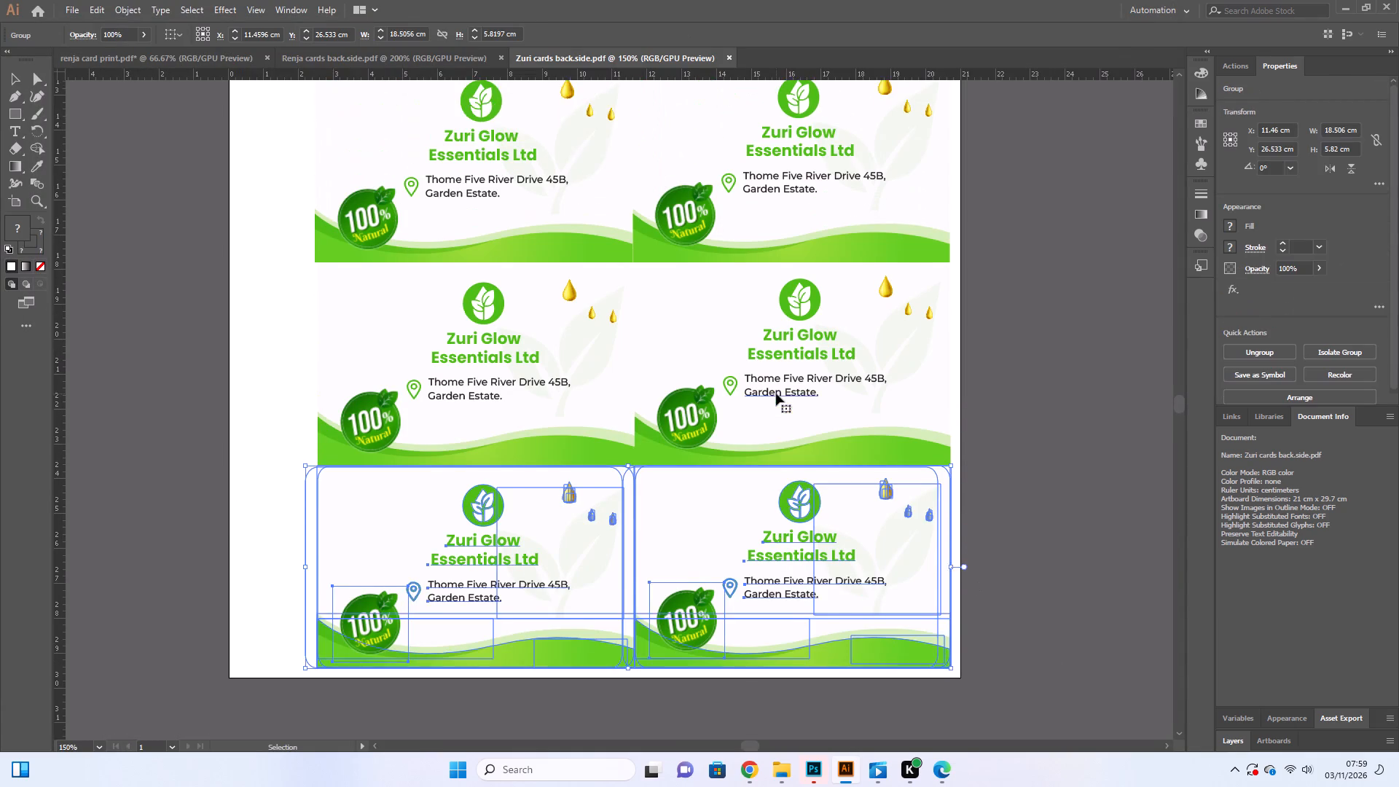
scroll(776, 393, up, 15)
scroll(776, 393, up, 13)
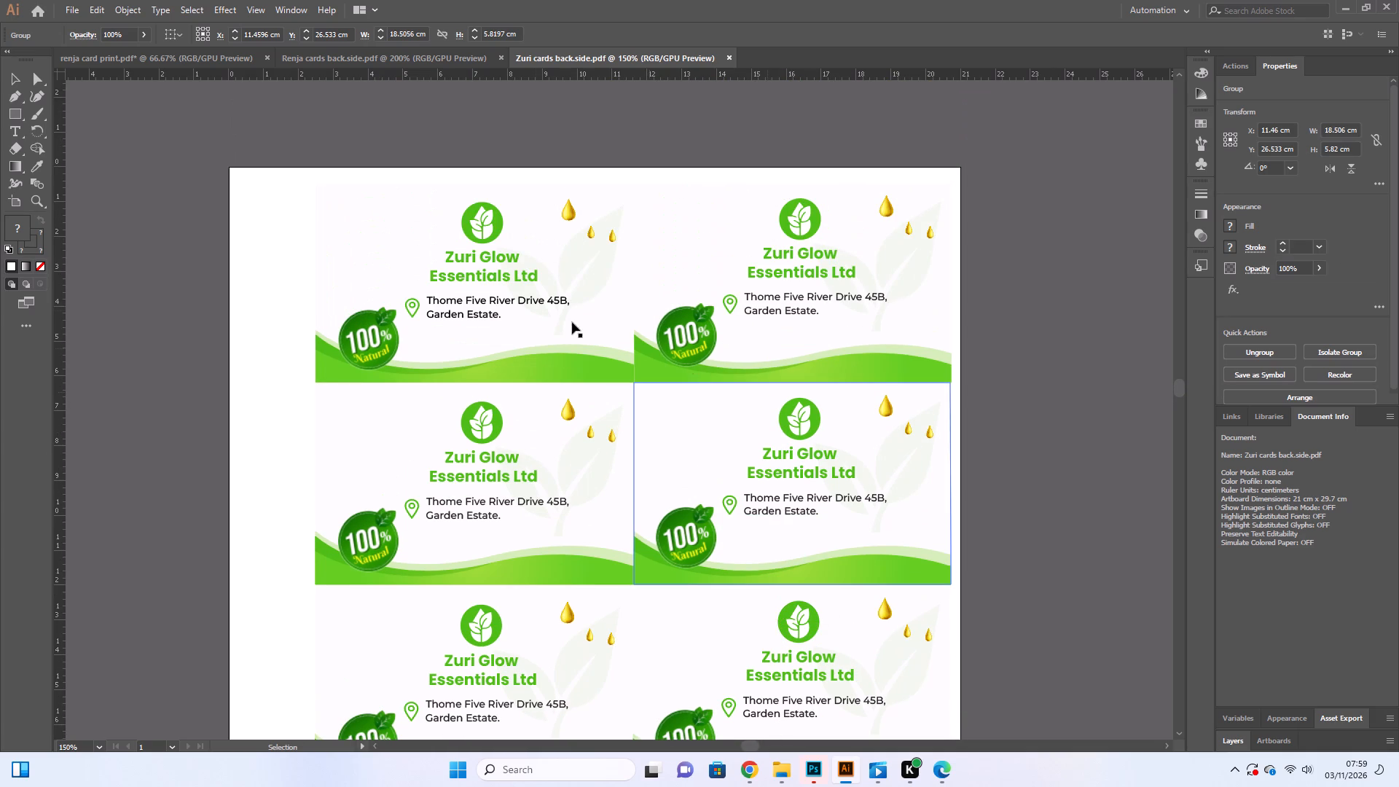
click(297, 297)
click(318, 329)
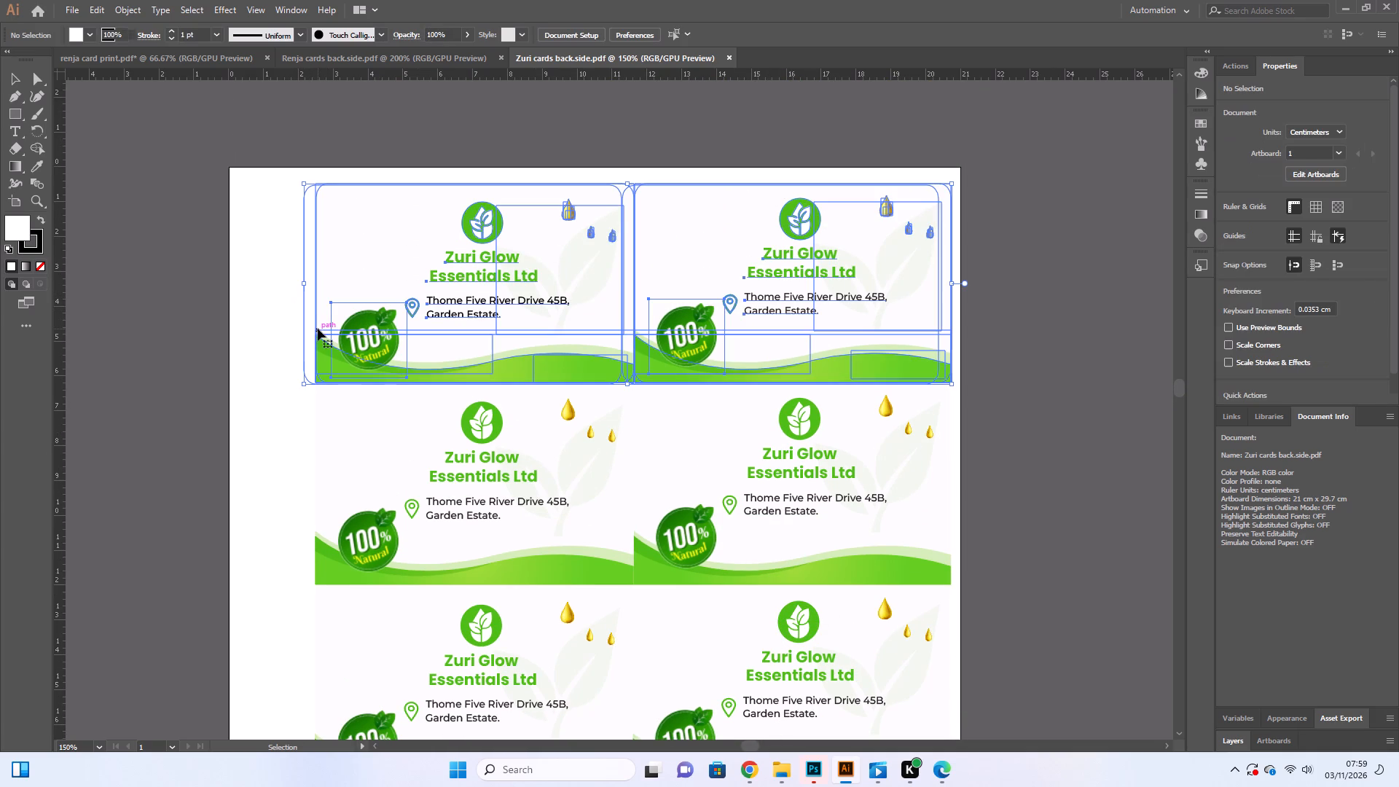
click(984, 322)
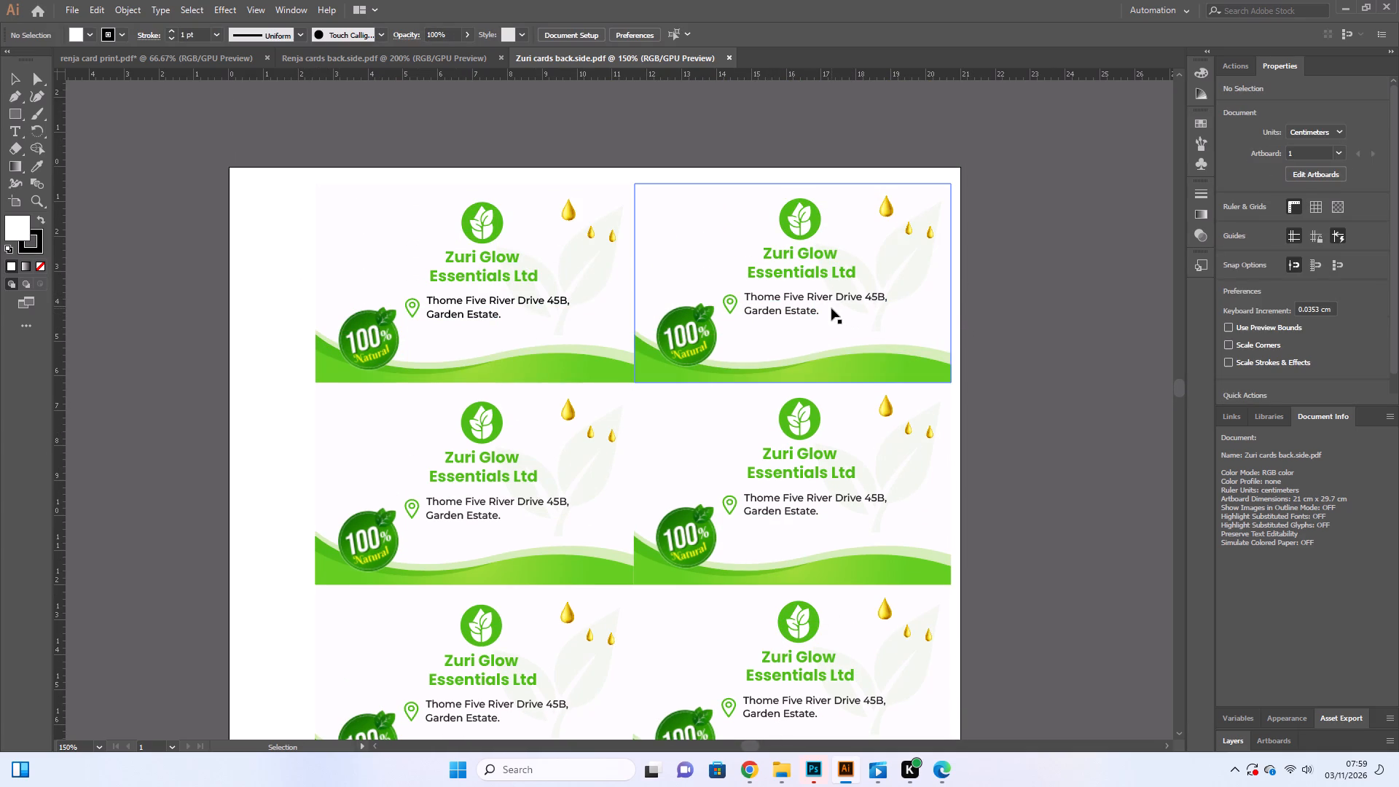
scroll(829, 289, down, 7)
Draw a rectangle about 23.1 cm wide and 29.7 cm high over all the Zuri cards, extending past both artboard sides.
click(6, 116)
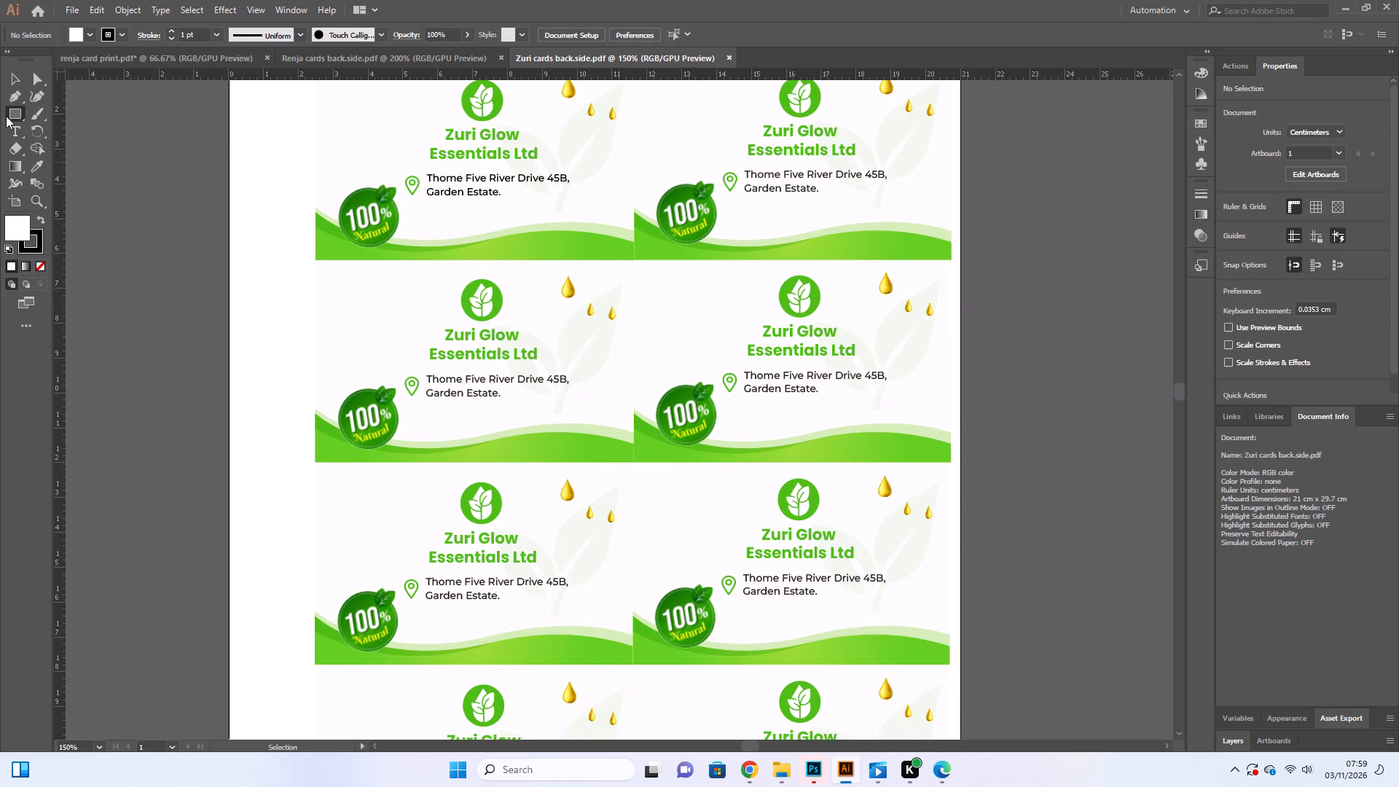
scroll(165, 160, up, 6)
drag(195, 156, 999, 784)
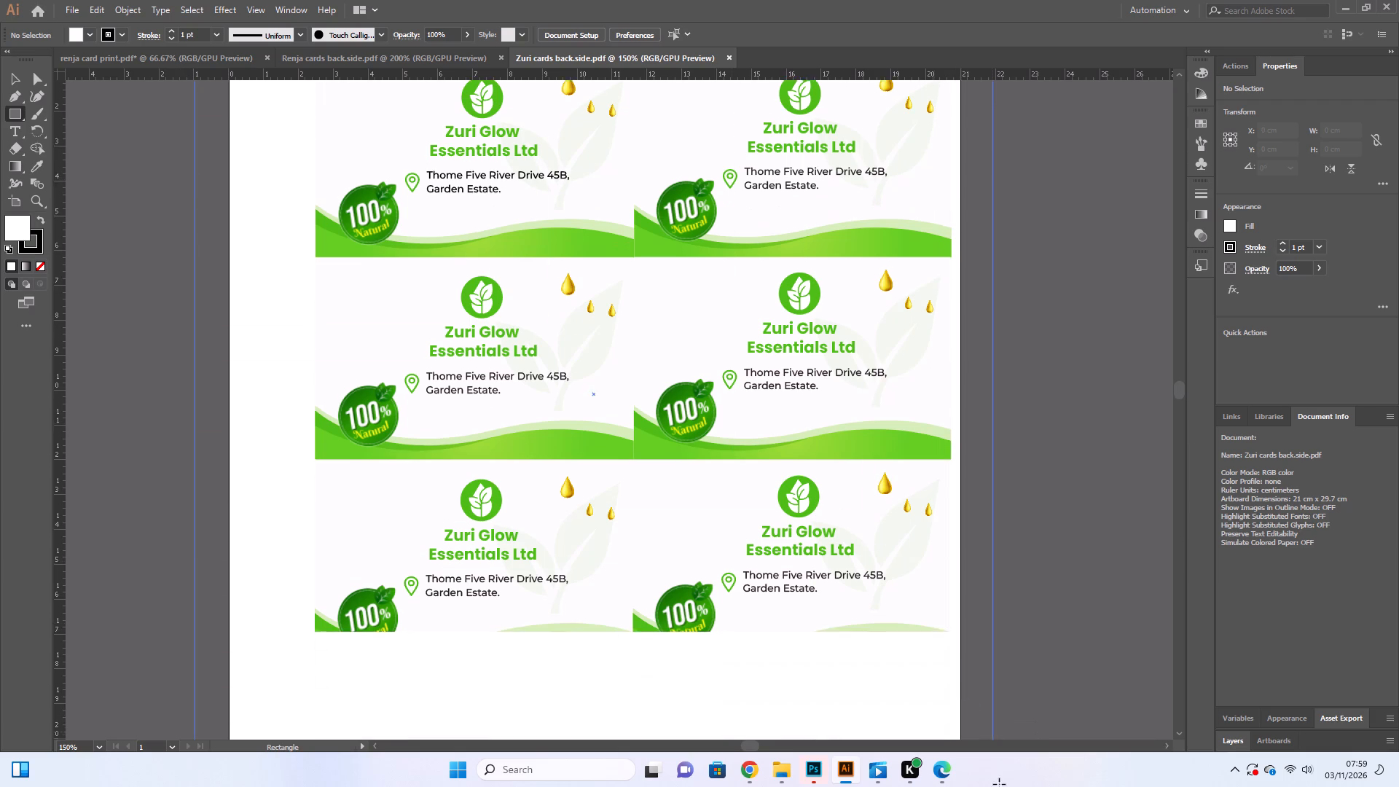
drag(999, 784, 993, 728)
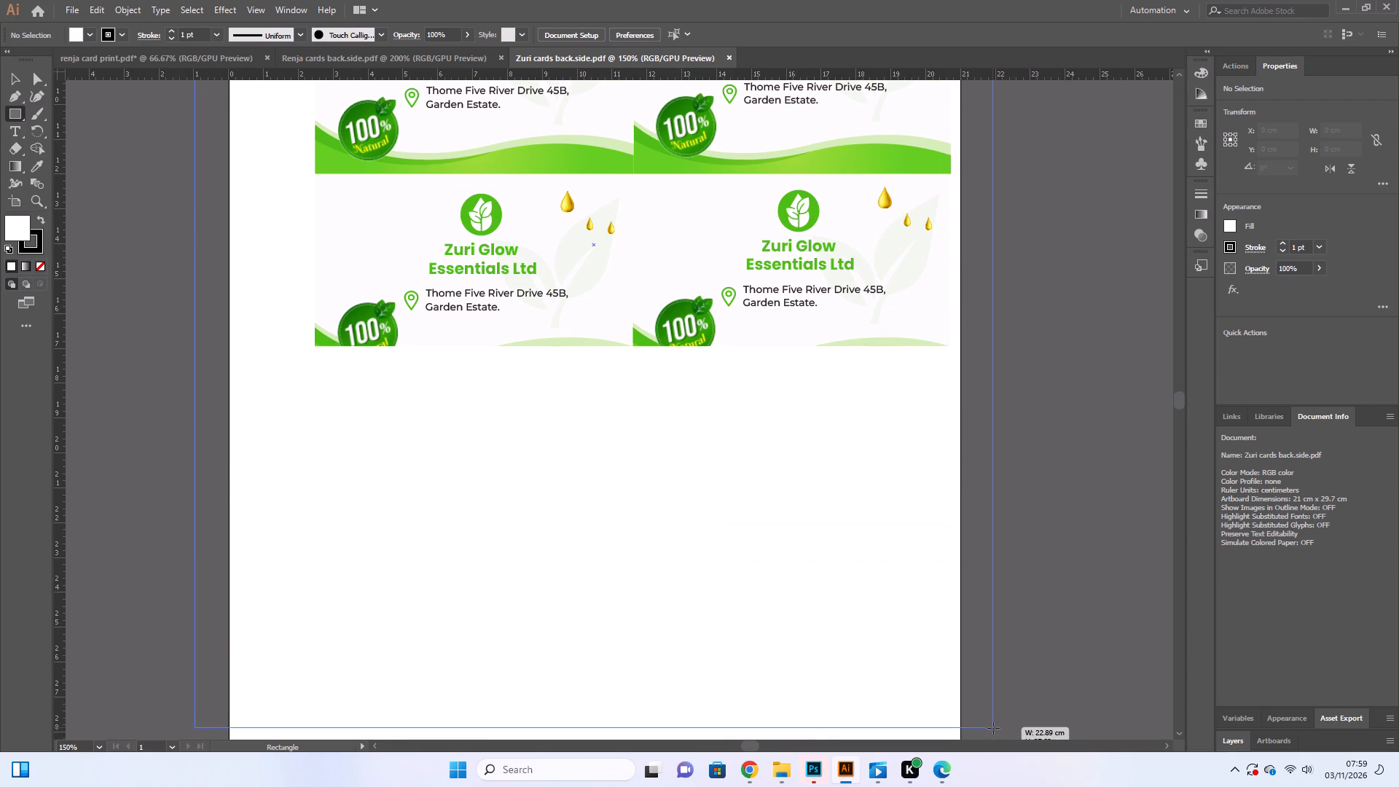
drag(993, 728, 999, 546)
Apply the dark grey of the area outside the artboard to the rectangle with the Eyedropper.
scroll(999, 546, up, 13)
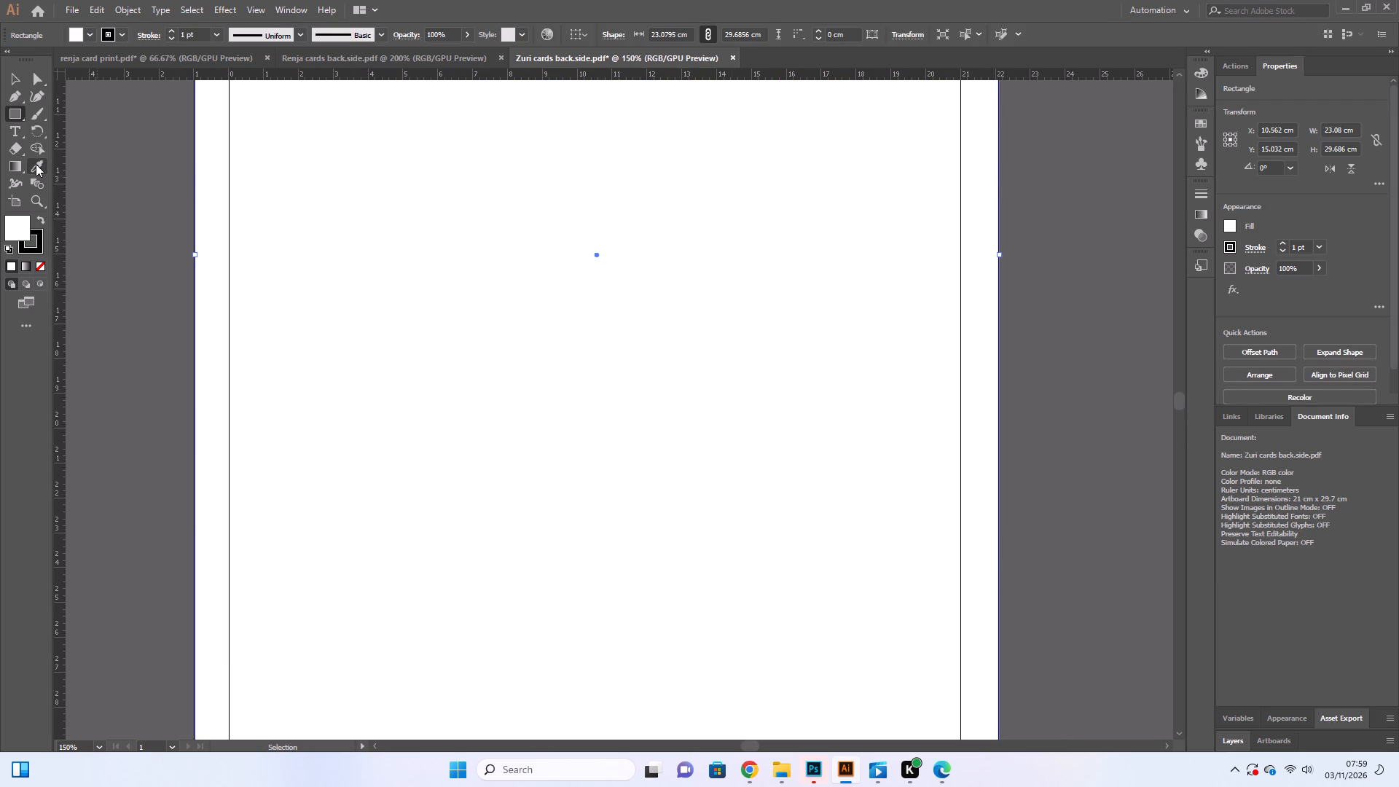
click(36, 164)
click(154, 231)
click(10, 71)
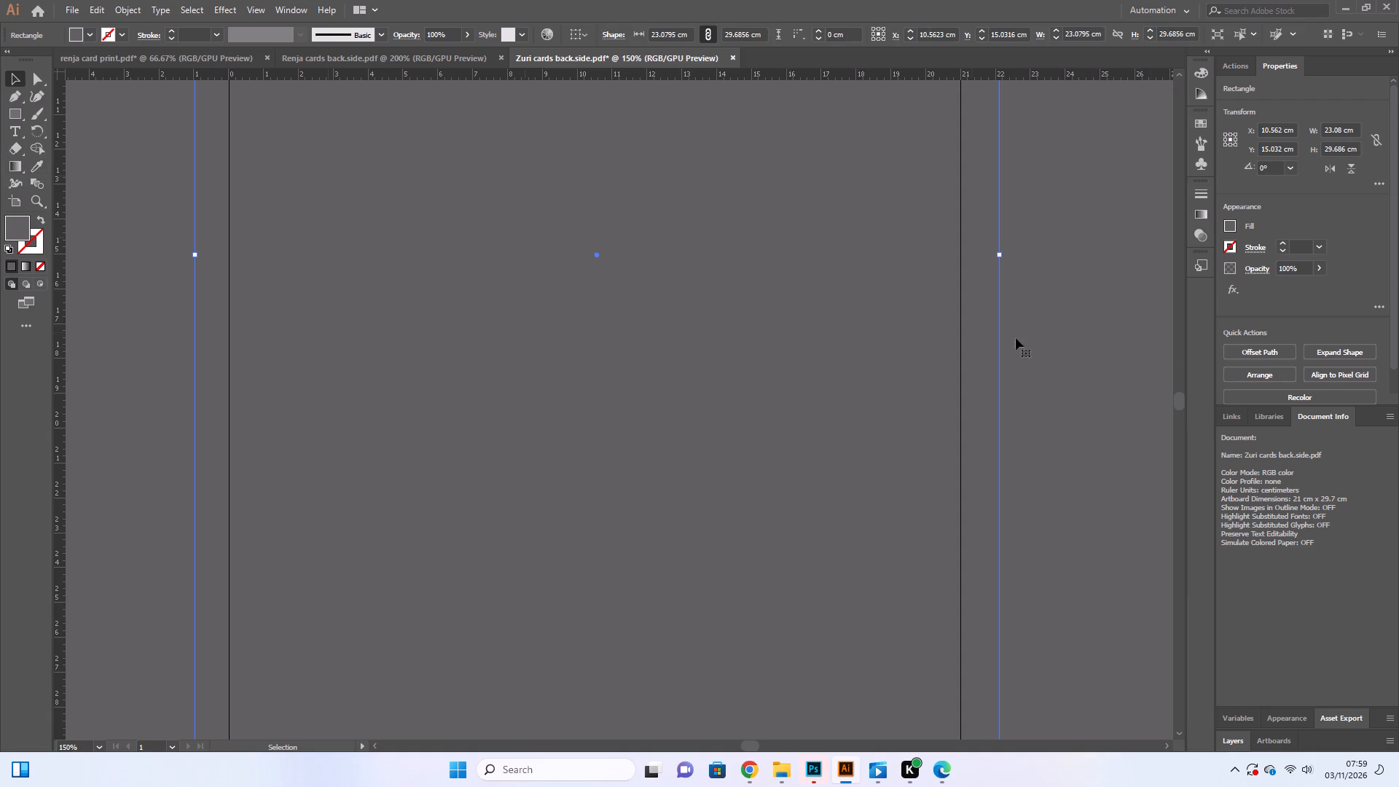
Set the large grey rectangle's opacity to 10%.
click(1282, 269)
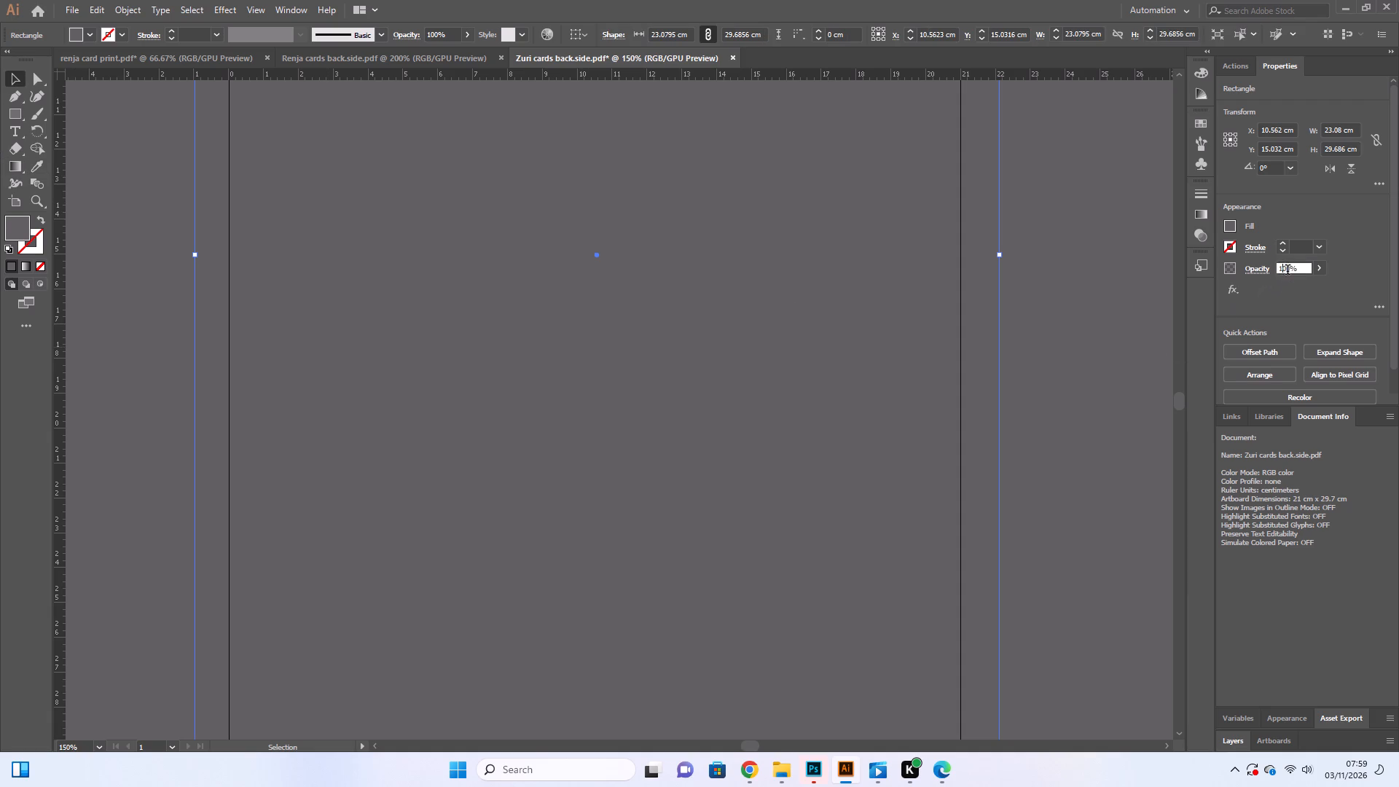
click(1288, 271)
key(BackSpace)
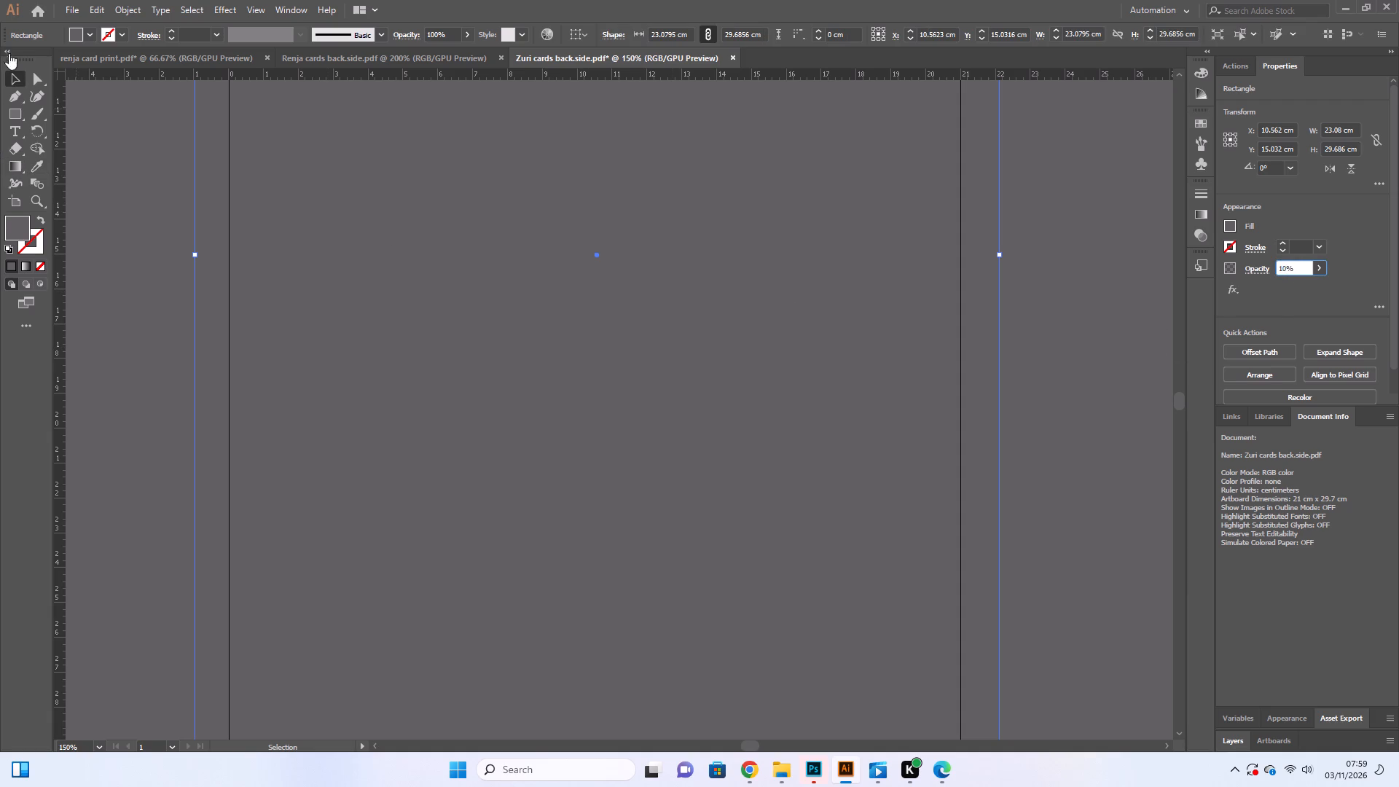
click(12, 70)
Send the 10% opacity rectangle to the back of the stacking order, behind the Zuri cards.
right_click(570, 281)
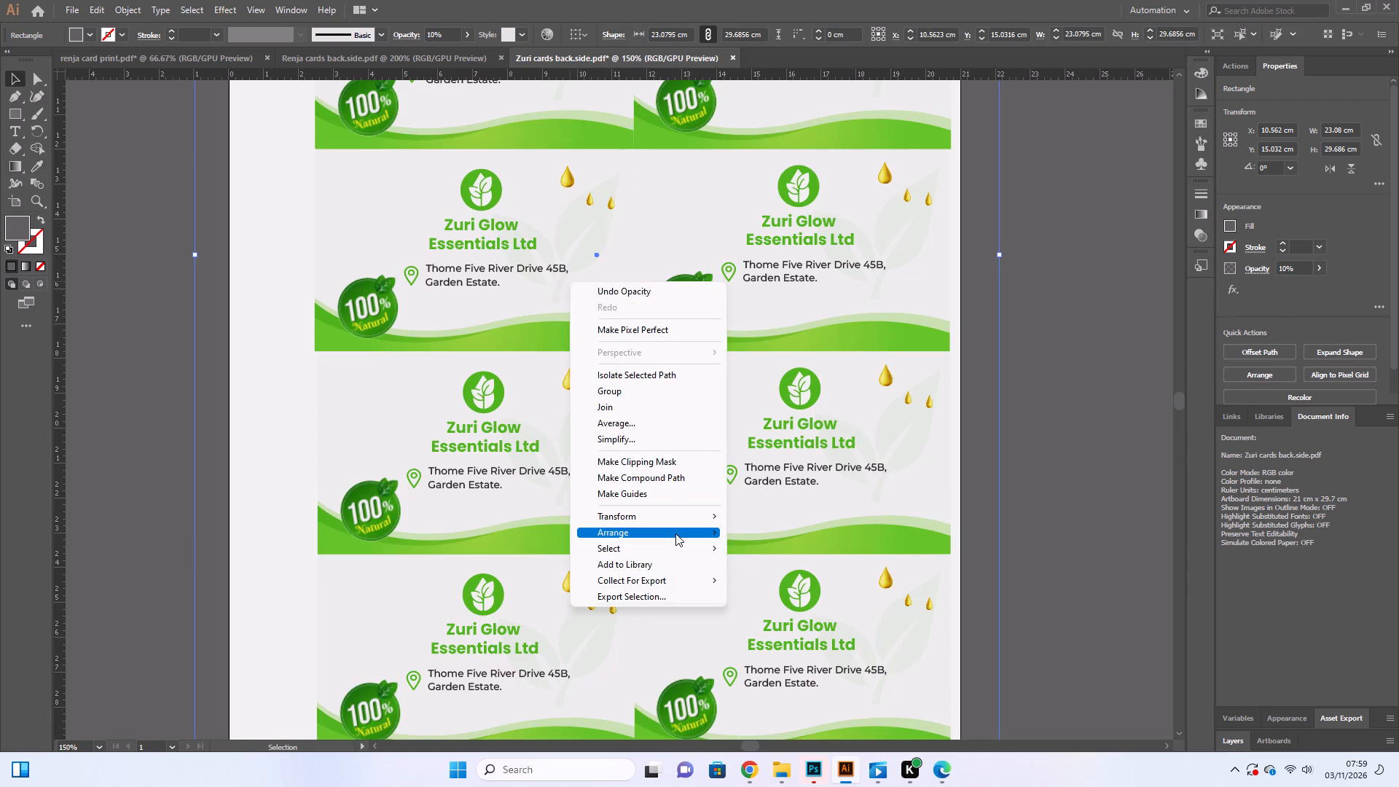
click(794, 579)
click(1034, 484)
Shrink the background rectangle to about 20.1 by 29.5 cm, starting about 0.9 cm inside the artboard's left edge and ending at its lower-right corner.
scroll(1034, 484, up, 20)
click(240, 356)
scroll(240, 356, up, 13)
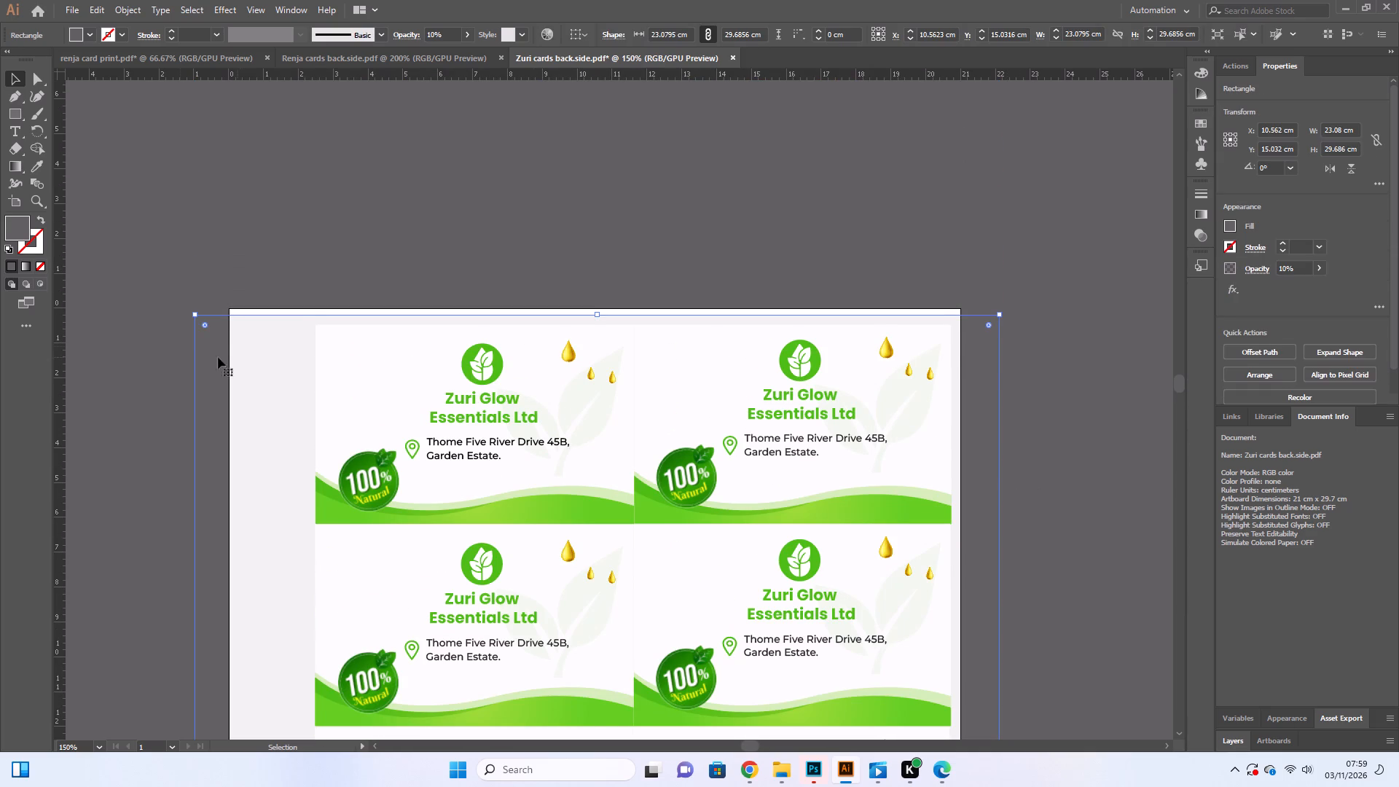
drag(195, 316, 260, 314)
scroll(393, 331, down, 20)
scroll(393, 331, down, 15)
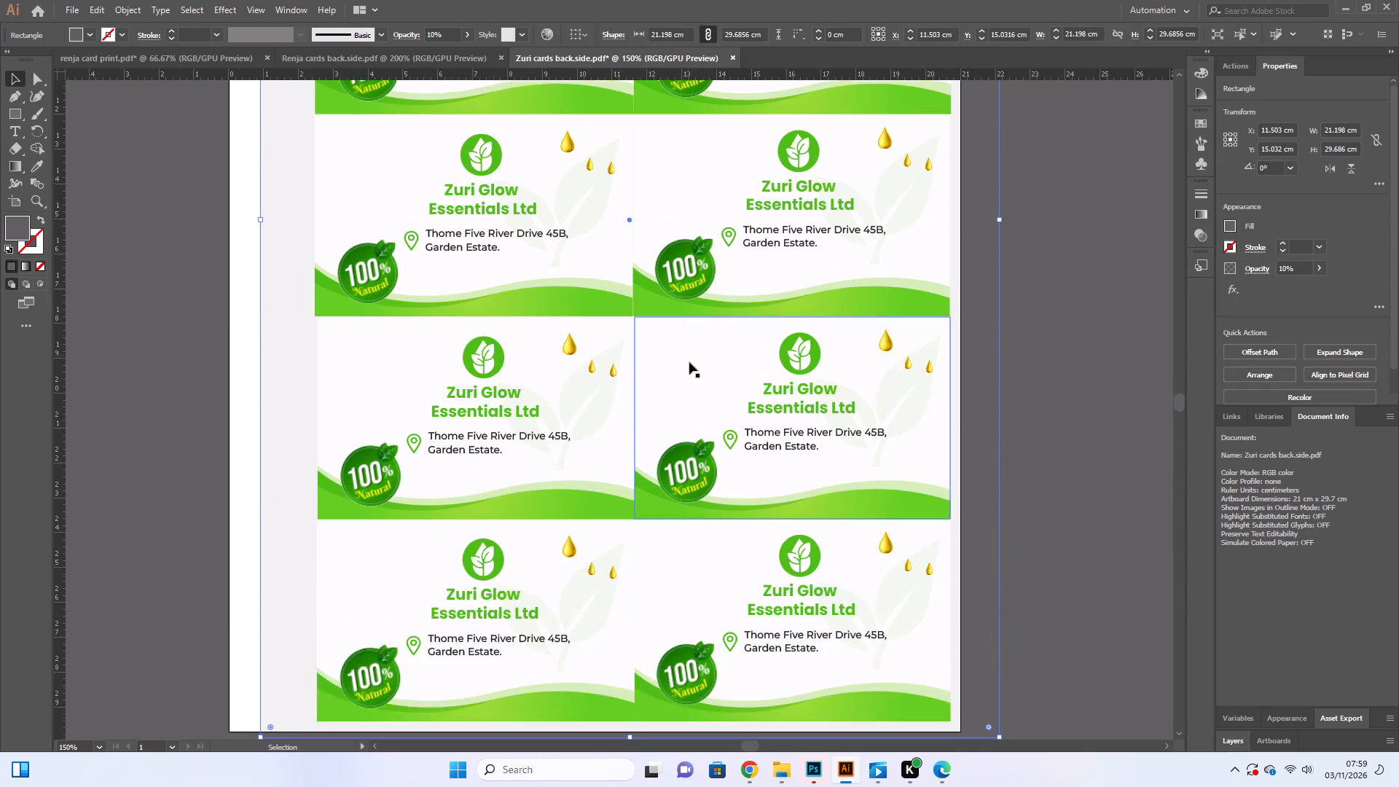
scroll(689, 362, down, 9)
drag(1002, 580, 987, 582)
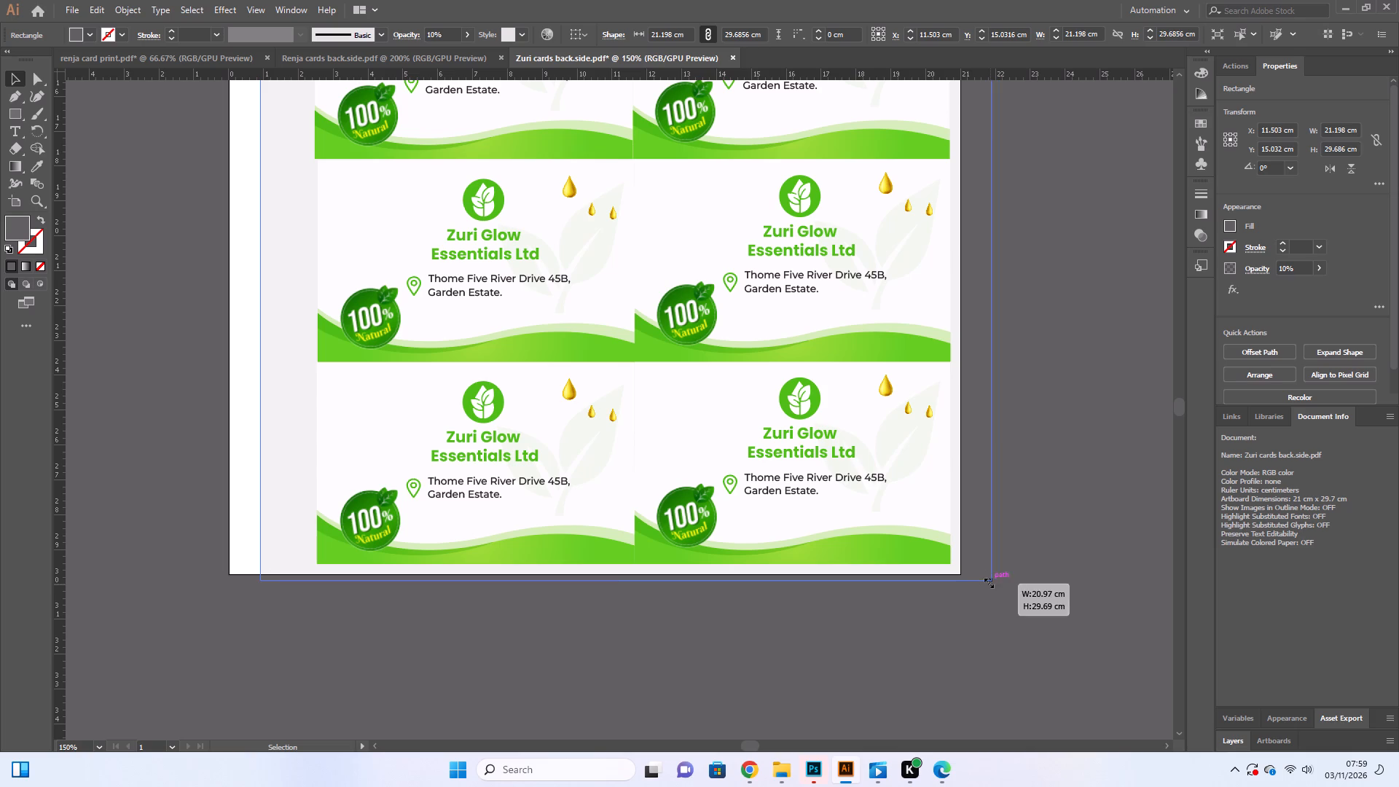
drag(987, 582, 960, 573)
click(1049, 477)
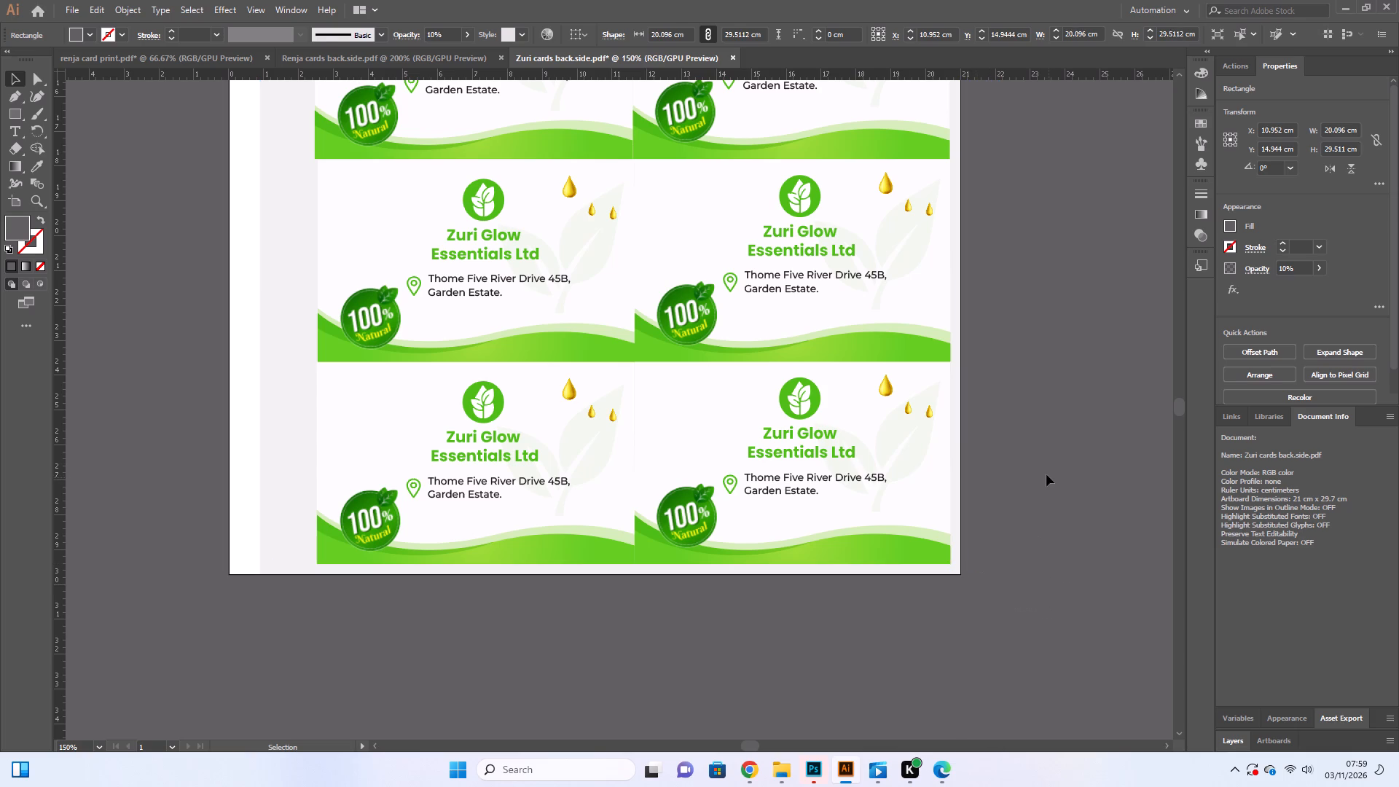
Examine the Zuri card rows above the background rectangle, checking each row's grouping and its margin around the cards.
scroll(963, 461, up, 9)
click(552, 399)
scroll(552, 399, up, 17)
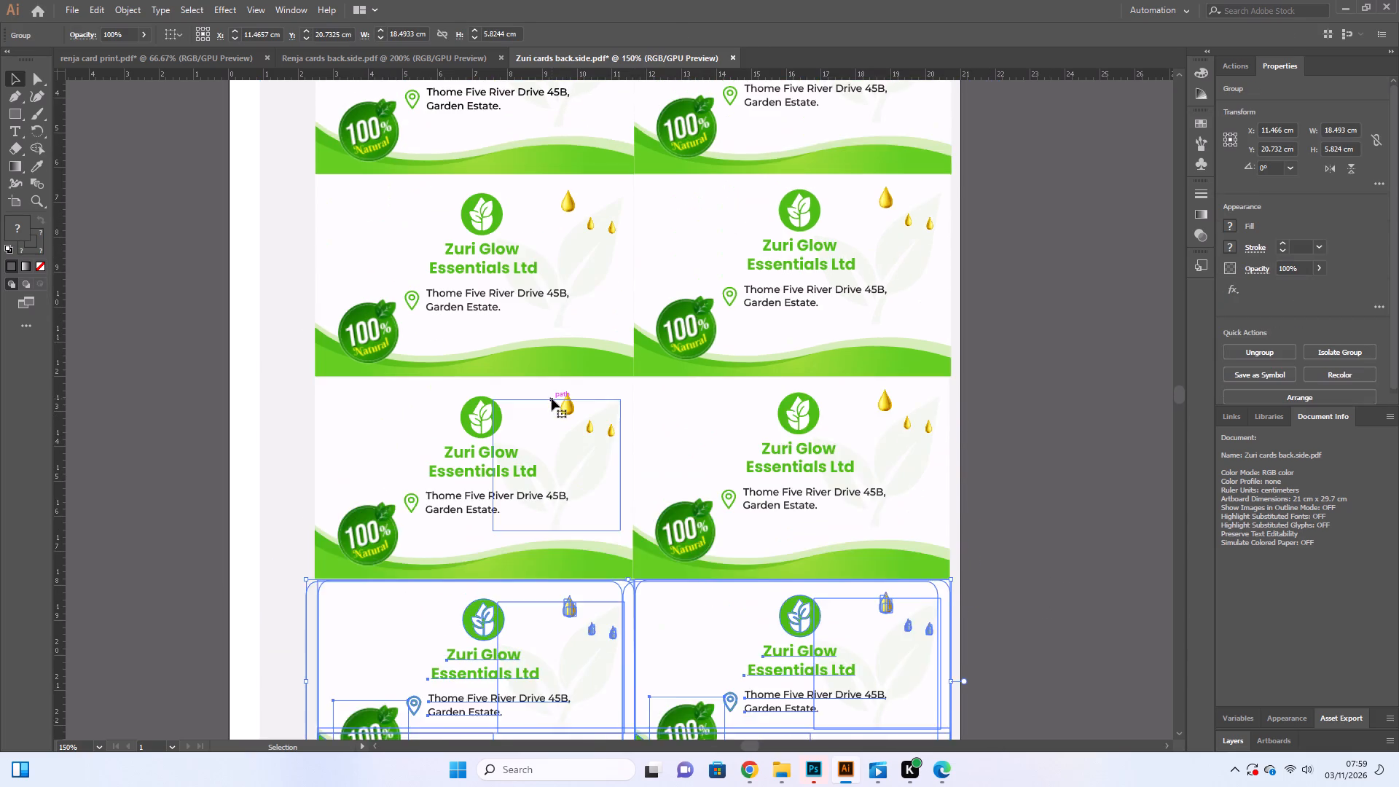
scroll(552, 399, up, 13)
click(534, 358)
scroll(544, 364, up, 6)
click(557, 235)
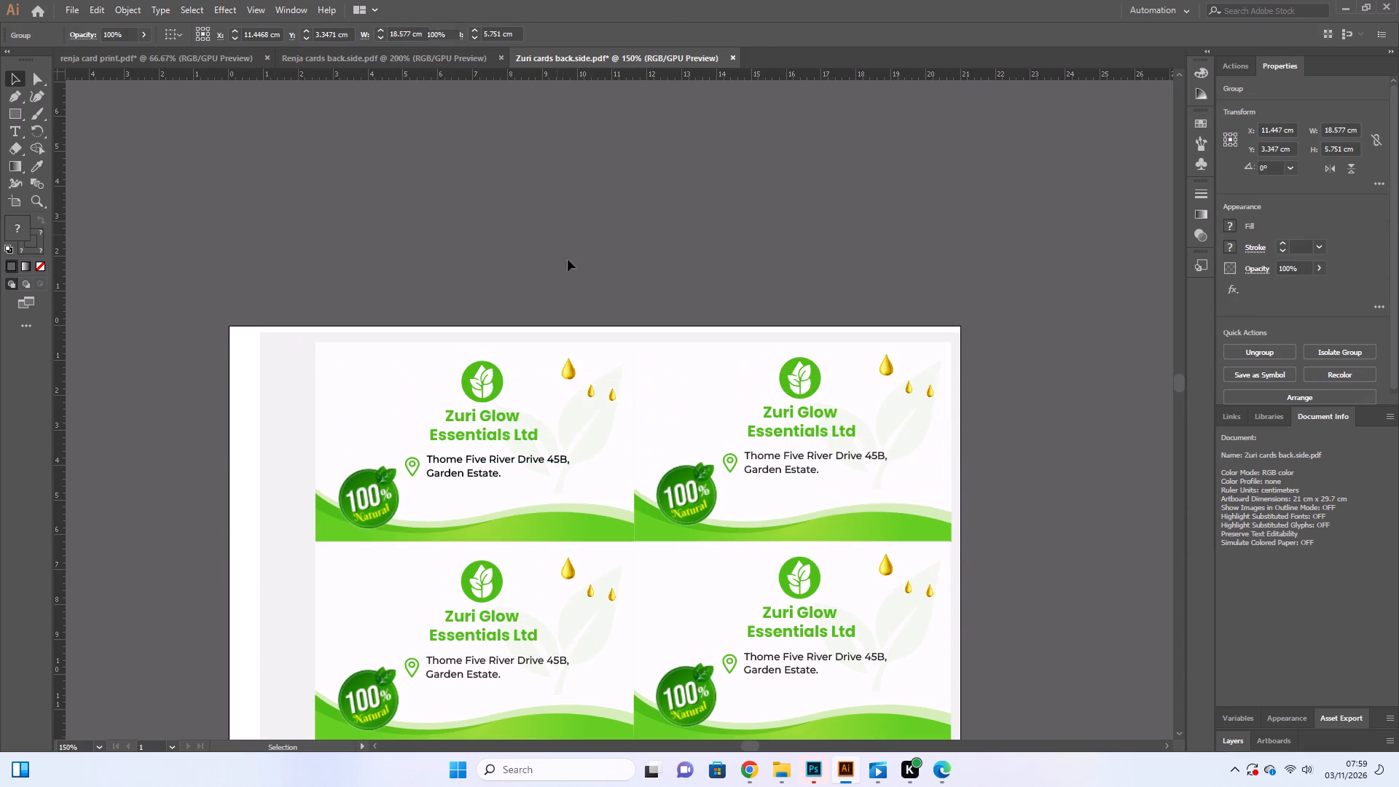
click(571, 423)
click(694, 253)
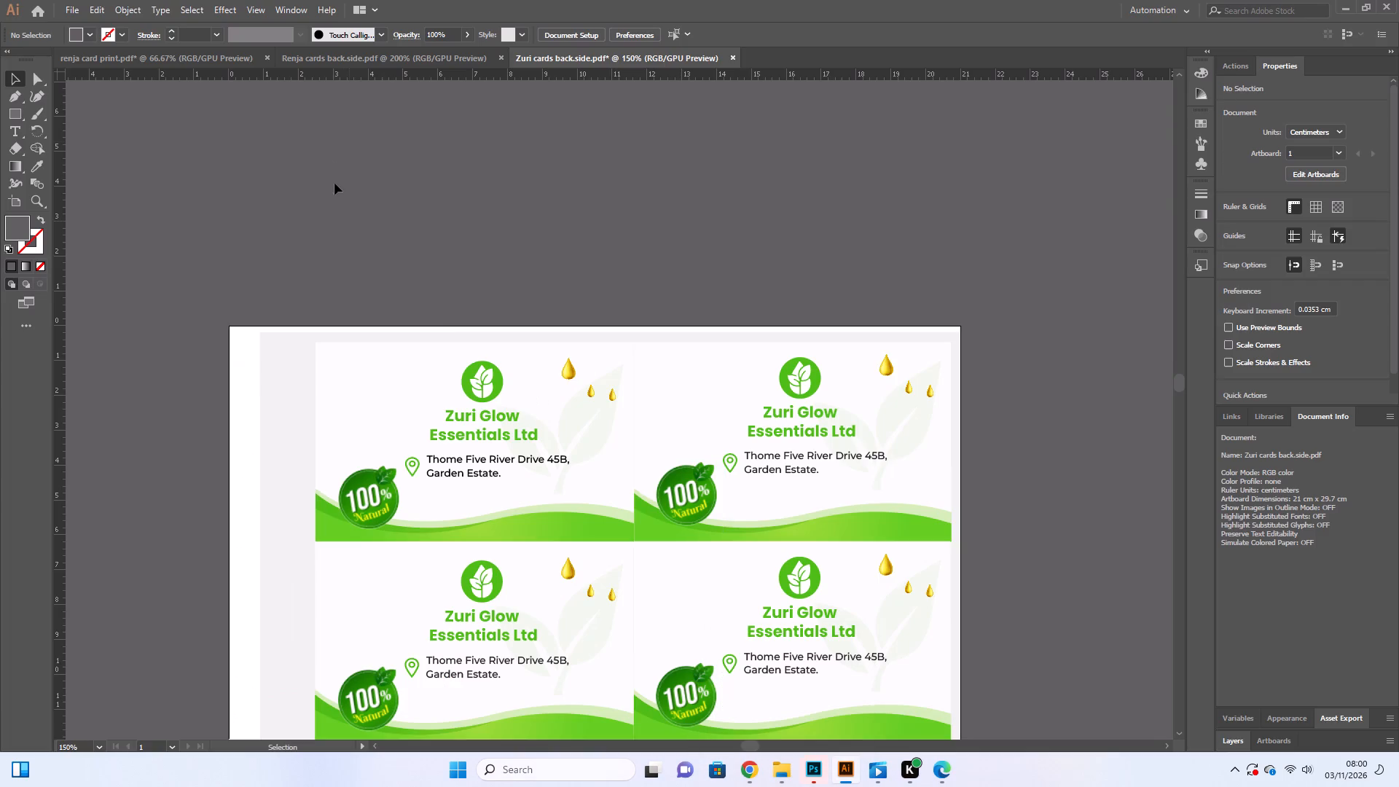
Copy the first Renja "Our services" card from Renja cards back.side.pdf and paste it into Zuri cards back.side.pdf.
click(358, 64)
scroll(546, 490, down, 5)
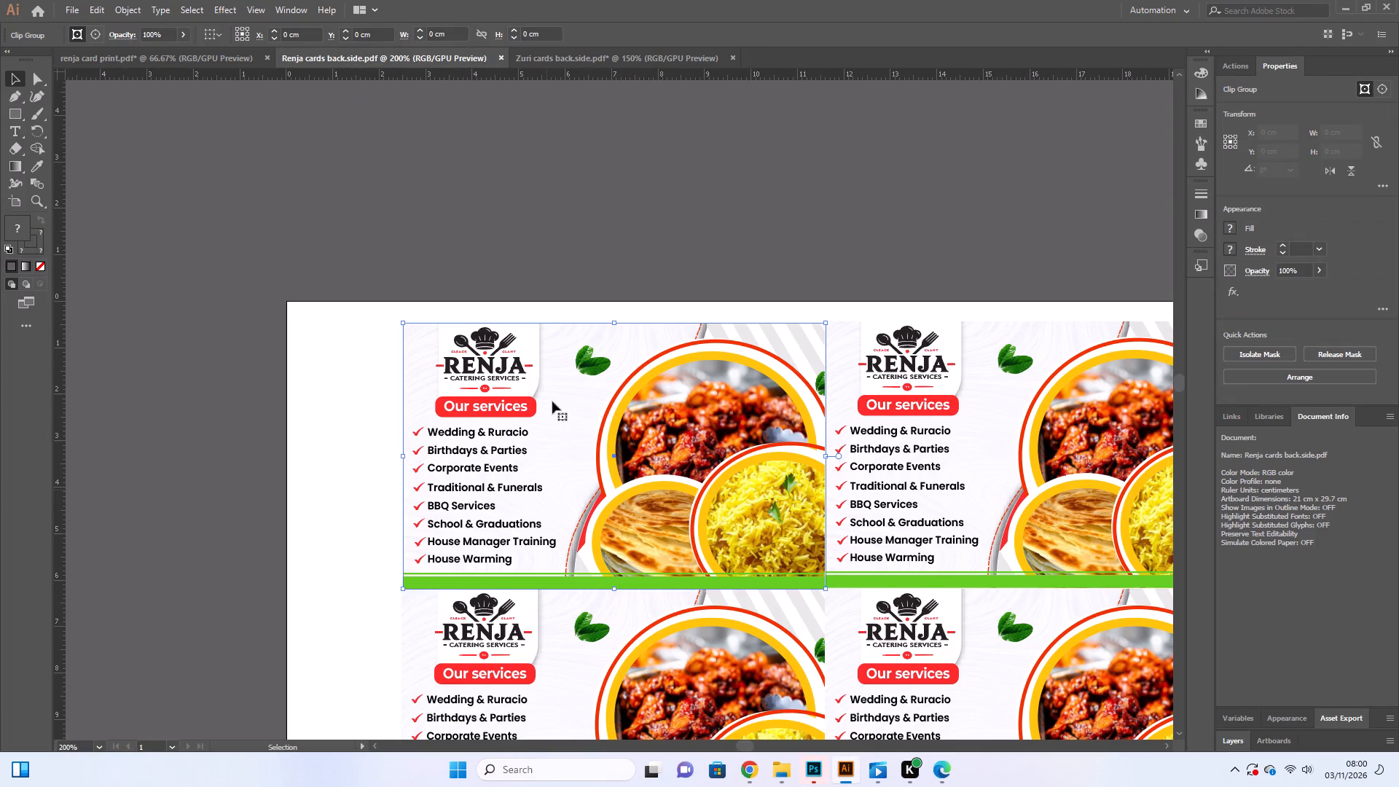
click(549, 407)
click(100, 12)
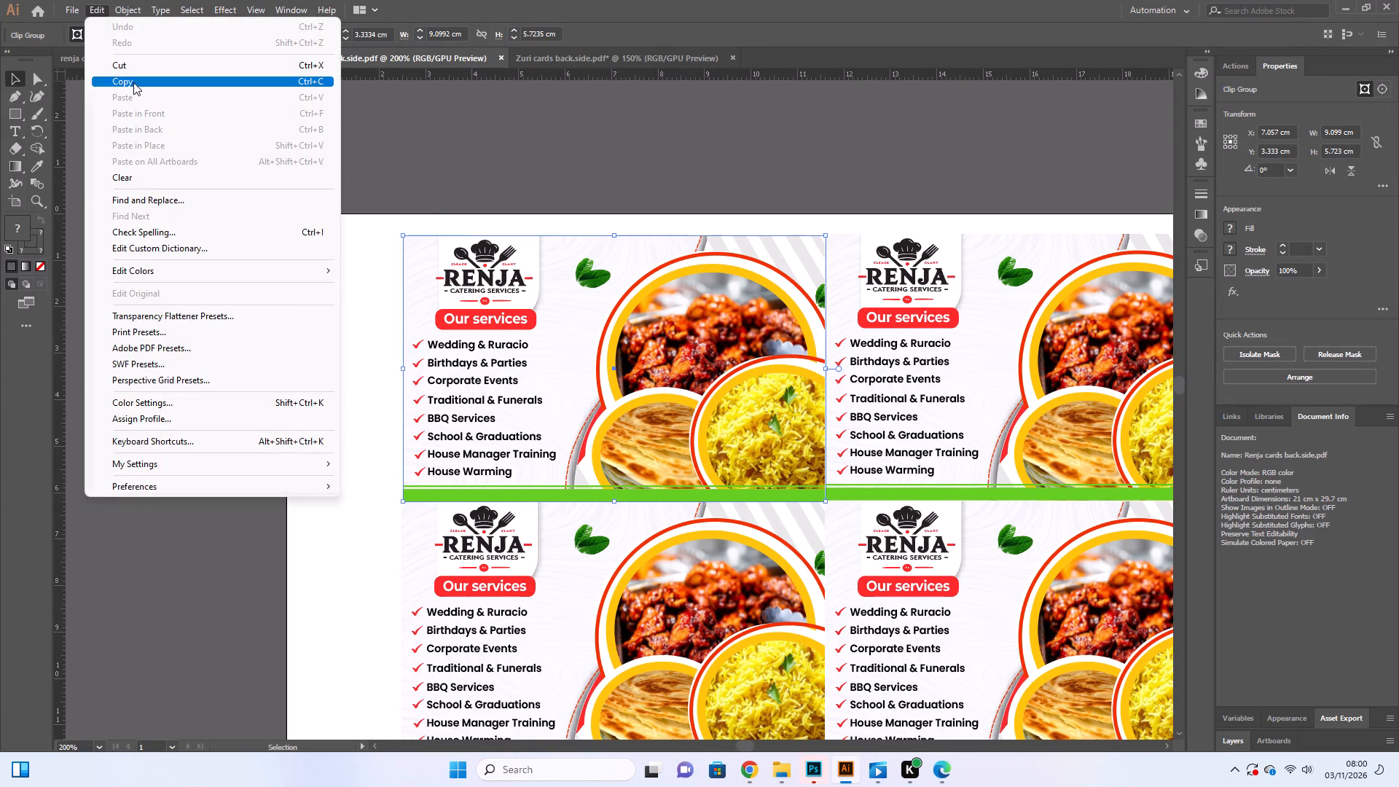
click(134, 84)
click(567, 56)
scroll(564, 189, down, 7)
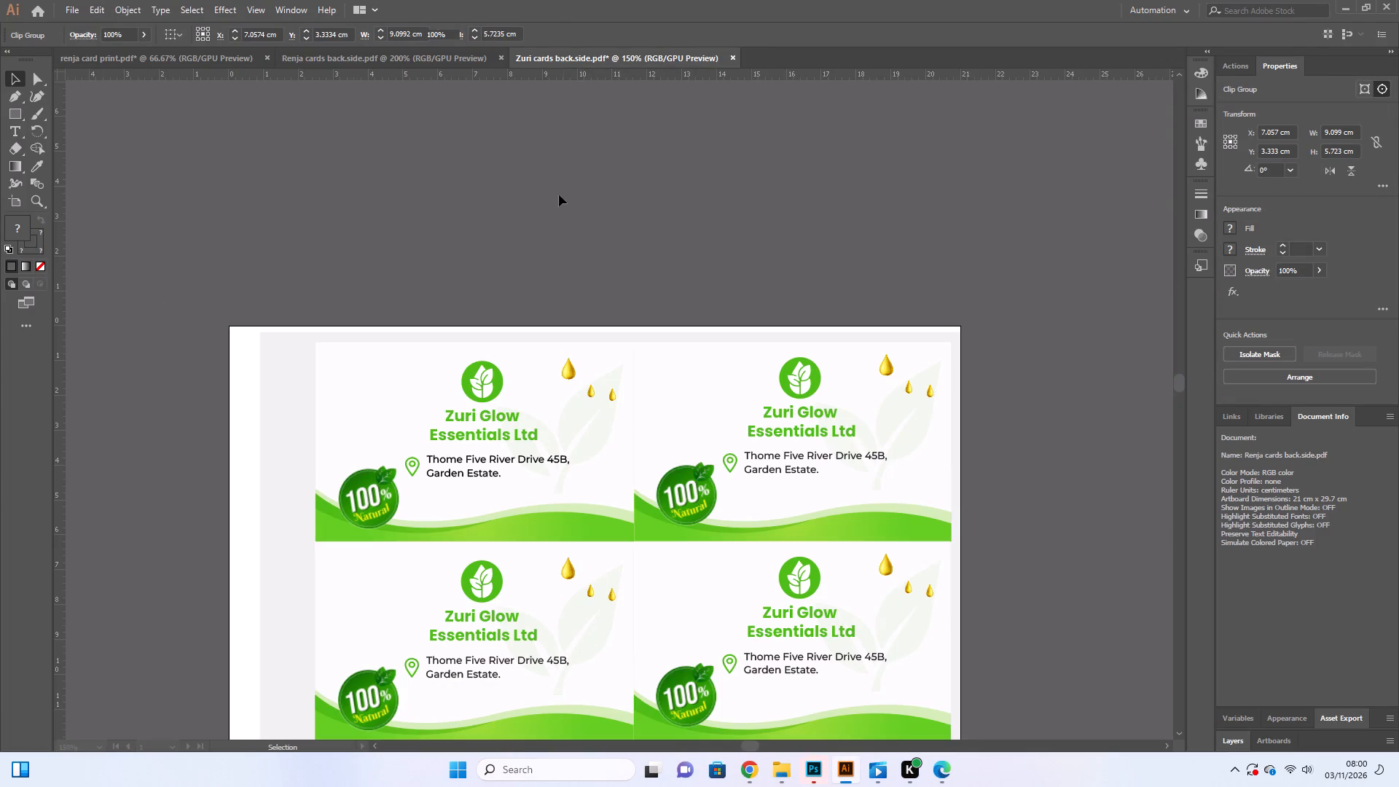
click(99, 7)
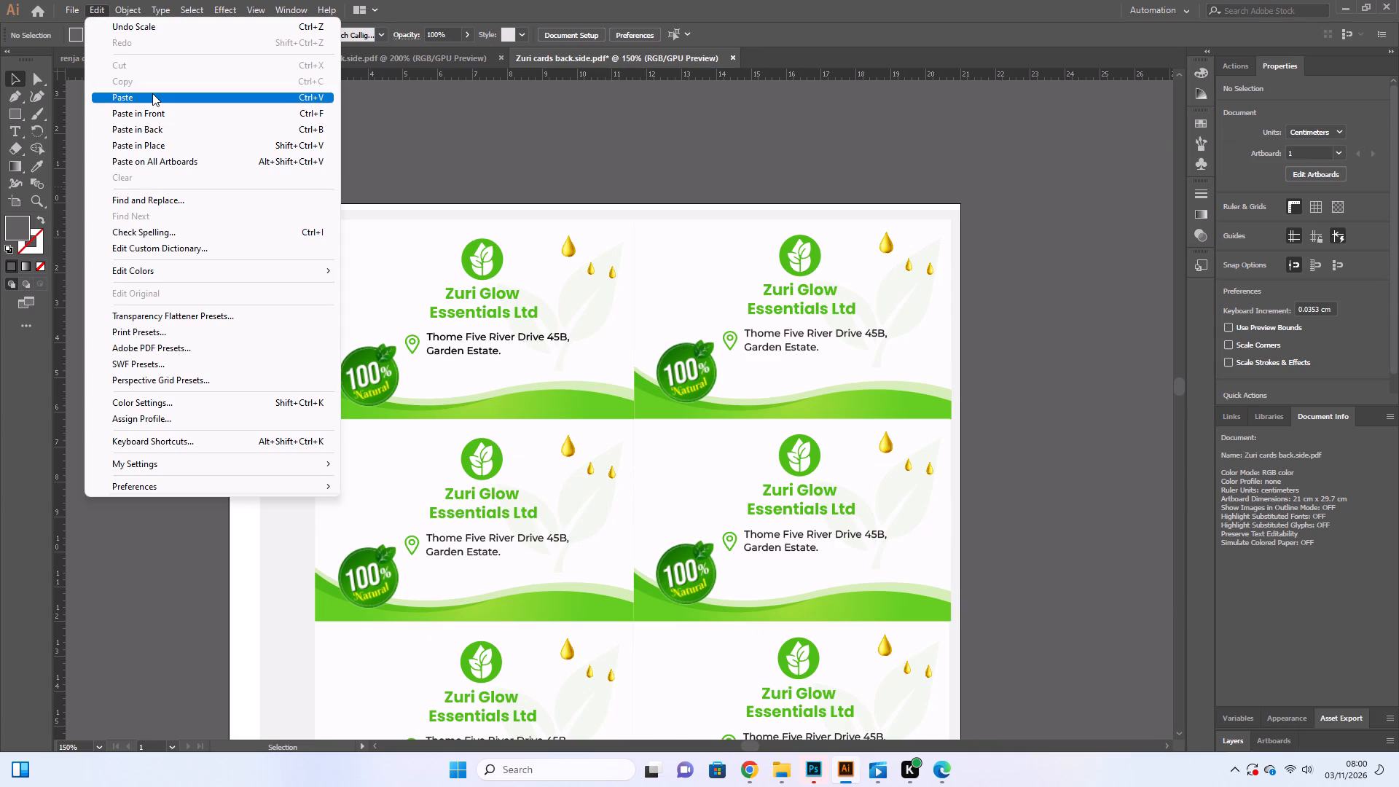
click(152, 93)
scroll(780, 388, up, 5)
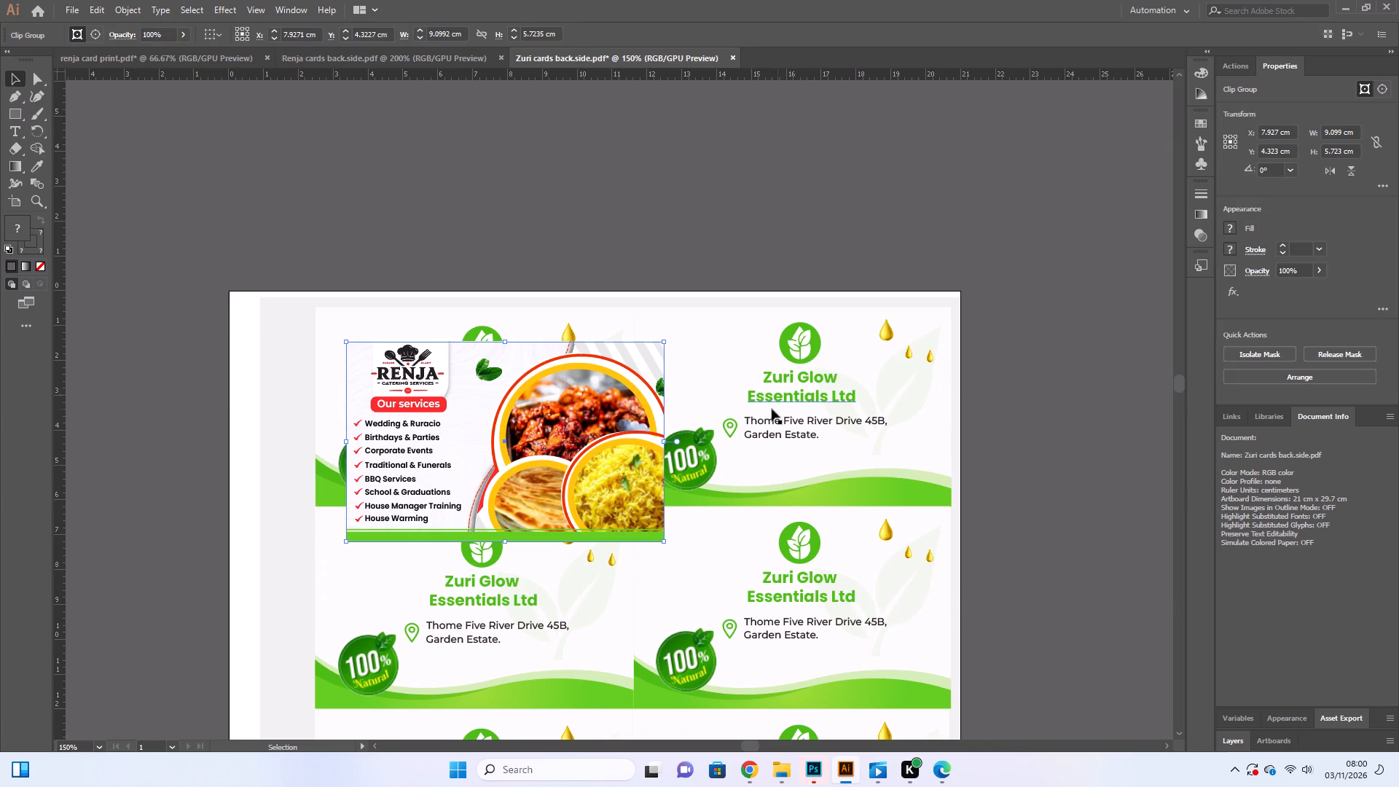
Move the pasted Renja card onto the empty canvas above the artboard, clear of the Zuri cards.
drag(561, 482, 546, 263)
scroll(589, 359, up, 5)
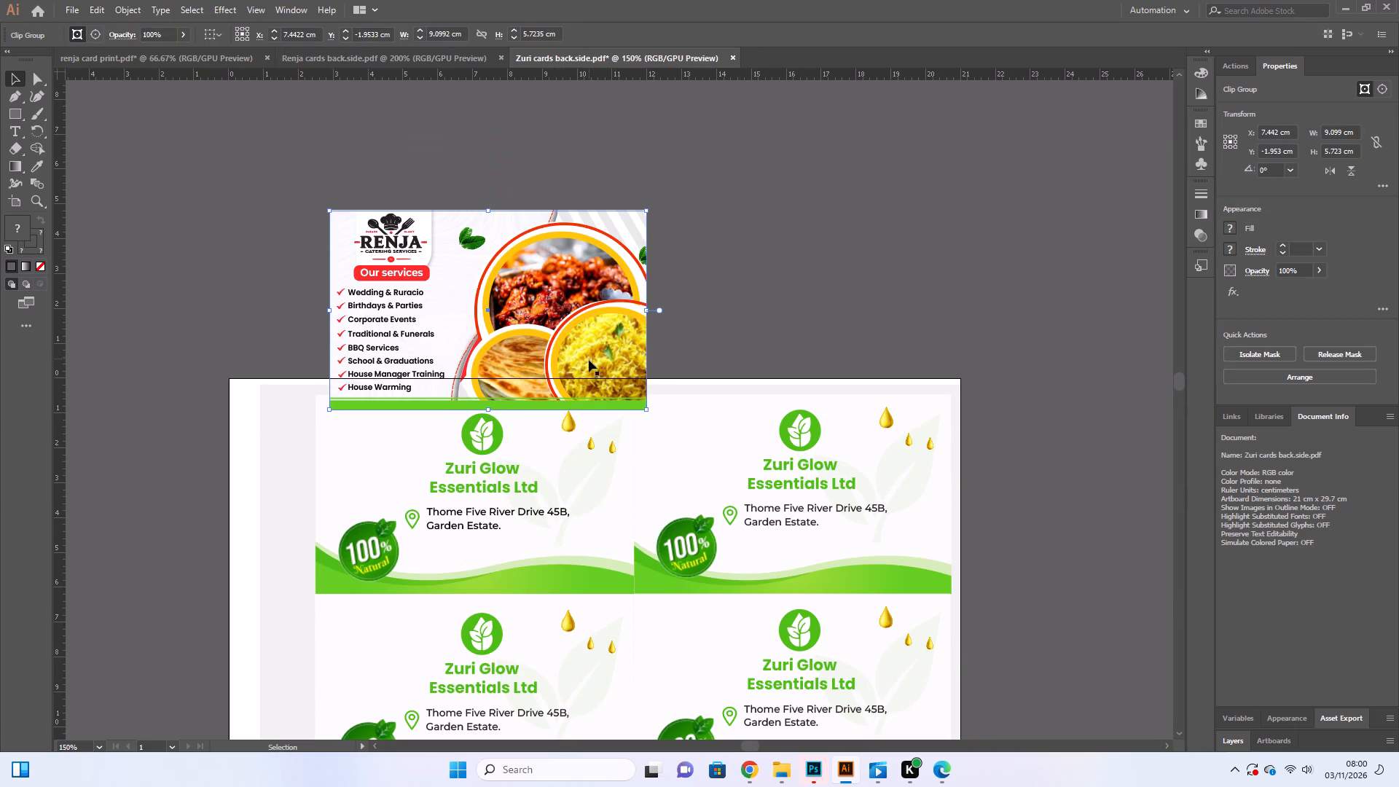
drag(589, 311, 591, 246)
click(748, 265)
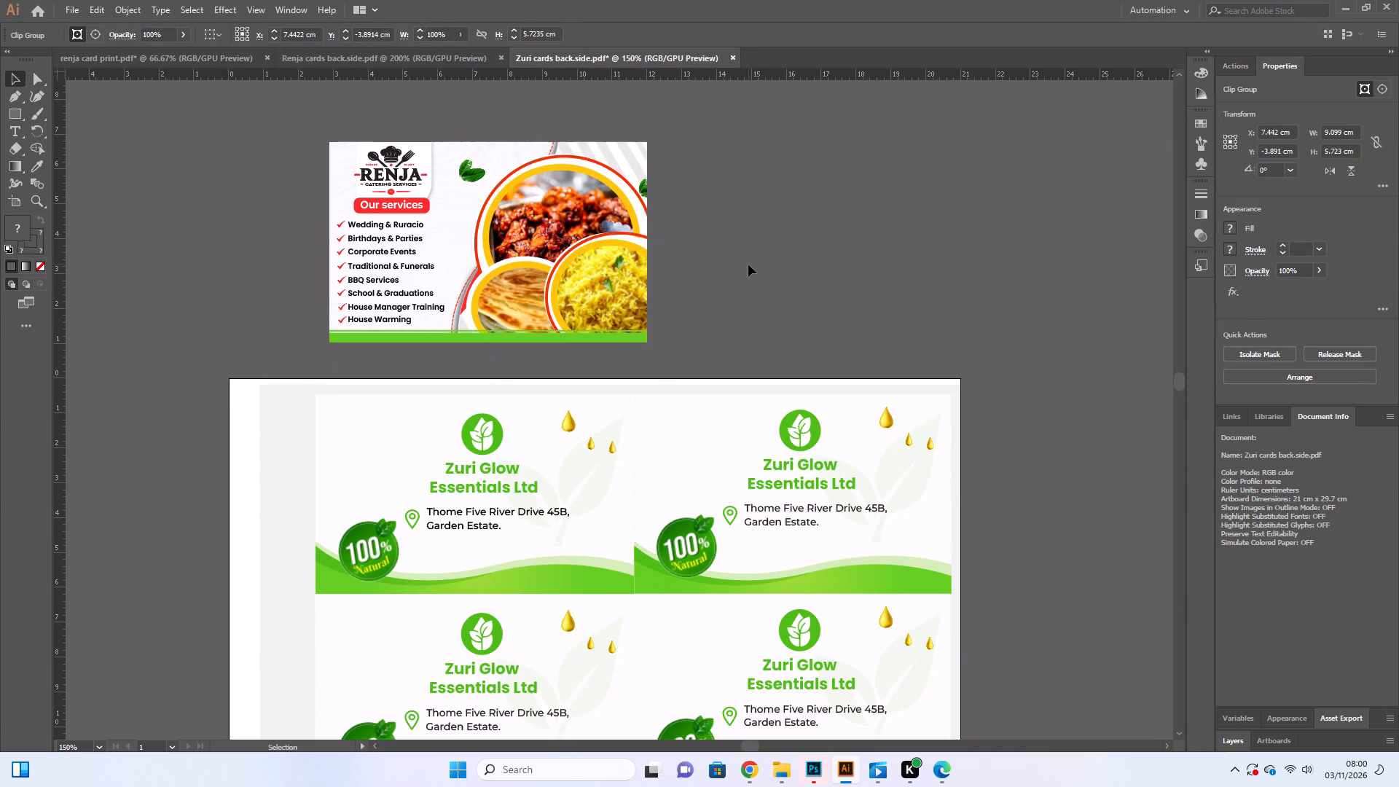
click(337, 282)
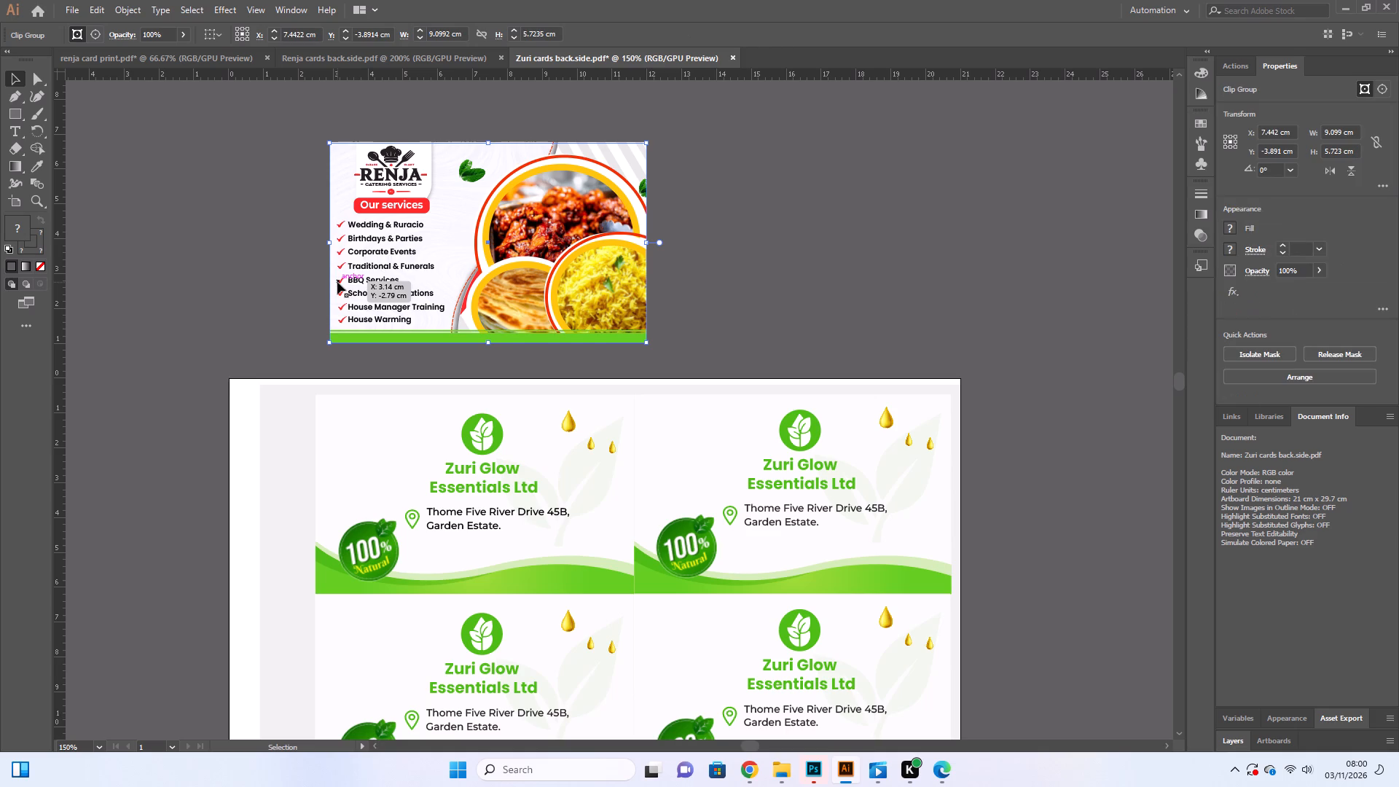
scroll(338, 283, up, 4)
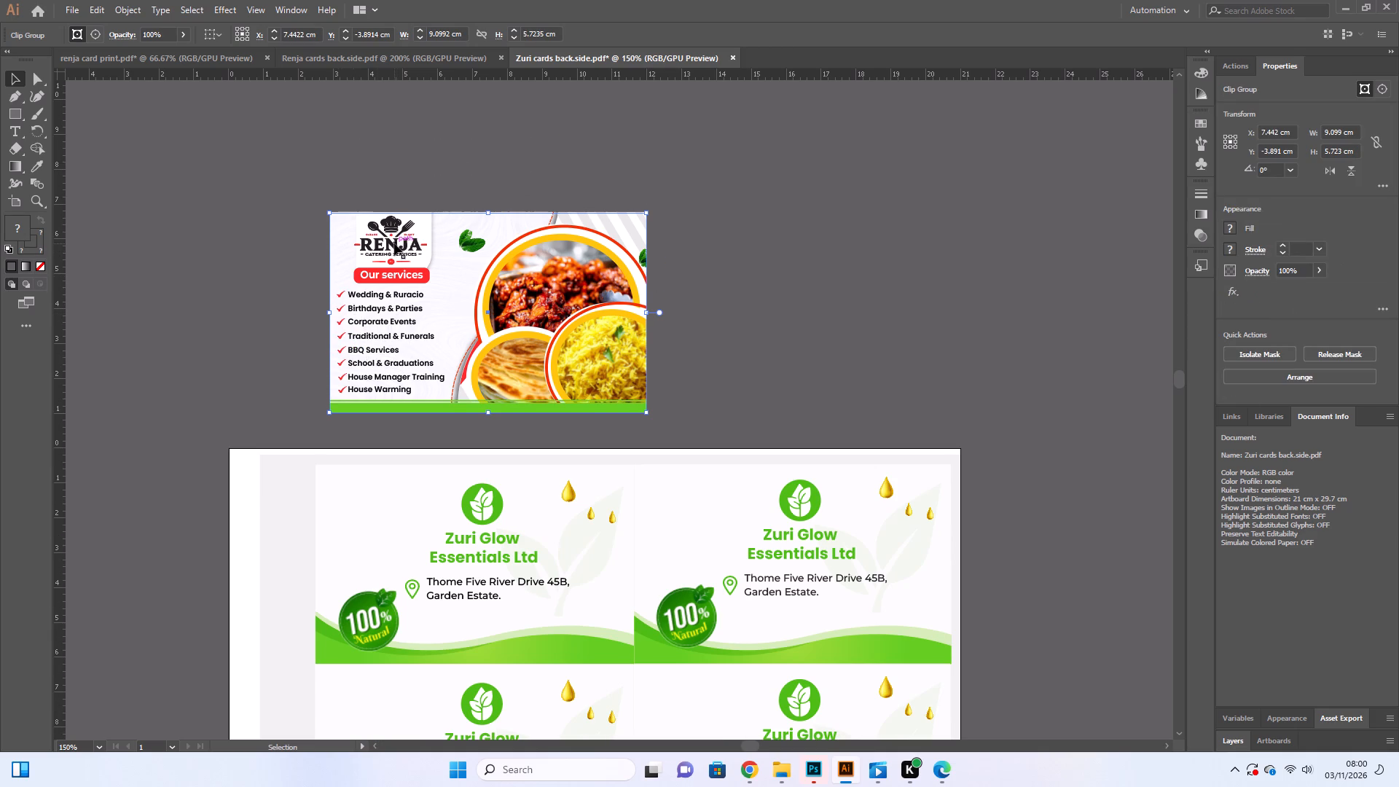
drag(556, 318, 562, 244)
Release the clipping mask on the pasted Renja card.
right_click(574, 238)
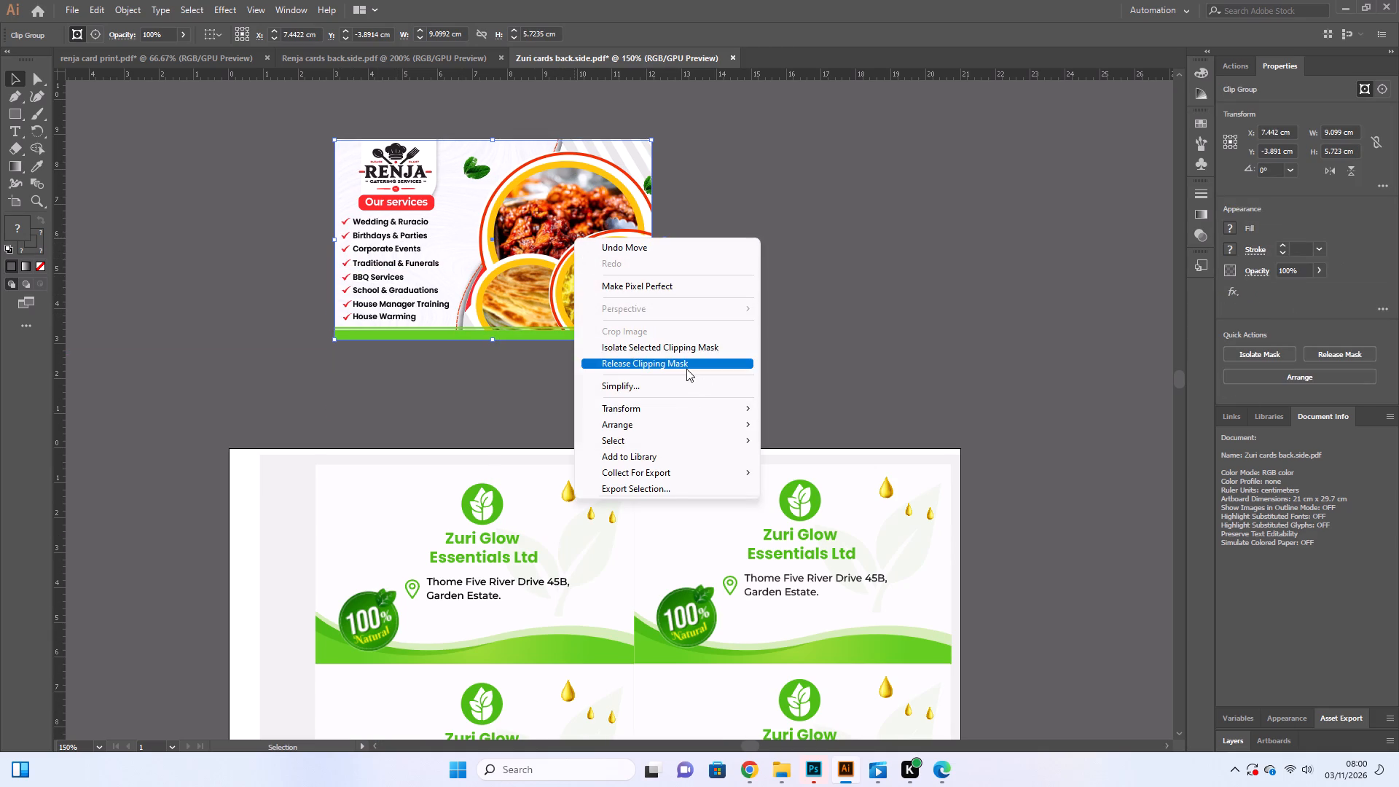
click(686, 368)
click(812, 270)
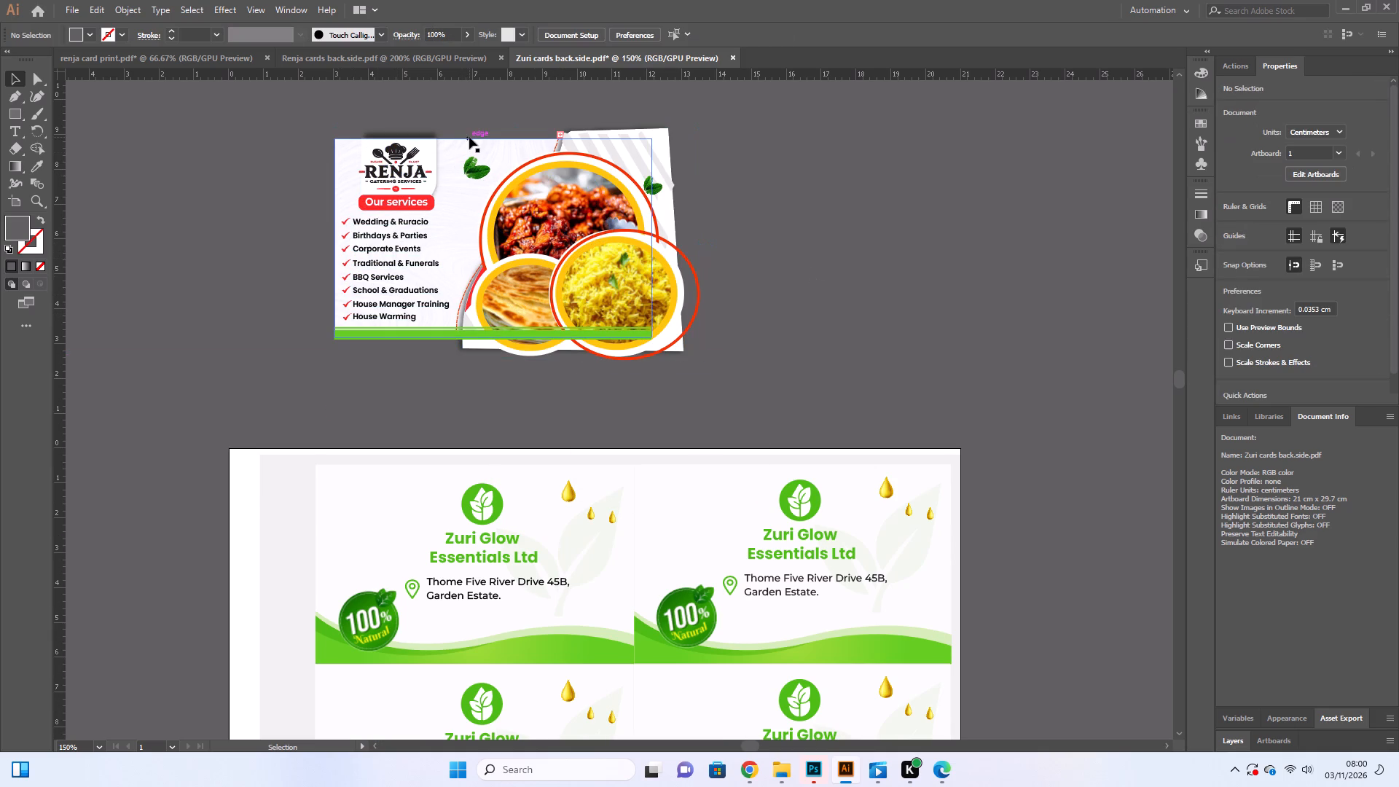
Give the released 9.1 by 5.7 cm card-outline rectangle a 1 pt black stroke.
click(471, 139)
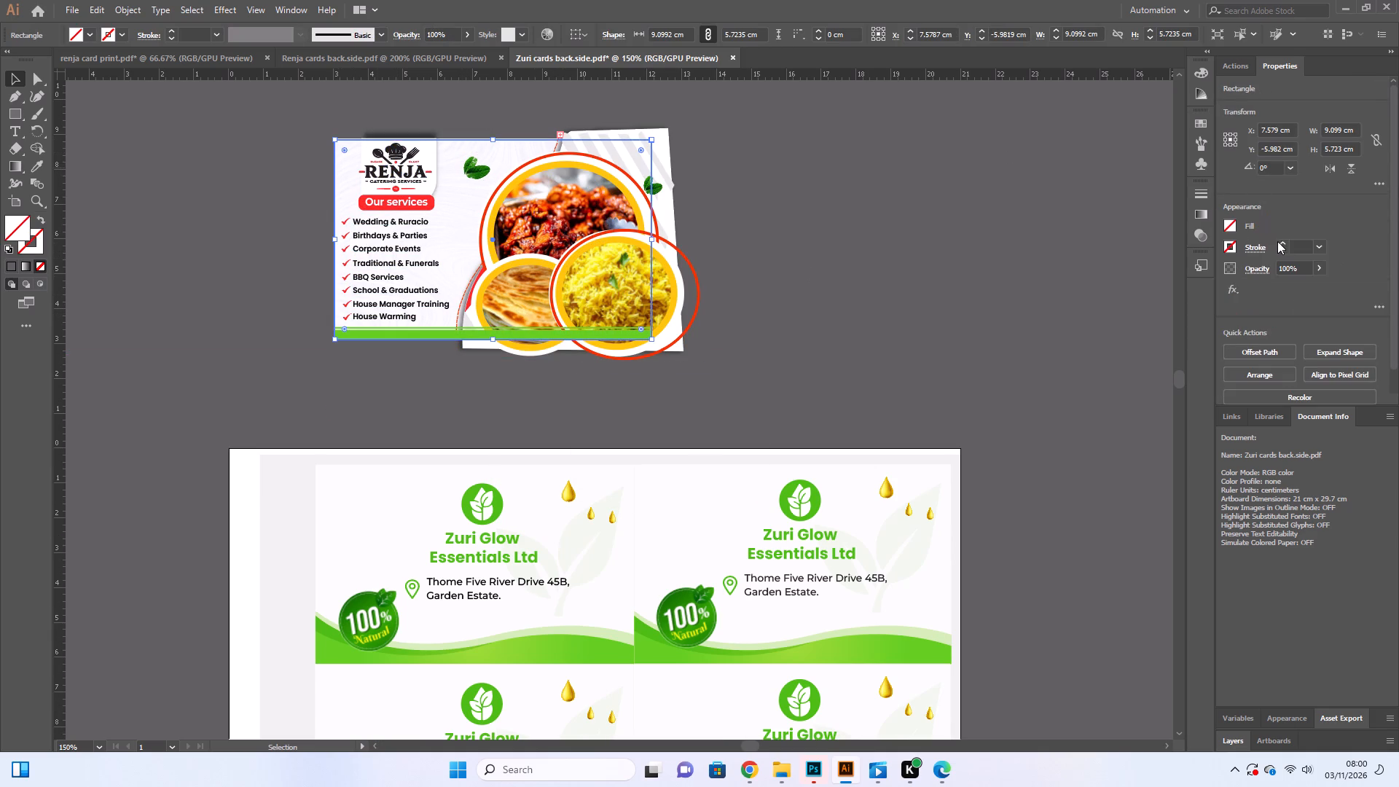
click(1280, 243)
click(1030, 262)
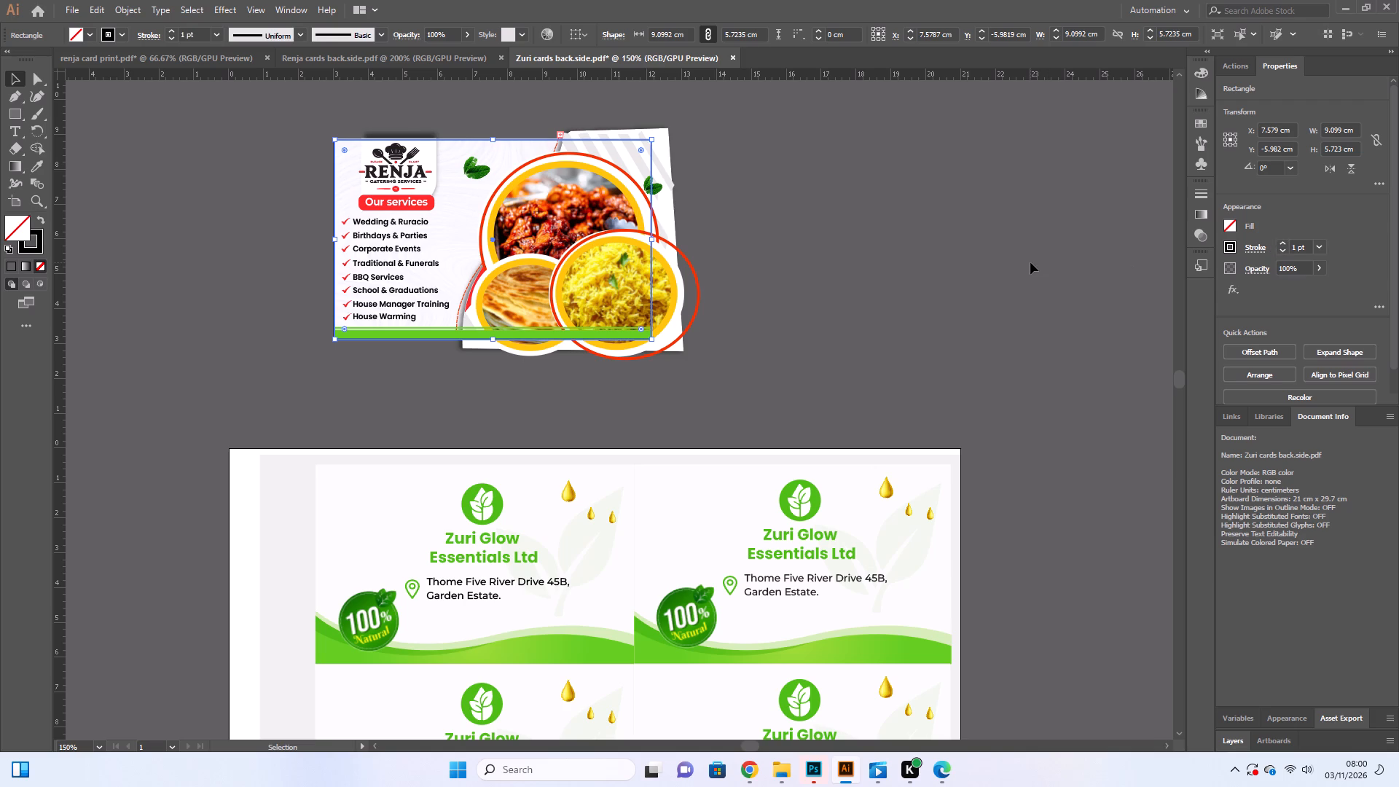
Ungroup the Renja card's artwork so its elements can be edited separately.
click(550, 183)
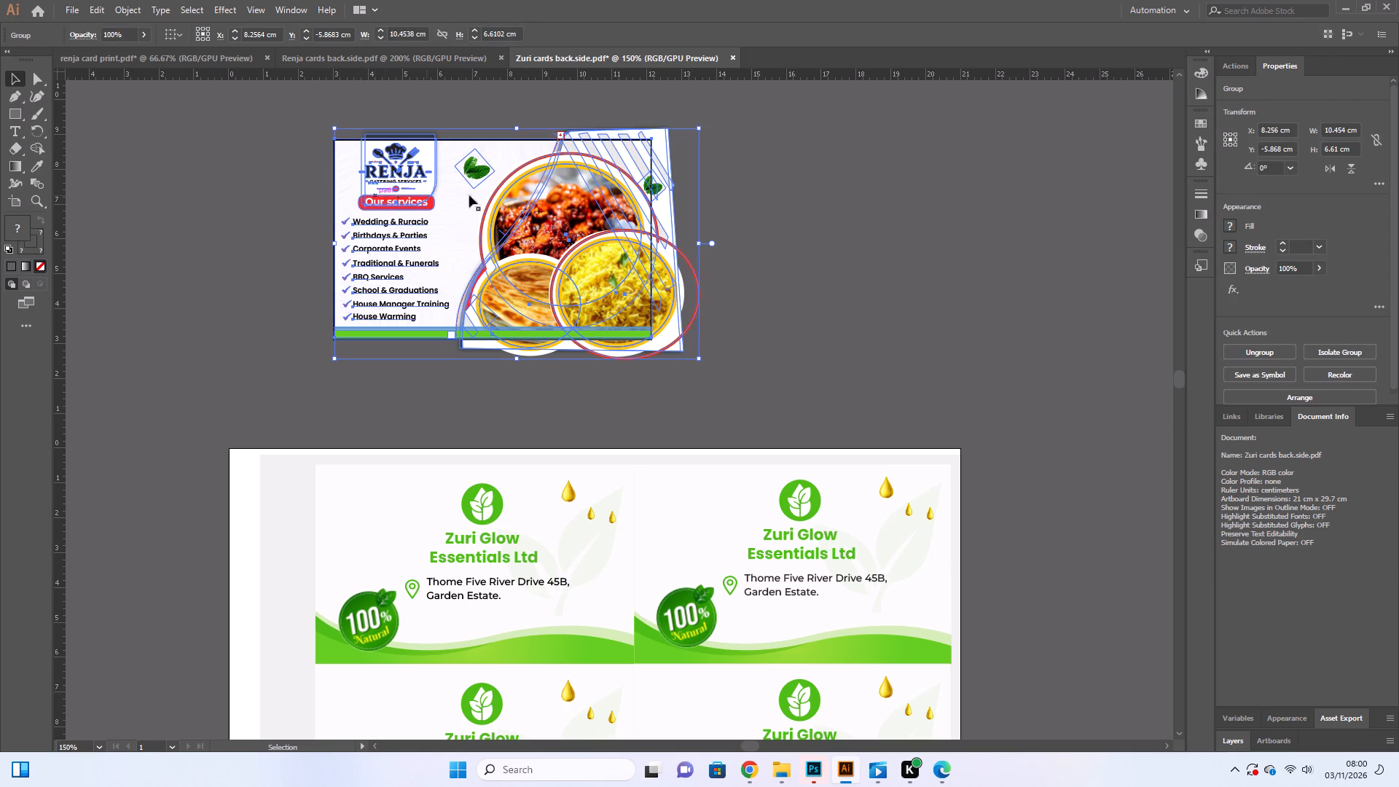
click(1243, 351)
click(949, 235)
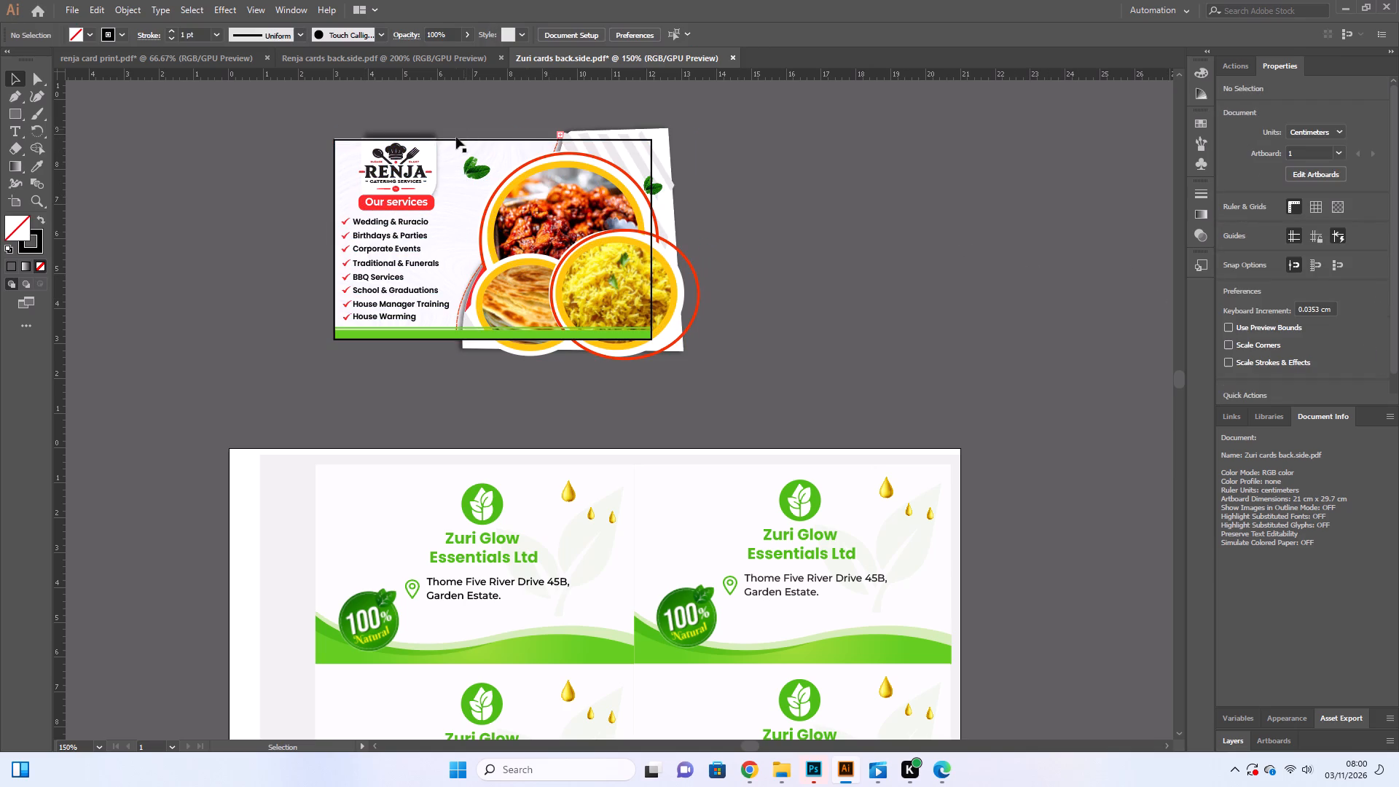
Shrink the Renja logo to about 1.88 by 1.29 cm and centre it on its white panel above "Our services".
click(407, 167)
key(ctrl+equal)
key(ctrl+equal)
key(ctrl+equal)
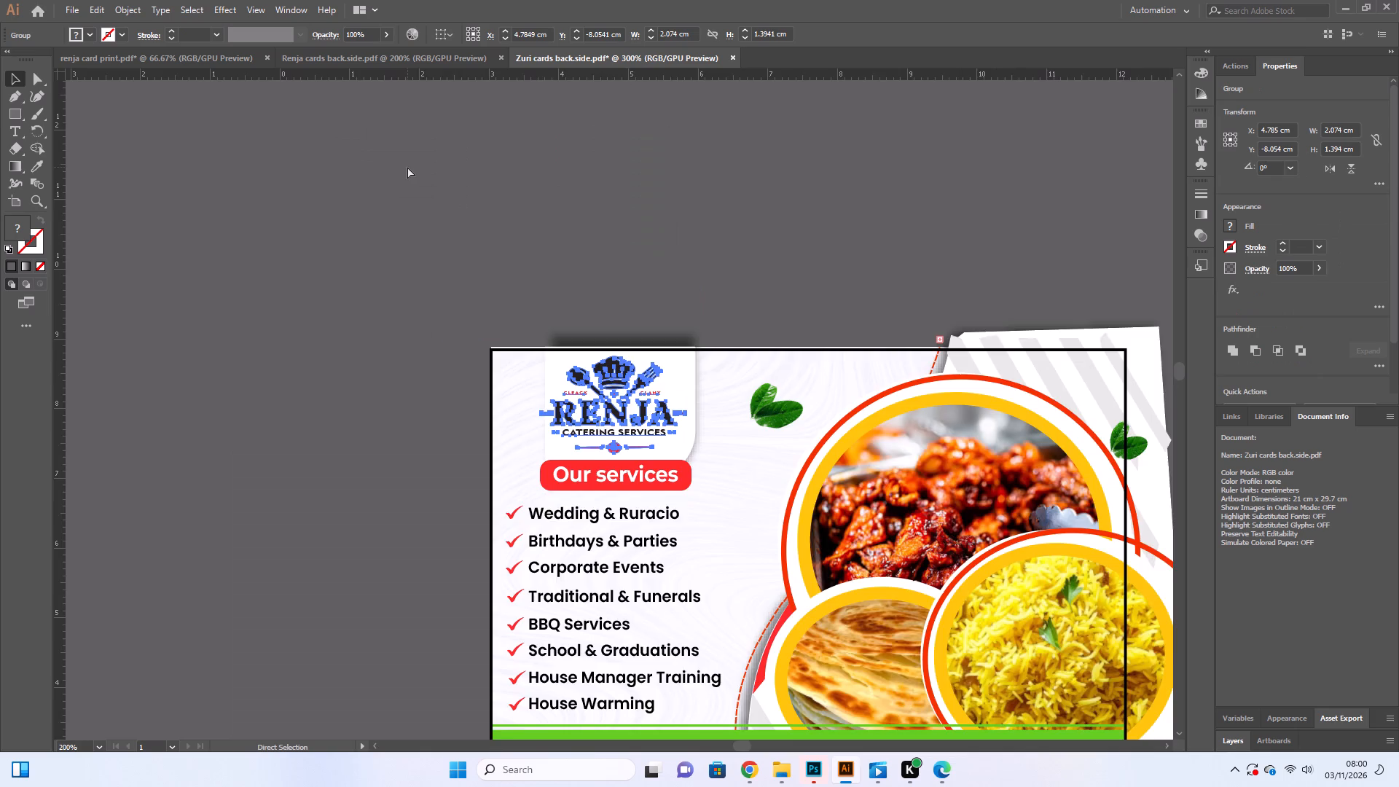
key(ctrl+equal)
key(ctrl+Insert)
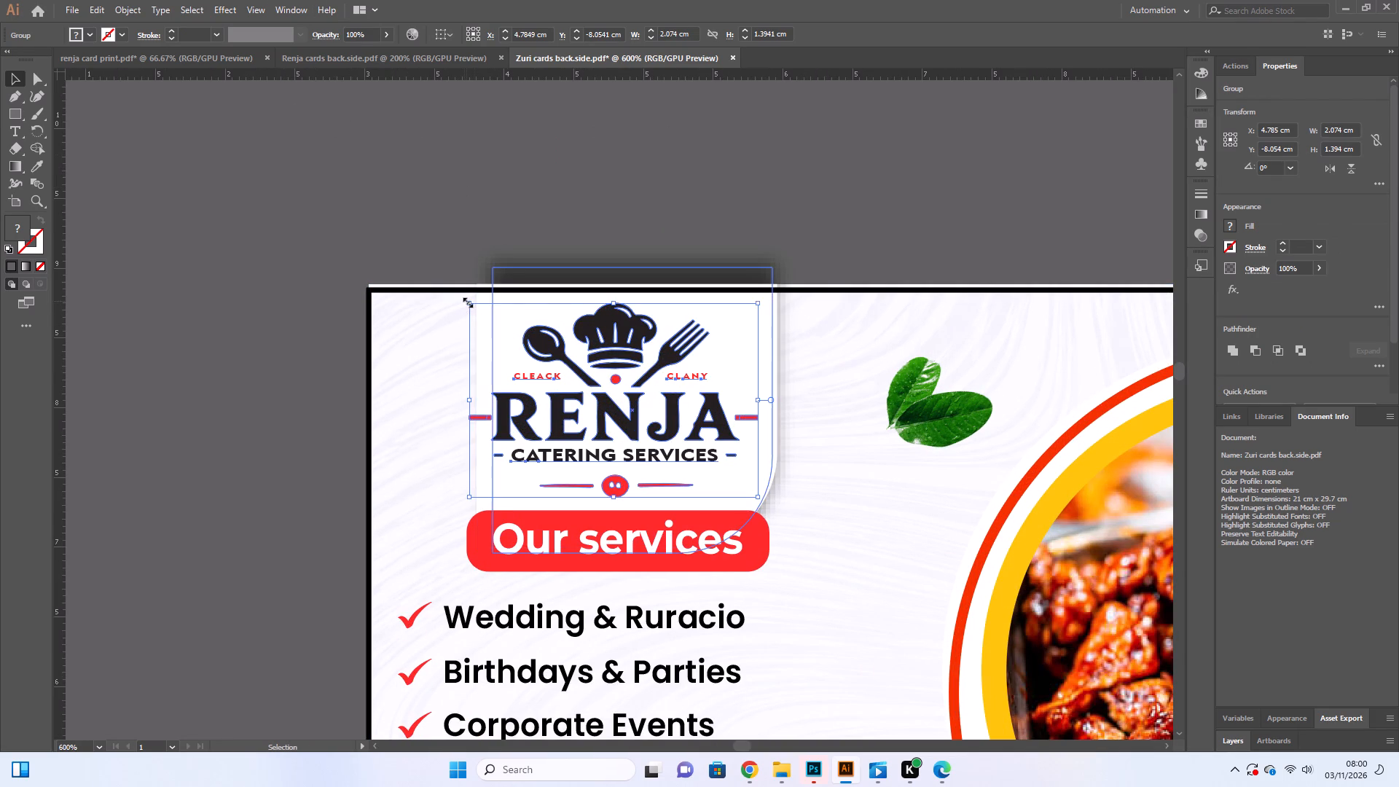
drag(466, 301, 488, 316)
click(757, 409)
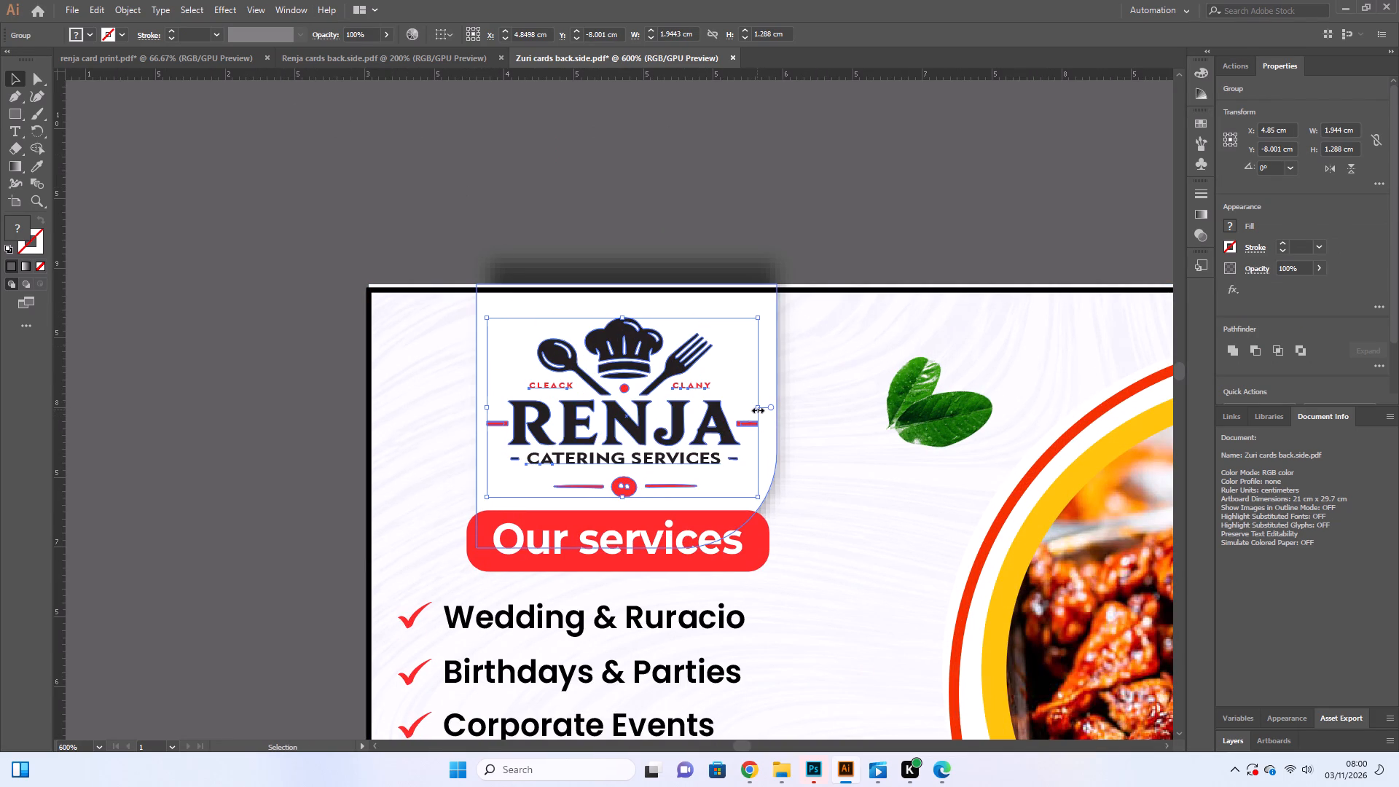
drag(670, 416, 677, 416)
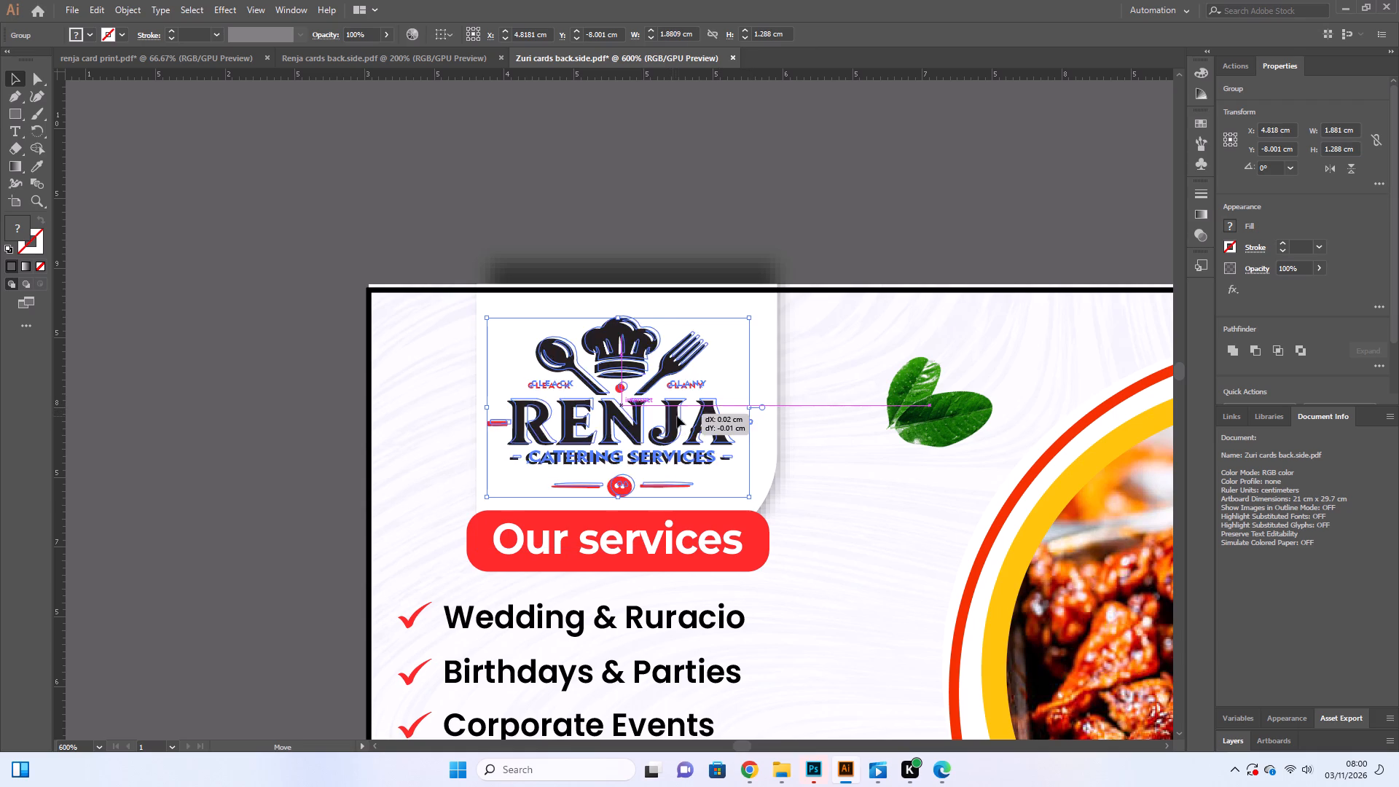
drag(677, 416, 679, 415)
Shift all eight service lines with their red check marks, Wedding & Ruracio through House Warming, about 0.18 cm right, away from the card's left edge.
scroll(680, 415, down, 20)
scroll(680, 415, down, 5)
scroll(674, 411, up, 2)
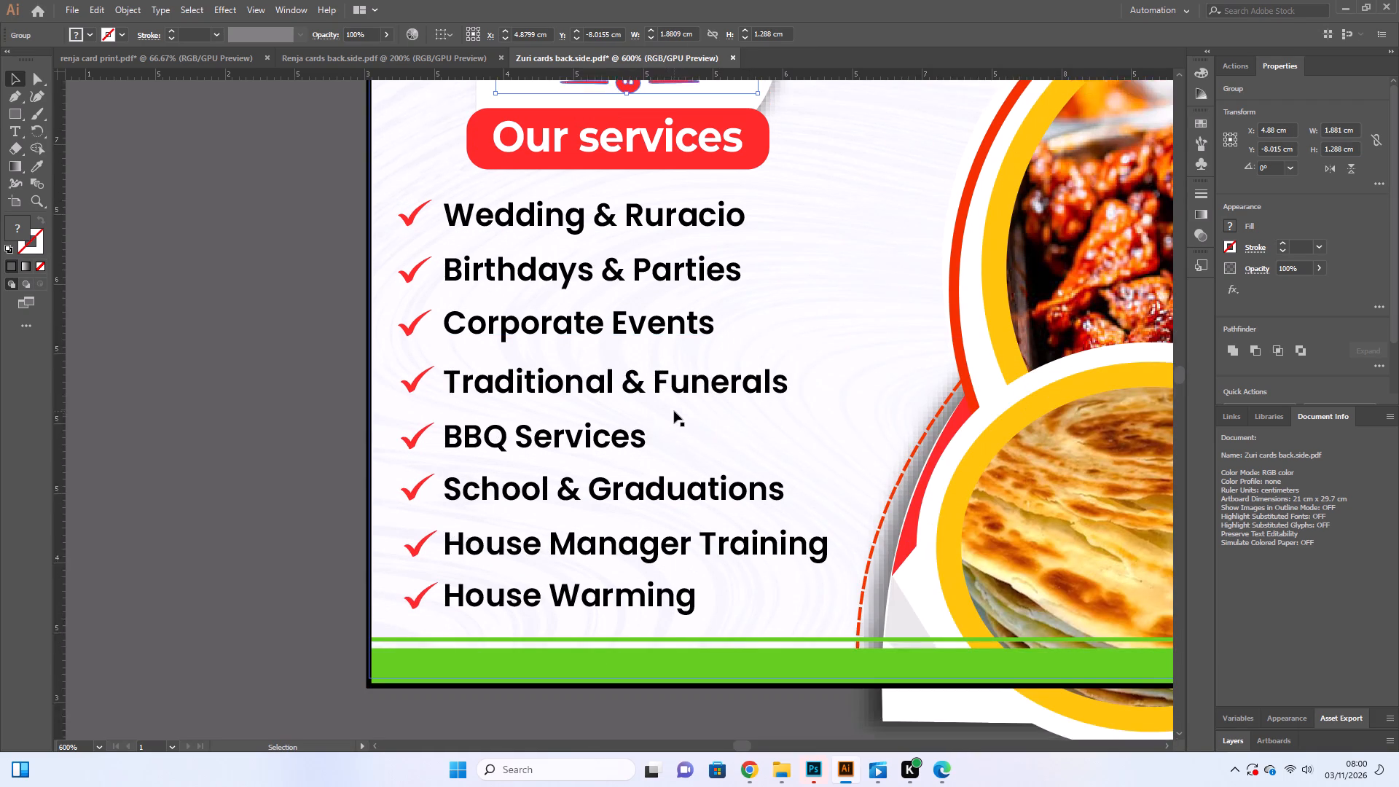
scroll(674, 411, up, 4)
click(494, 690)
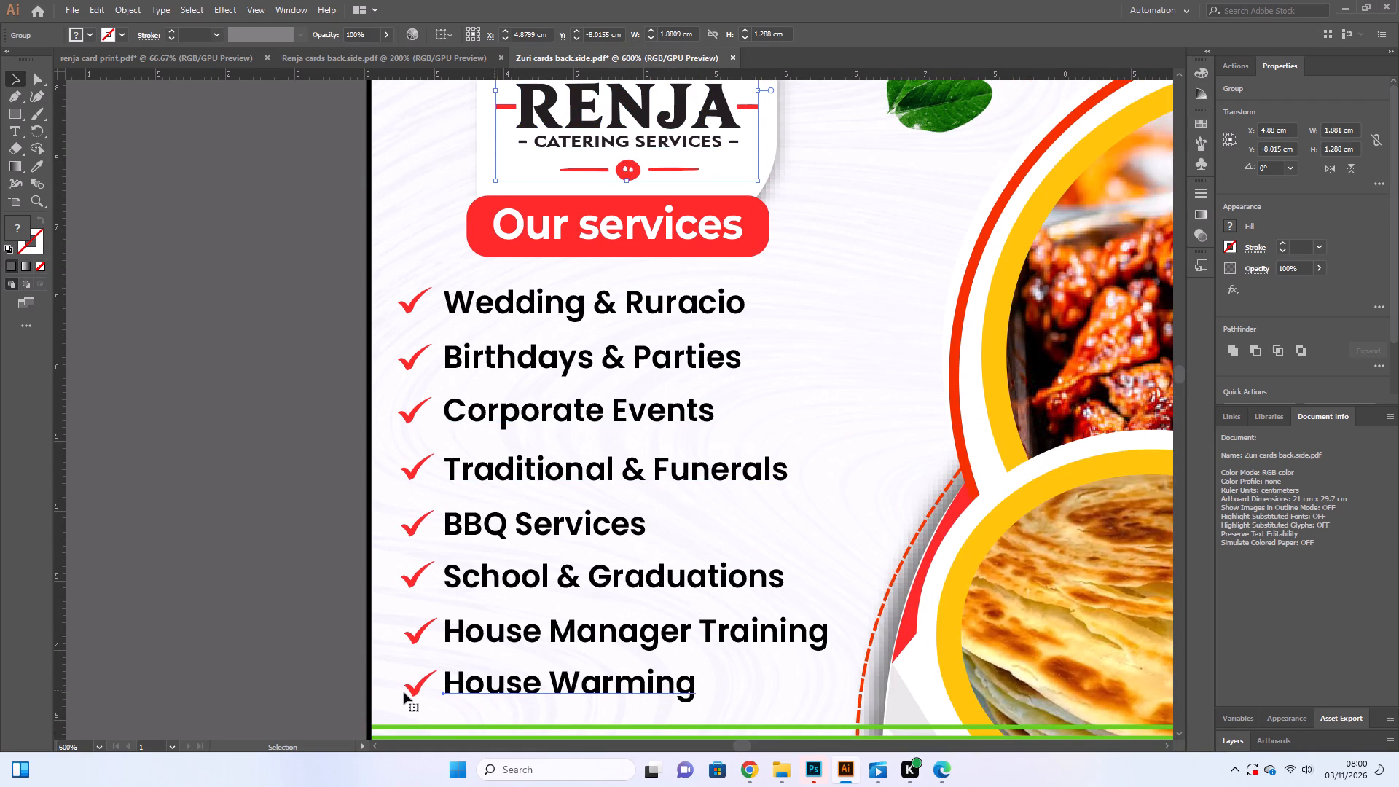
shift+click(417, 685)
shift+click(538, 641)
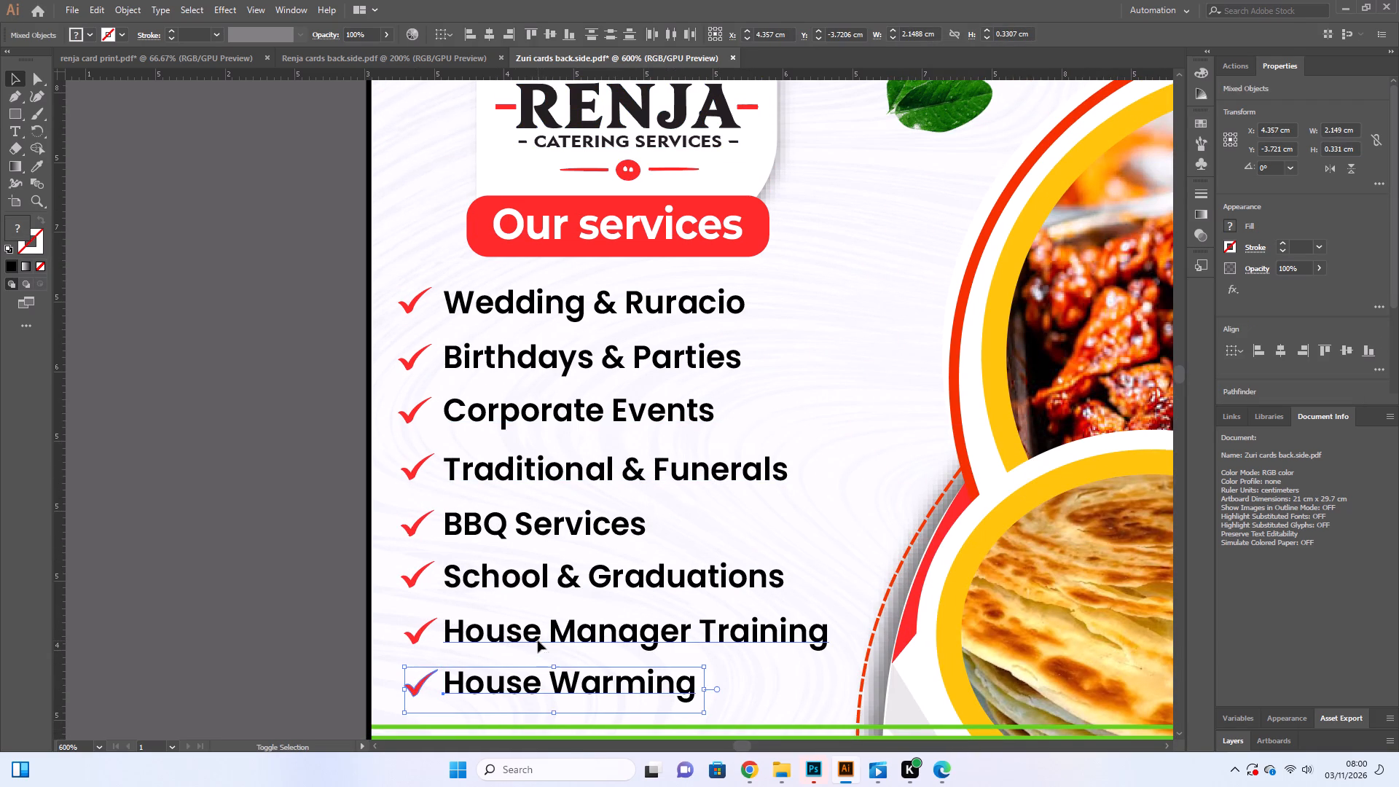
shift+click(415, 635)
shift+click(415, 582)
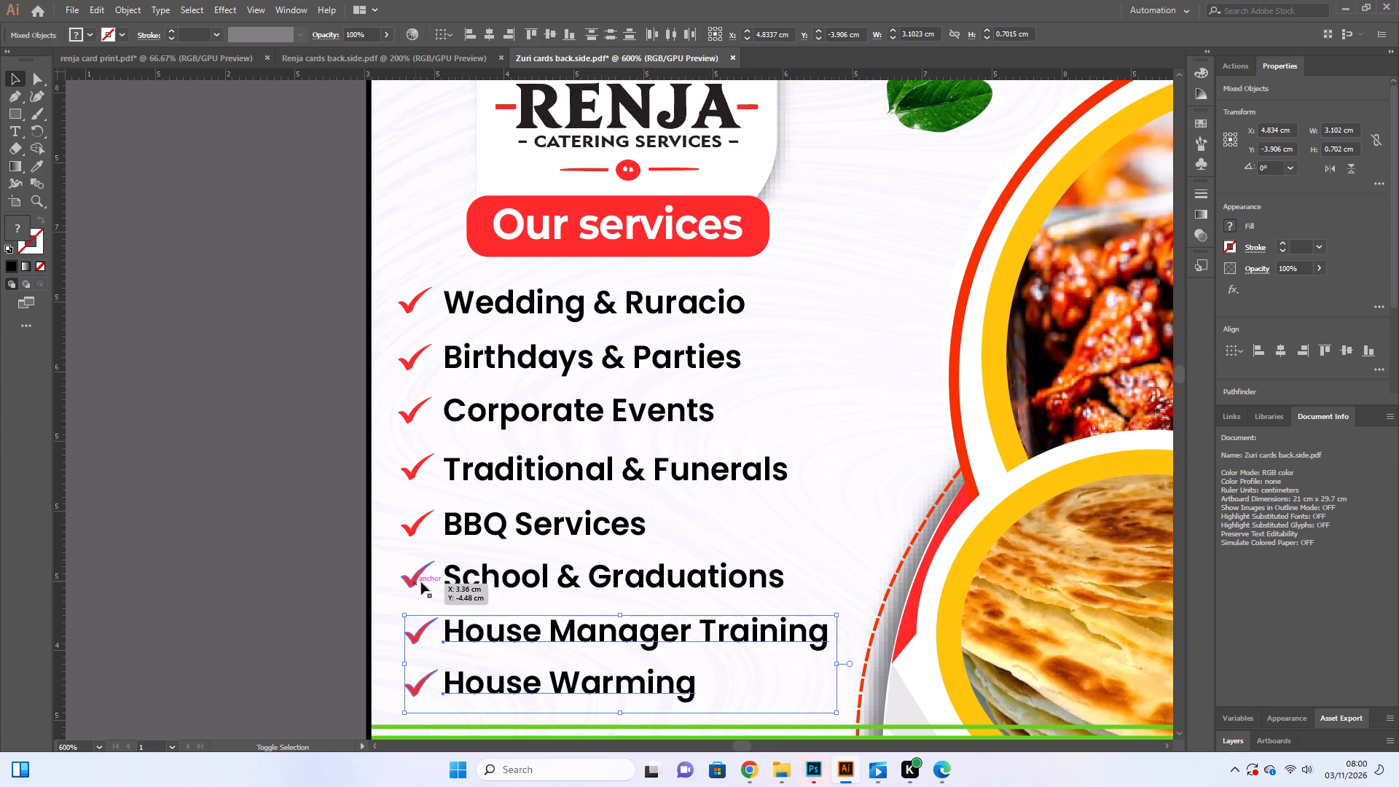
shift+click(500, 586)
shift+click(516, 527)
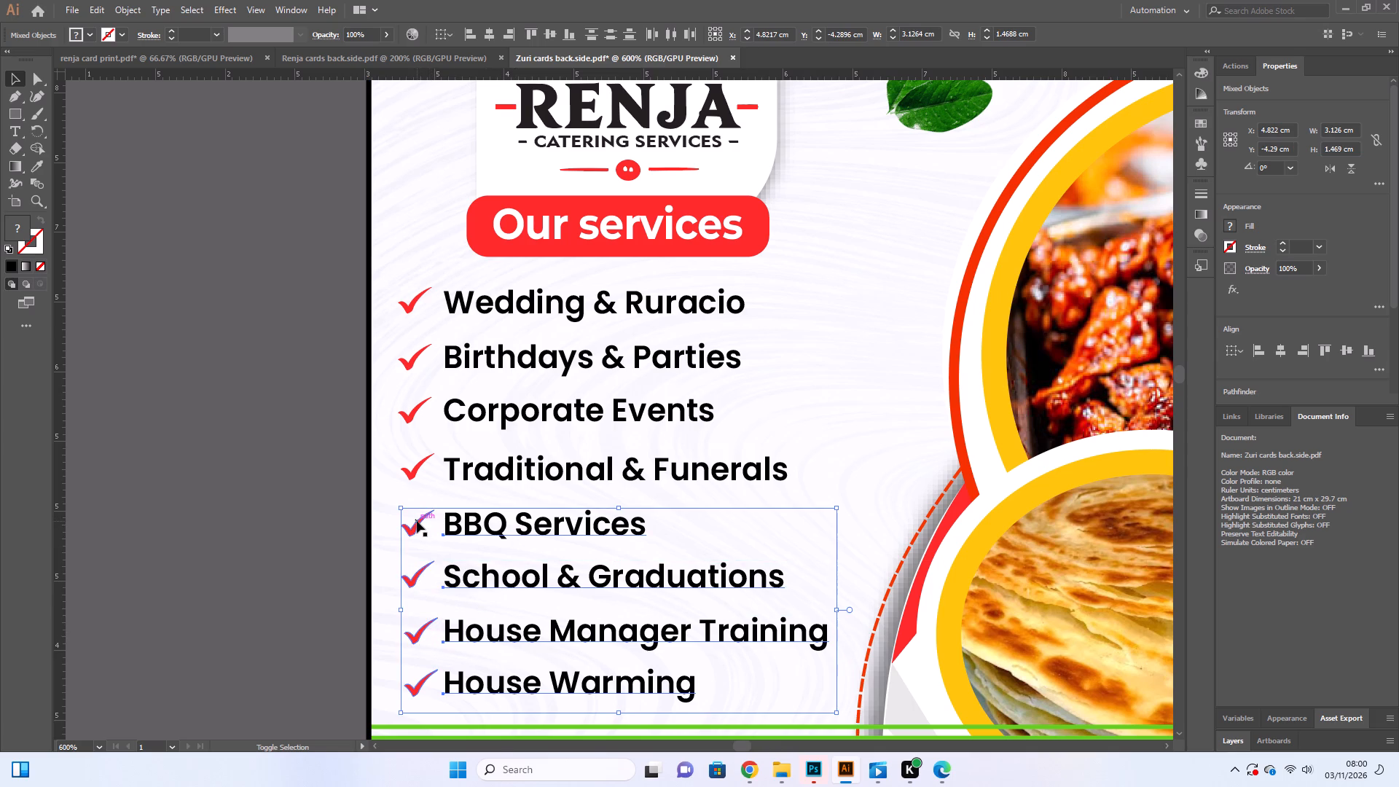
shift+click(417, 521)
shift+click(412, 474)
shift+click(485, 474)
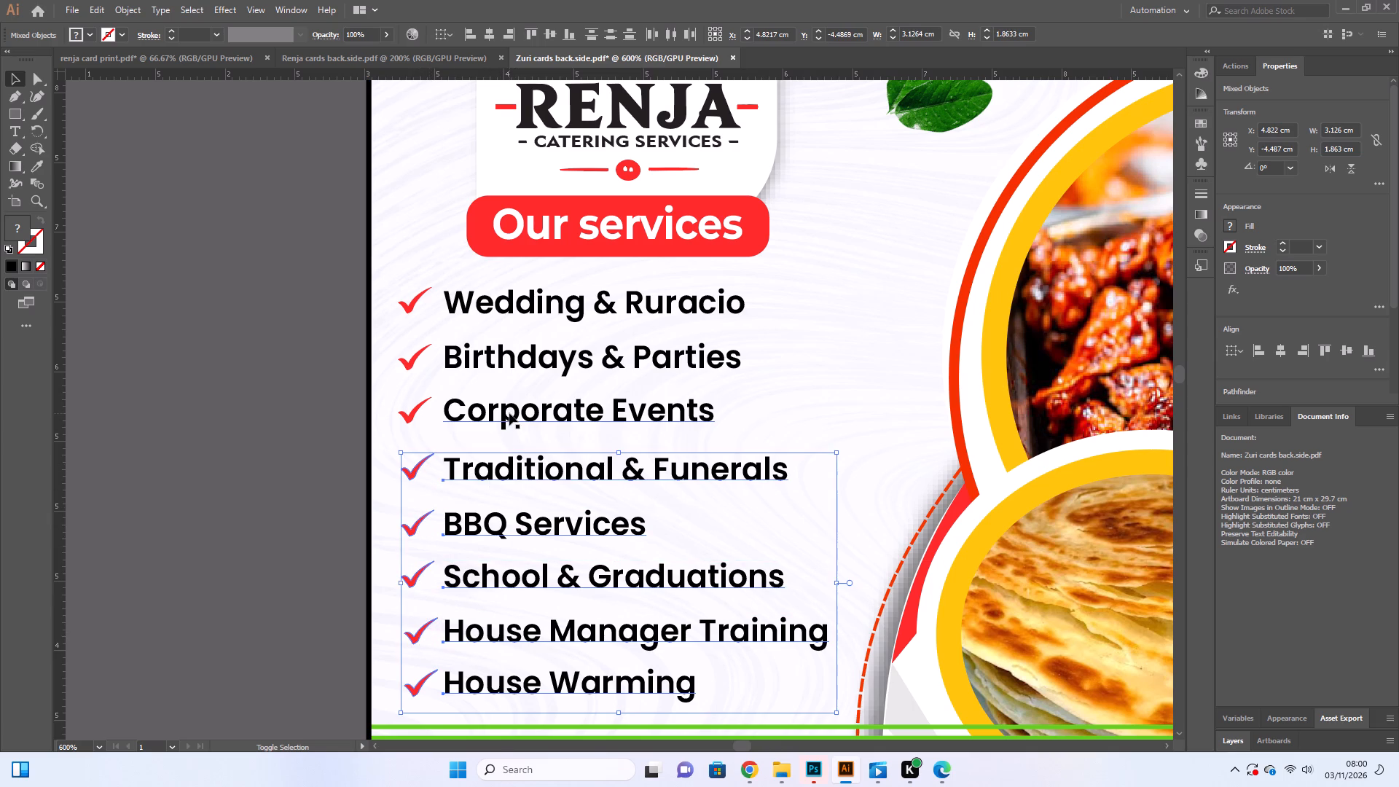
shift+click(509, 413)
shift+click(422, 403)
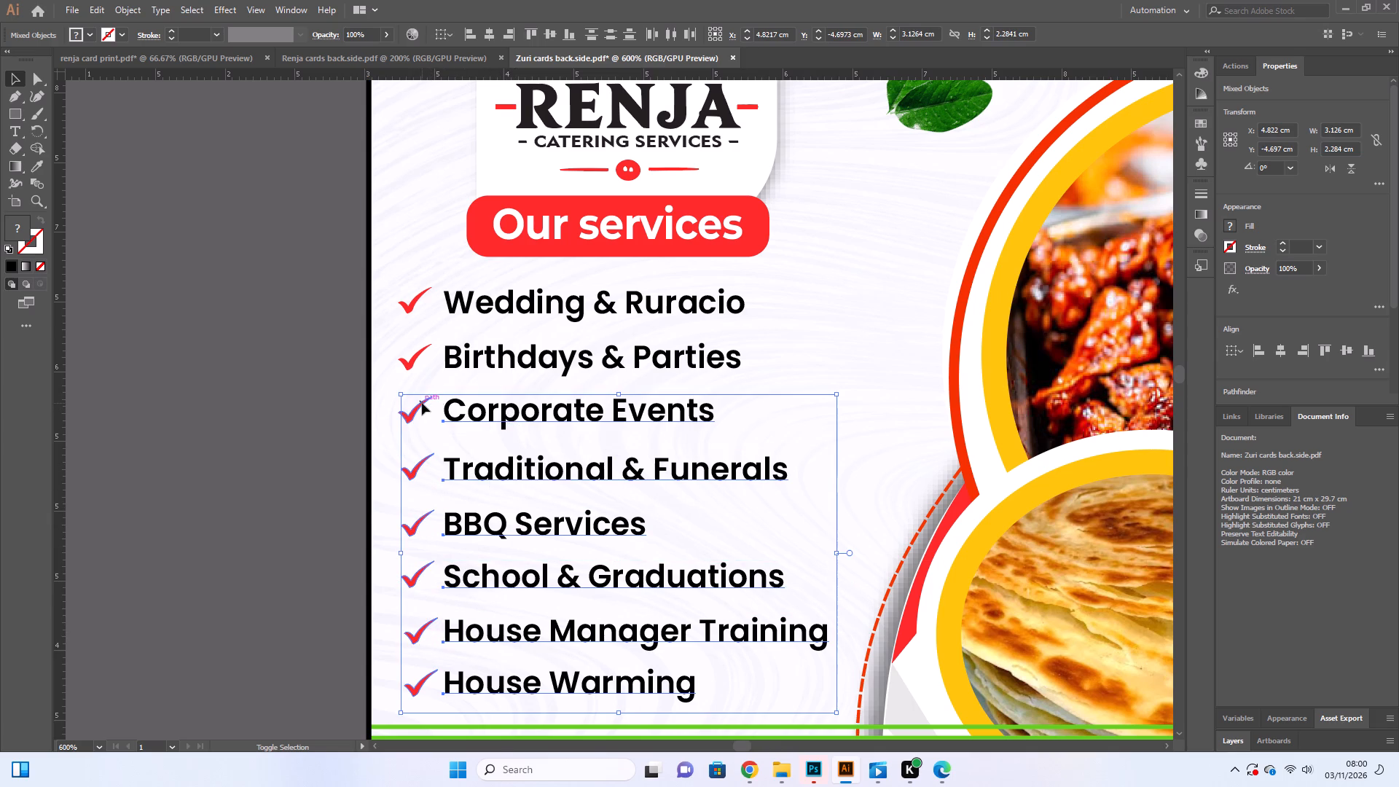
shift+click(416, 367)
shift+click(479, 360)
shift+click(490, 300)
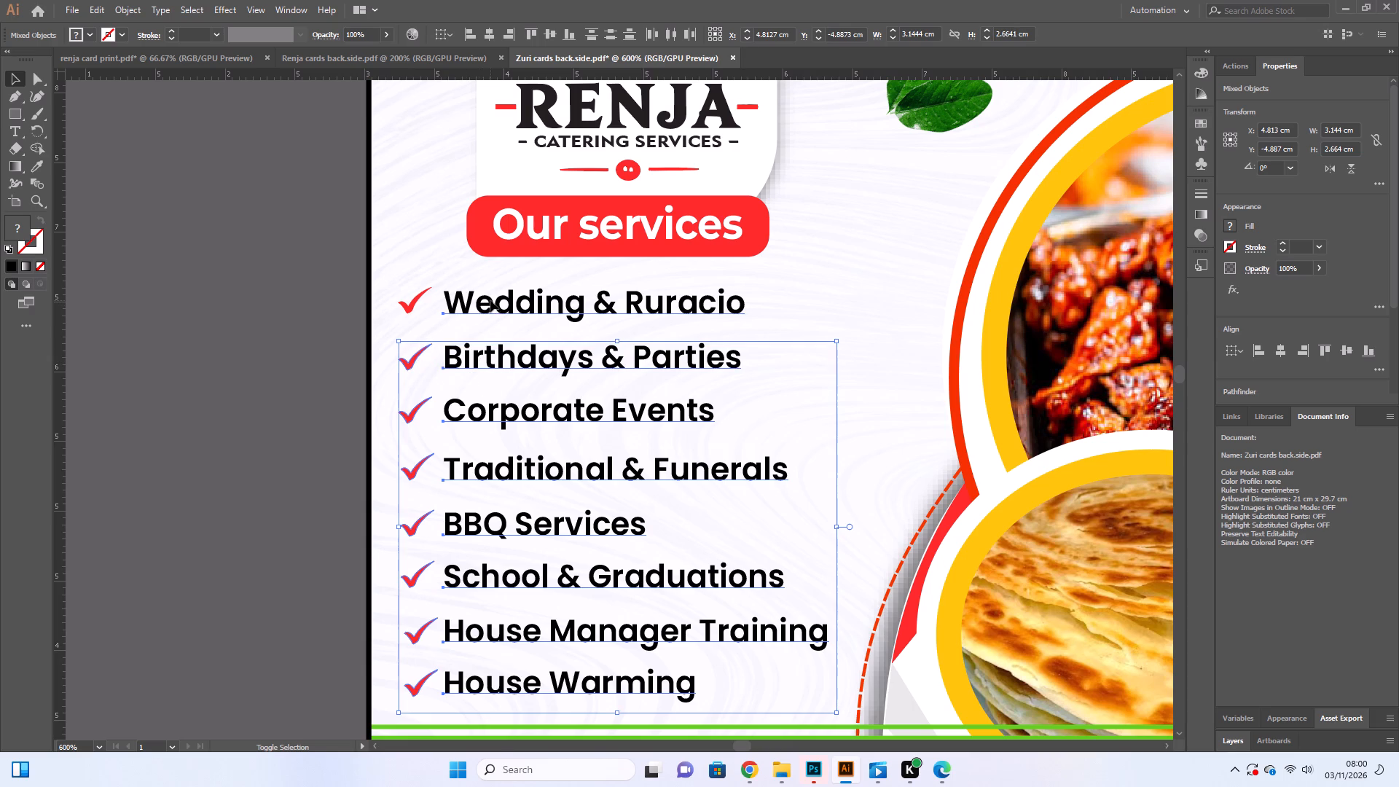
shift+click(415, 308)
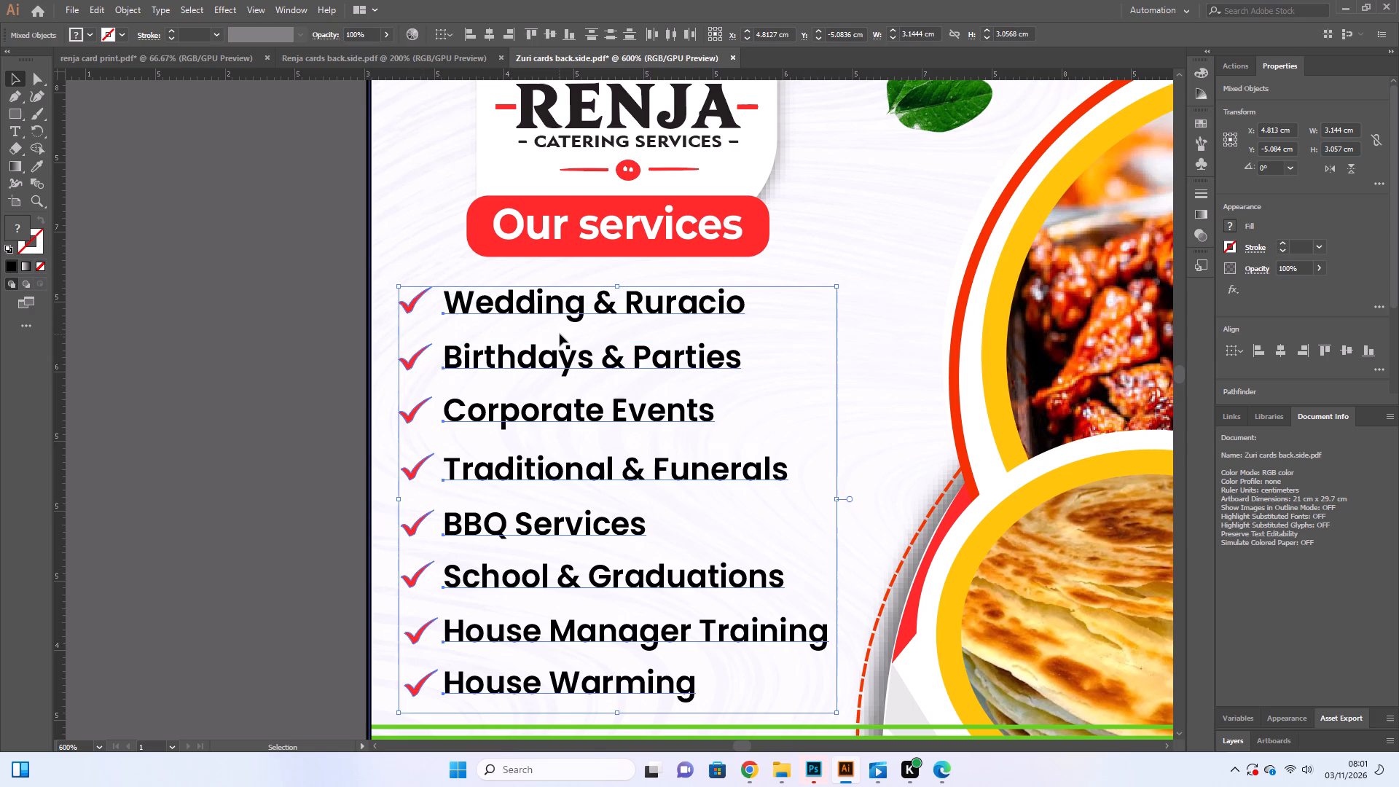
scroll(560, 334, down, 5)
key(Right)
key(Right)
key(Right)
key(Right)
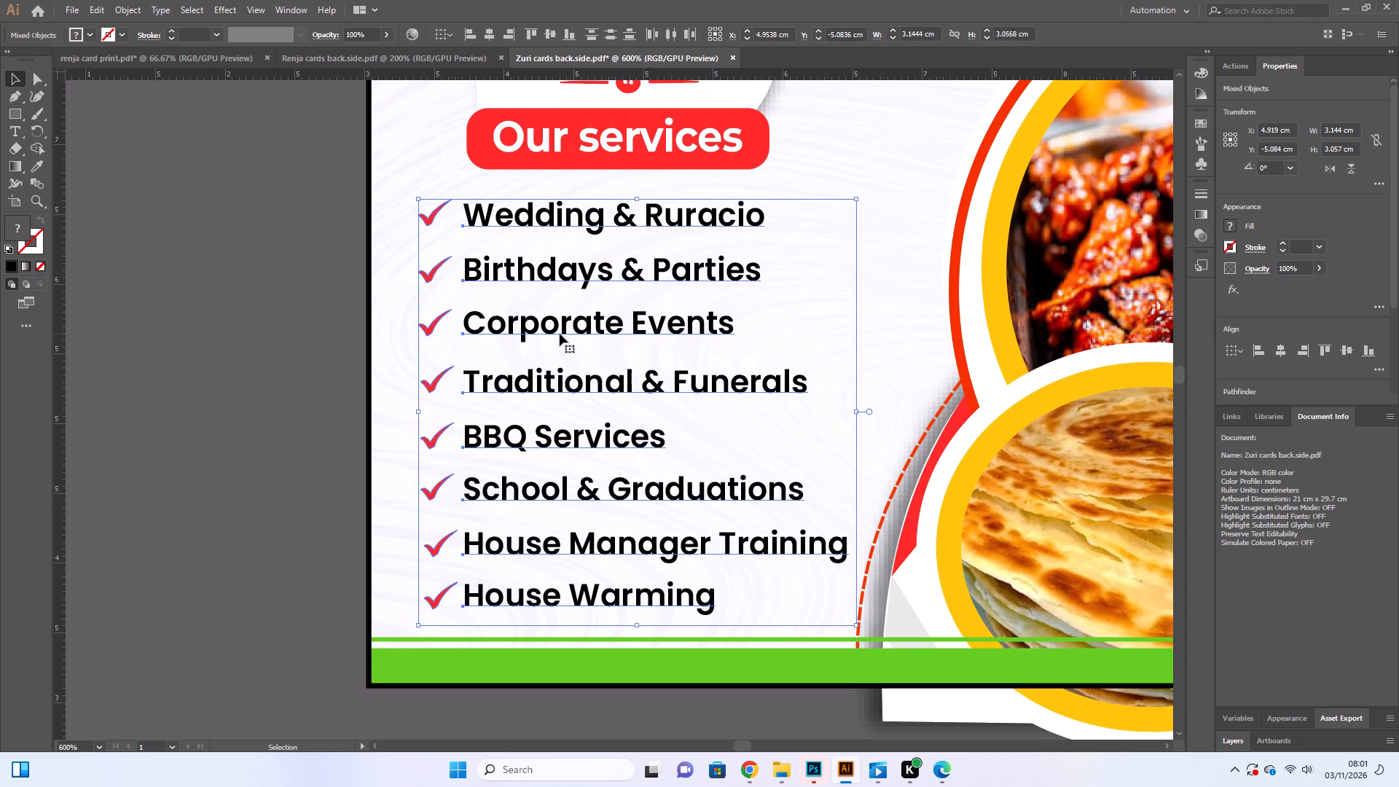
key(Right)
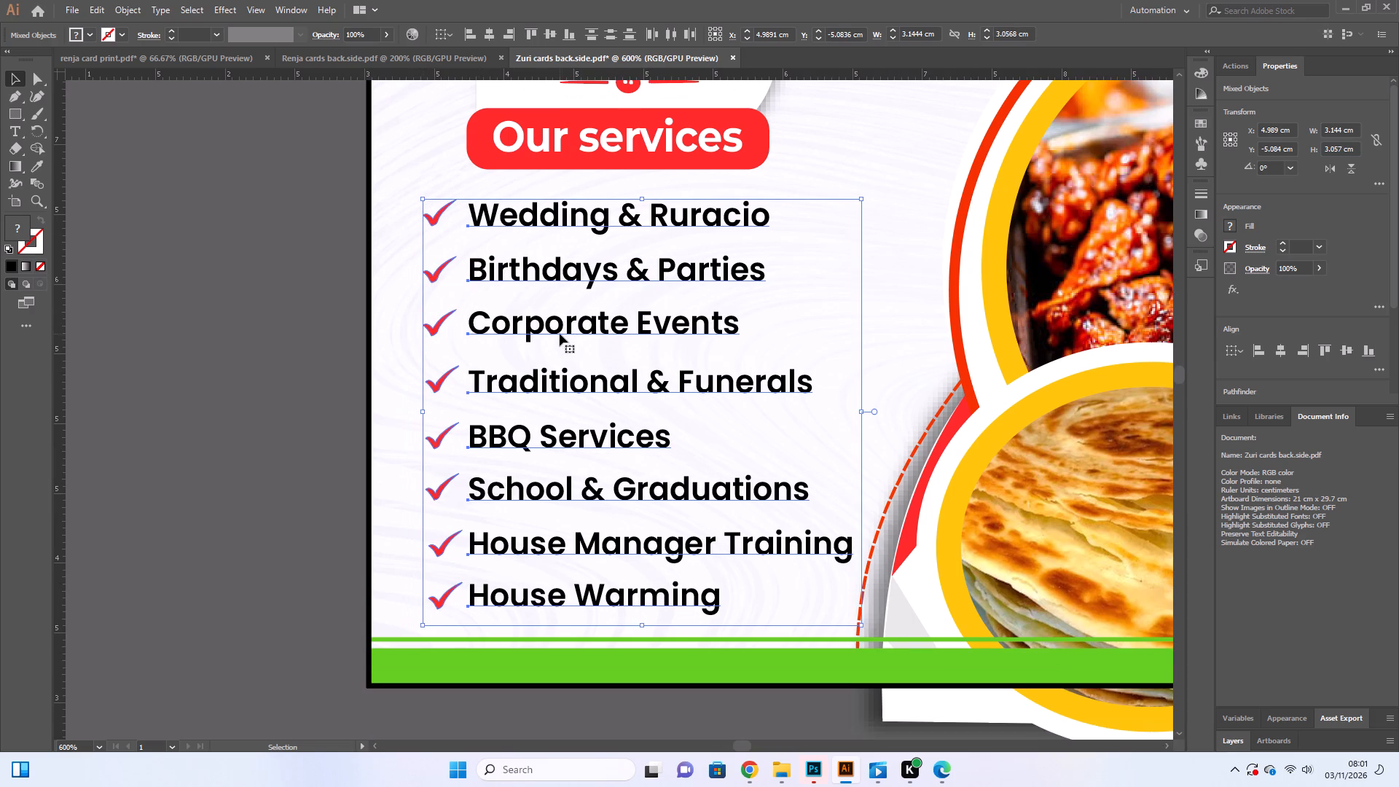
key(Left)
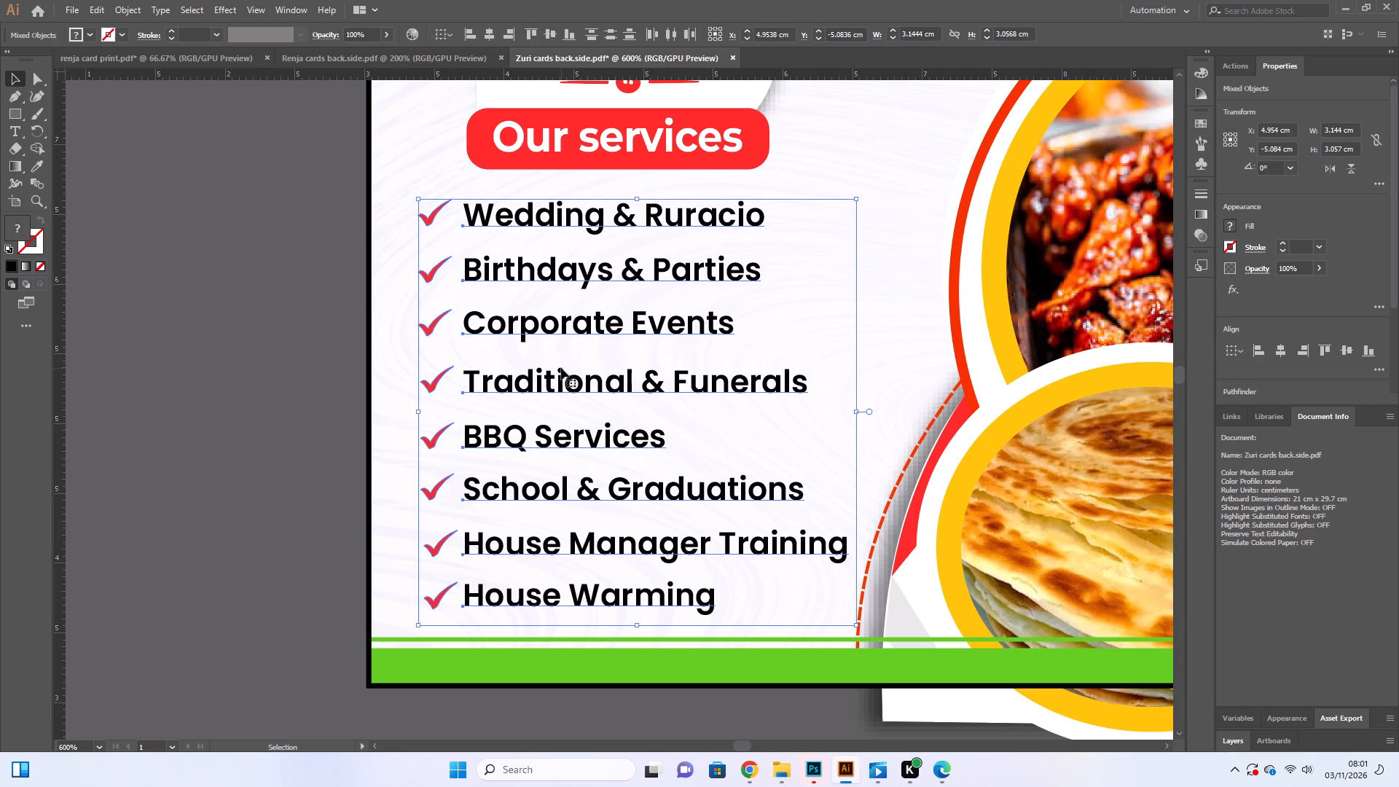
key(Right)
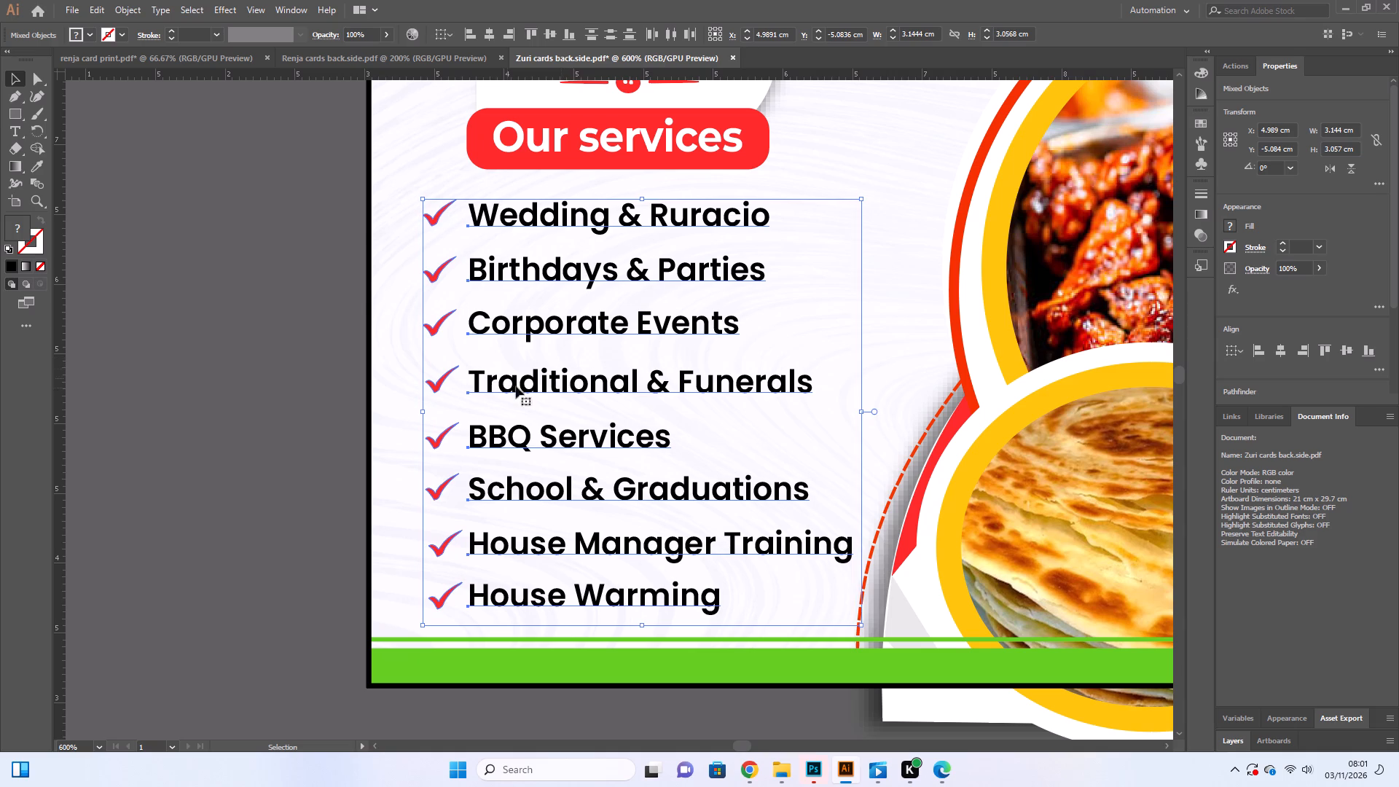
click(302, 352)
Move the Renja logo, its white panel and the "Our services" banner about 0.07 cm down from the card's top edge.
scroll(302, 352, up, 10)
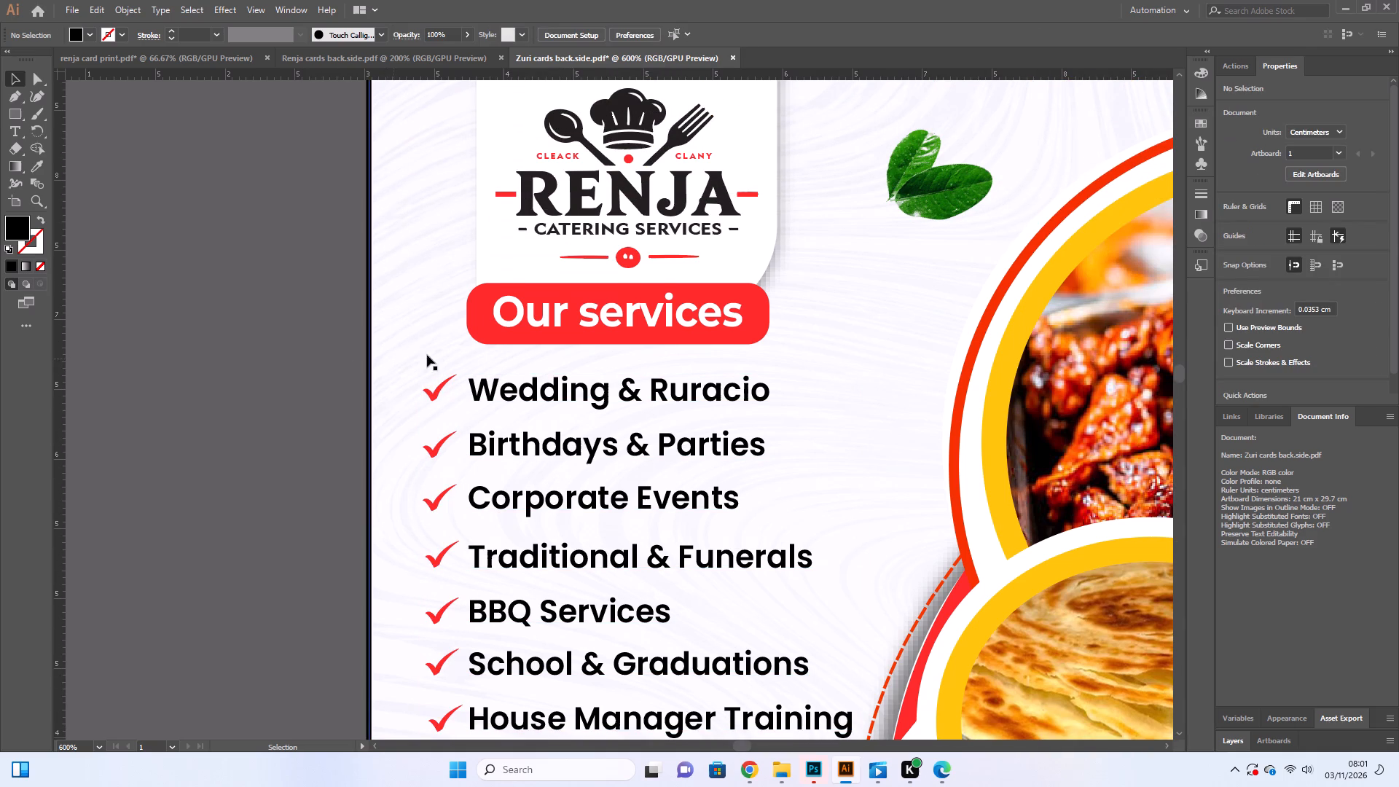
click(496, 325)
scroll(496, 325, up, 4)
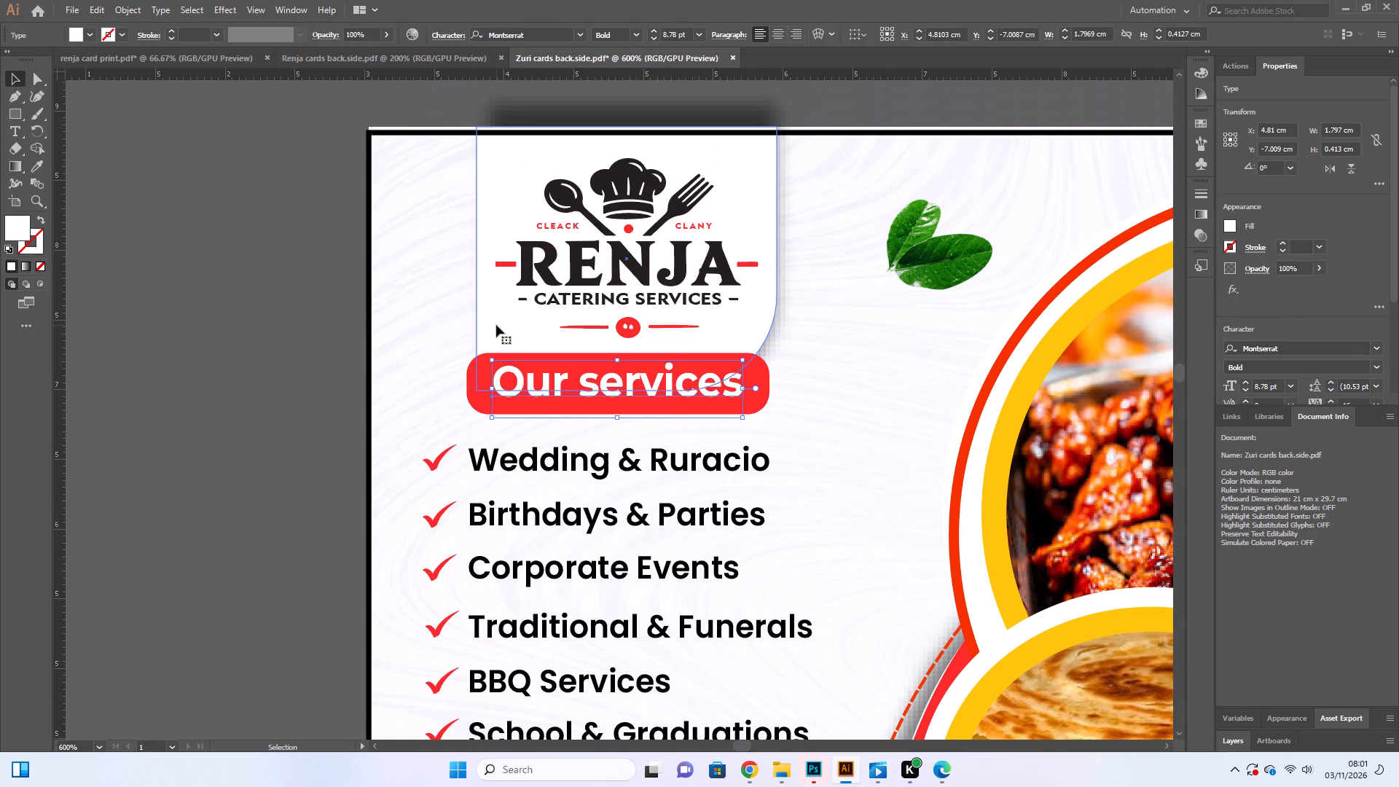
click(682, 254)
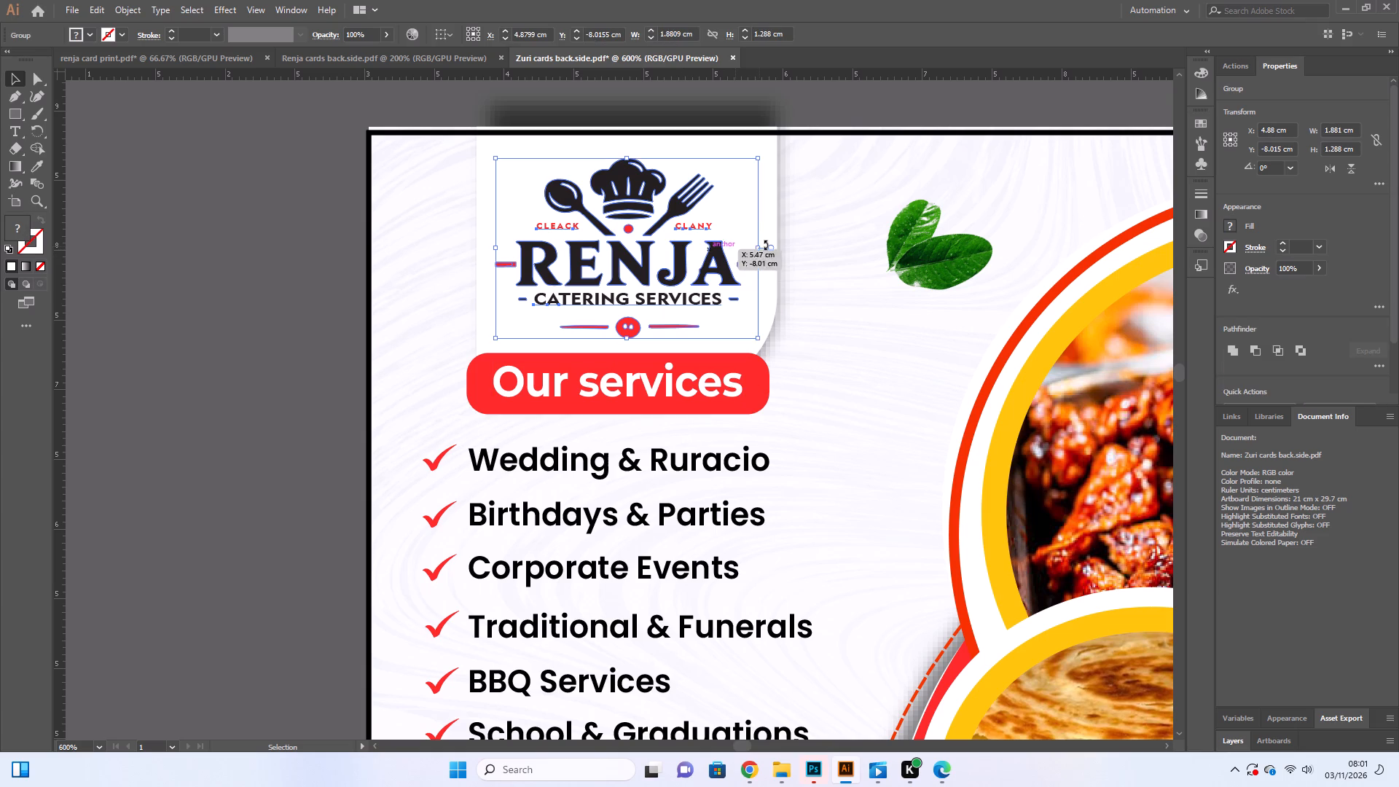
shift+click(773, 232)
shift+click(783, 230)
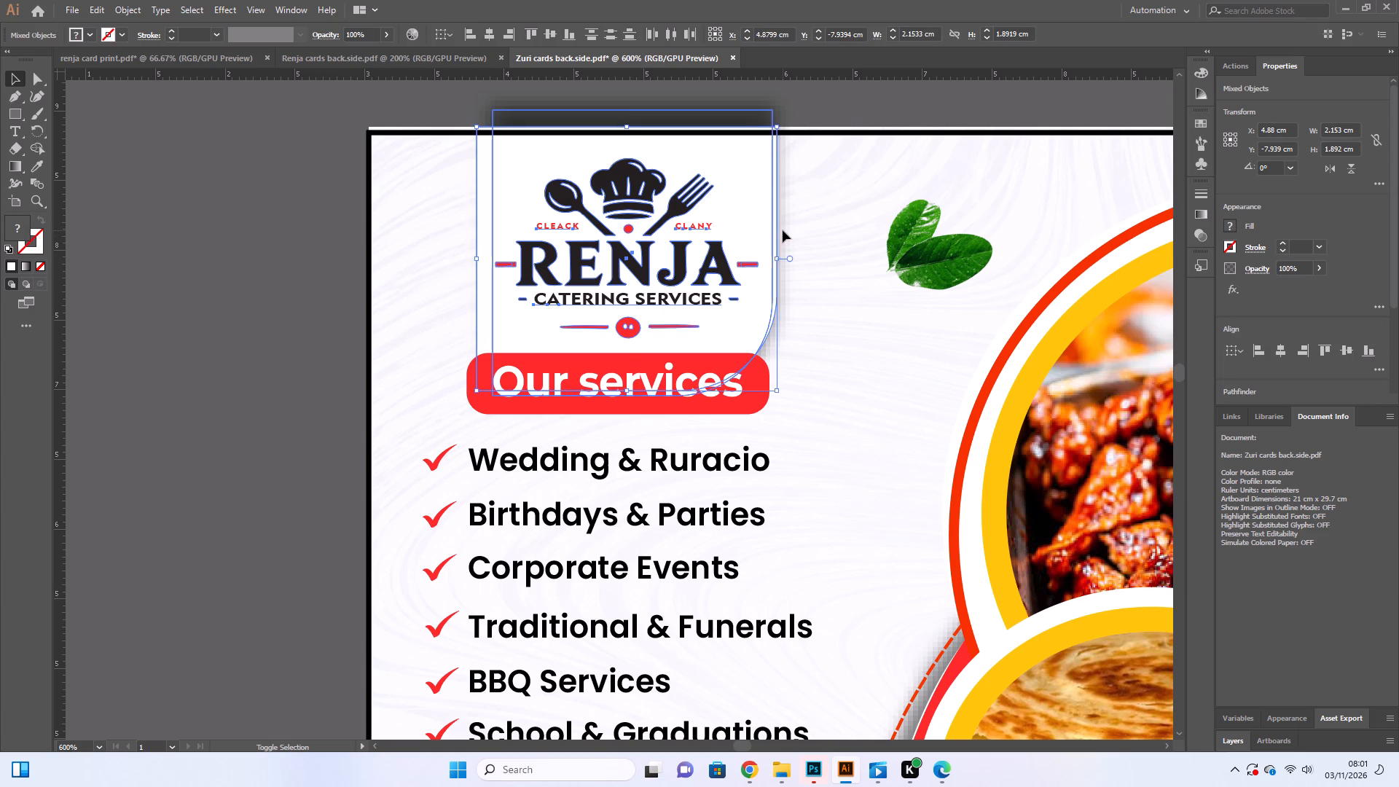
shift+click(727, 99)
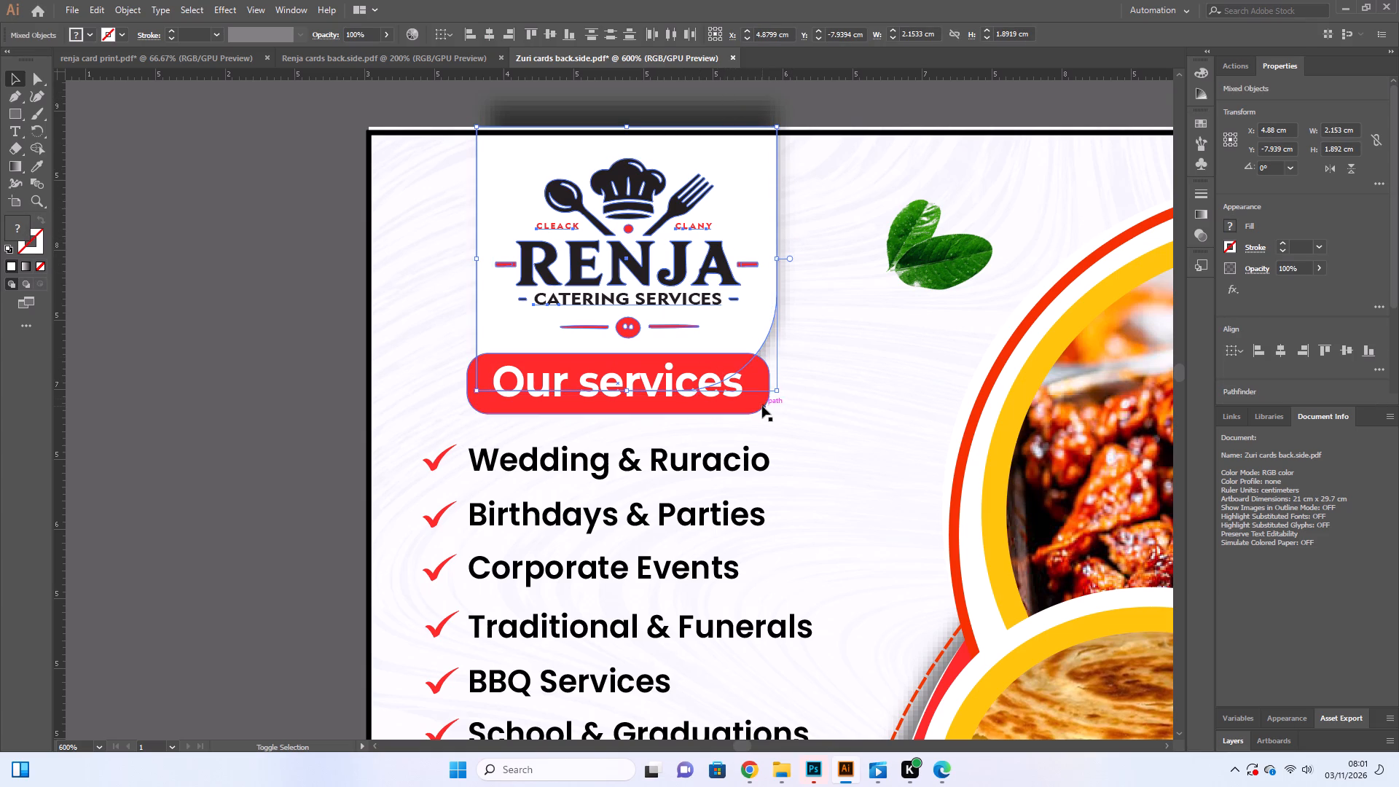
shift+click(762, 406)
shift+click(728, 392)
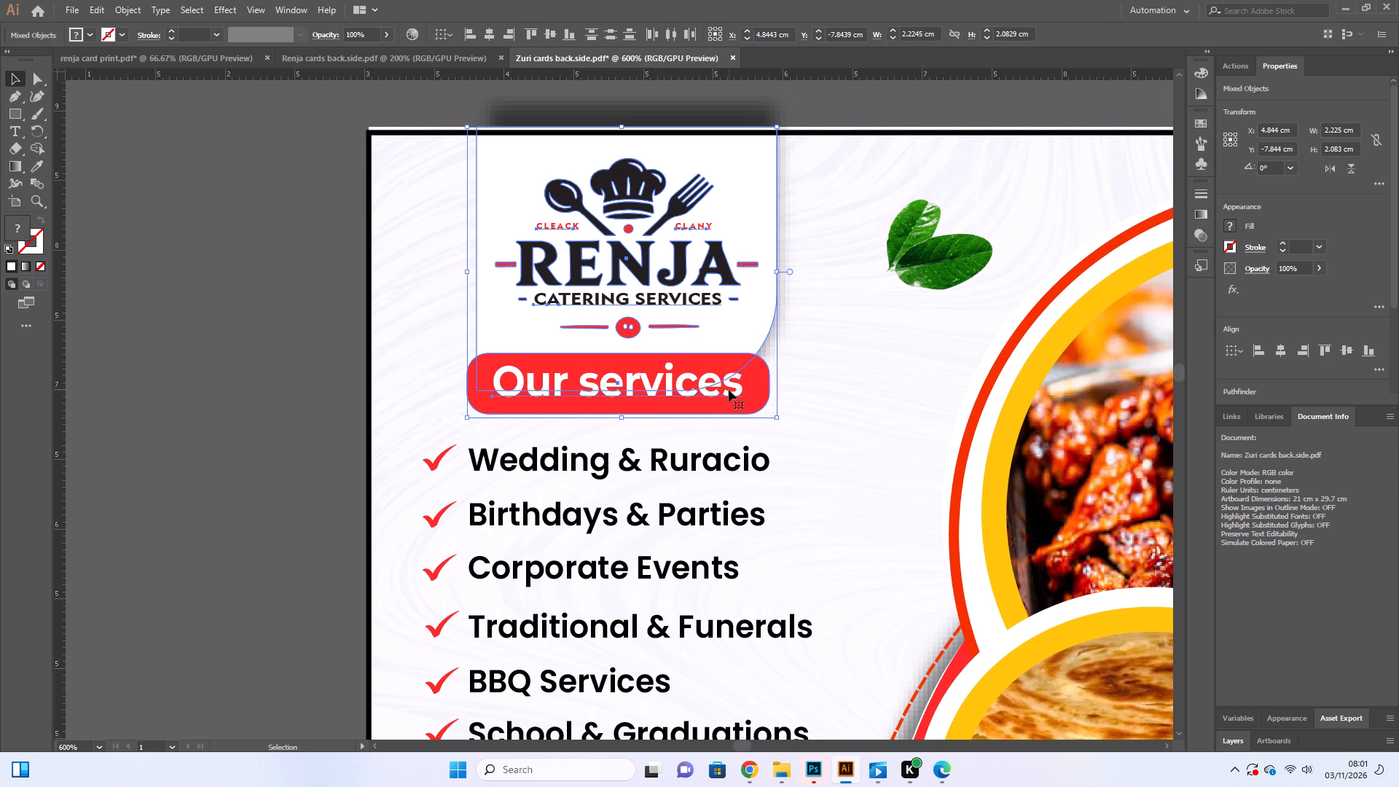
key(Down)
key(Down)
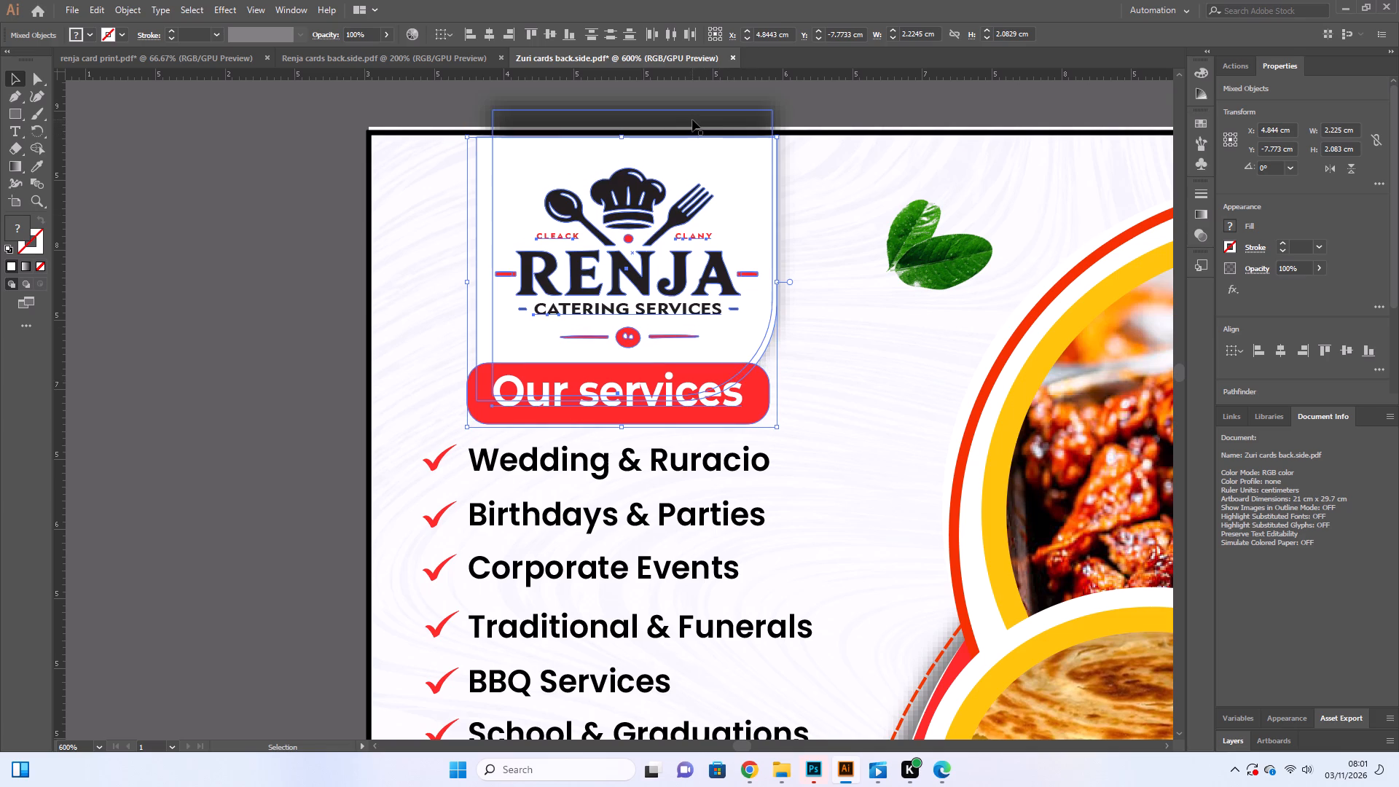
Move the blurred shadow rectangle behind the logo panel down by the same 0.07 cm or so.
click(692, 120)
key(Down)
key(Down)
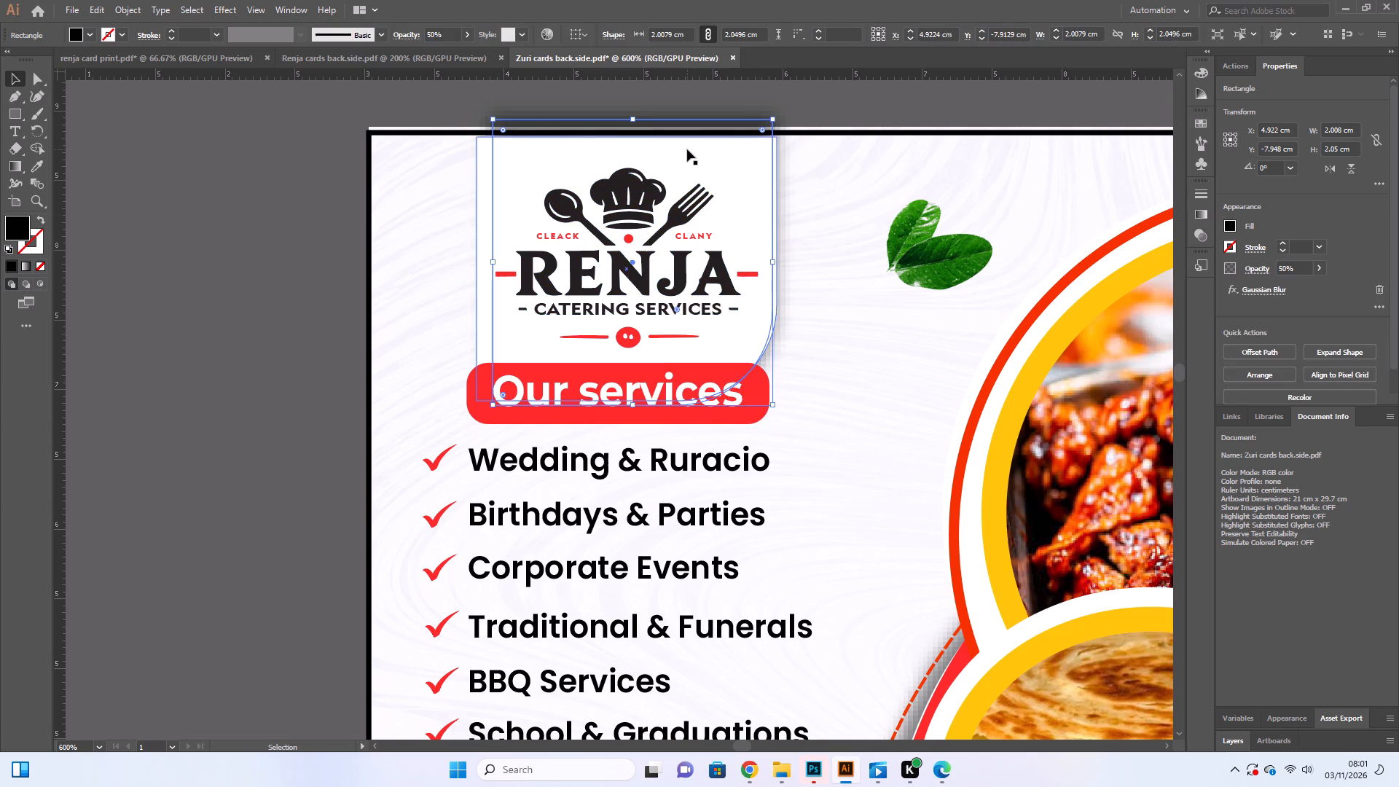
double_click(299, 247)
Clip all the reworked Renja card artwork to its 9.1 by 5.7 cm outline rectangle with a clipping mask.
scroll(299, 247, down, 3)
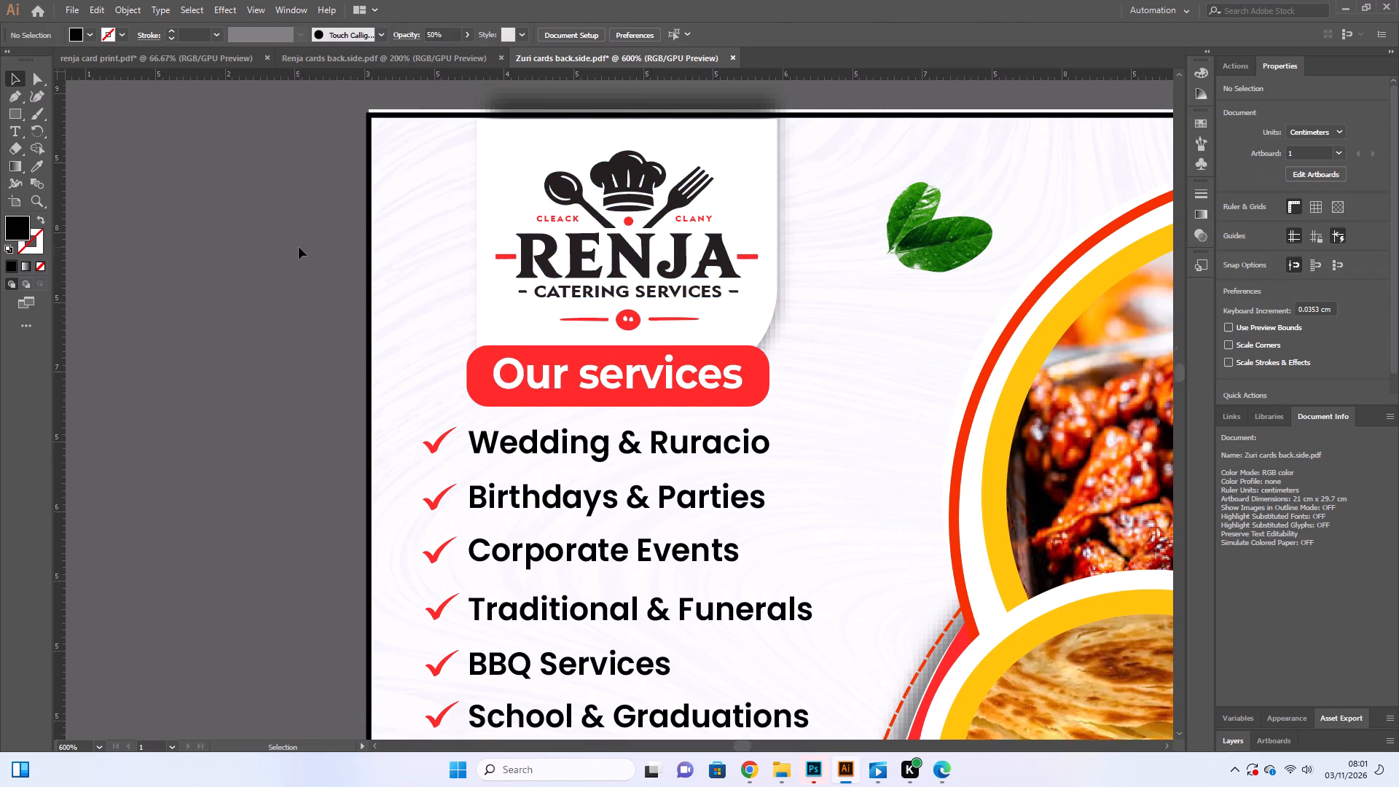
scroll(299, 247, down, 2)
key(ctrl+minus)
key(ctrl+minus)
key(ctrl+minus)
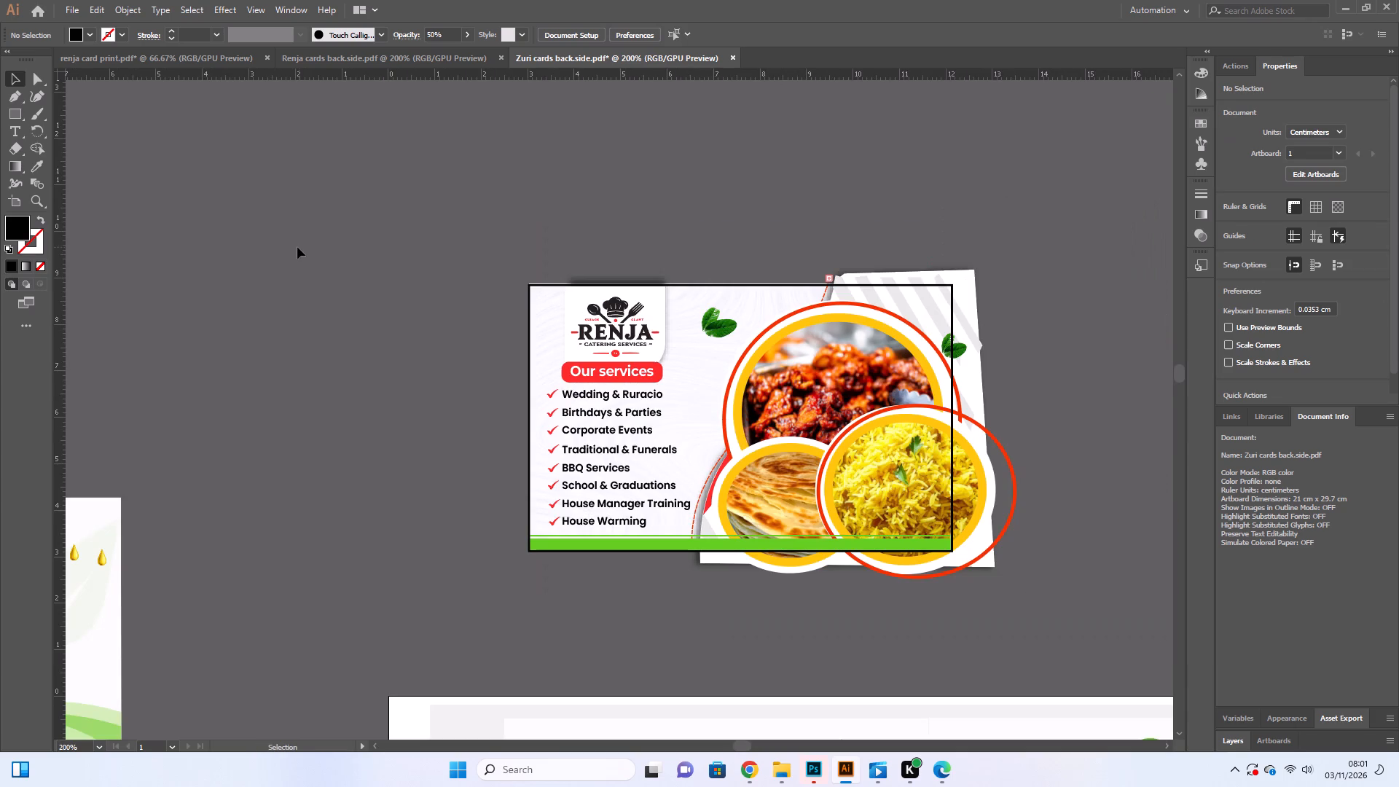
drag(291, 232, 968, 621)
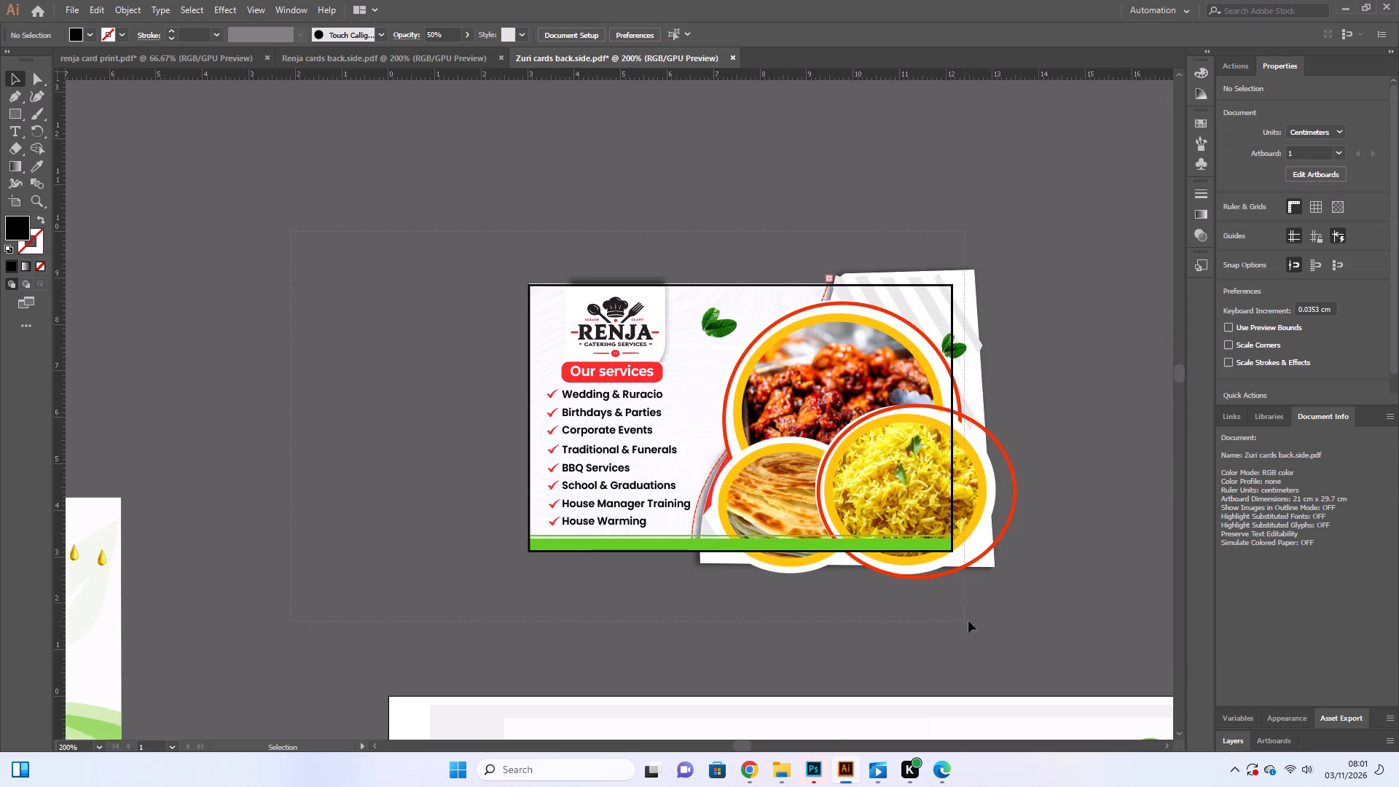
drag(968, 621, 1042, 612)
right_click(817, 482)
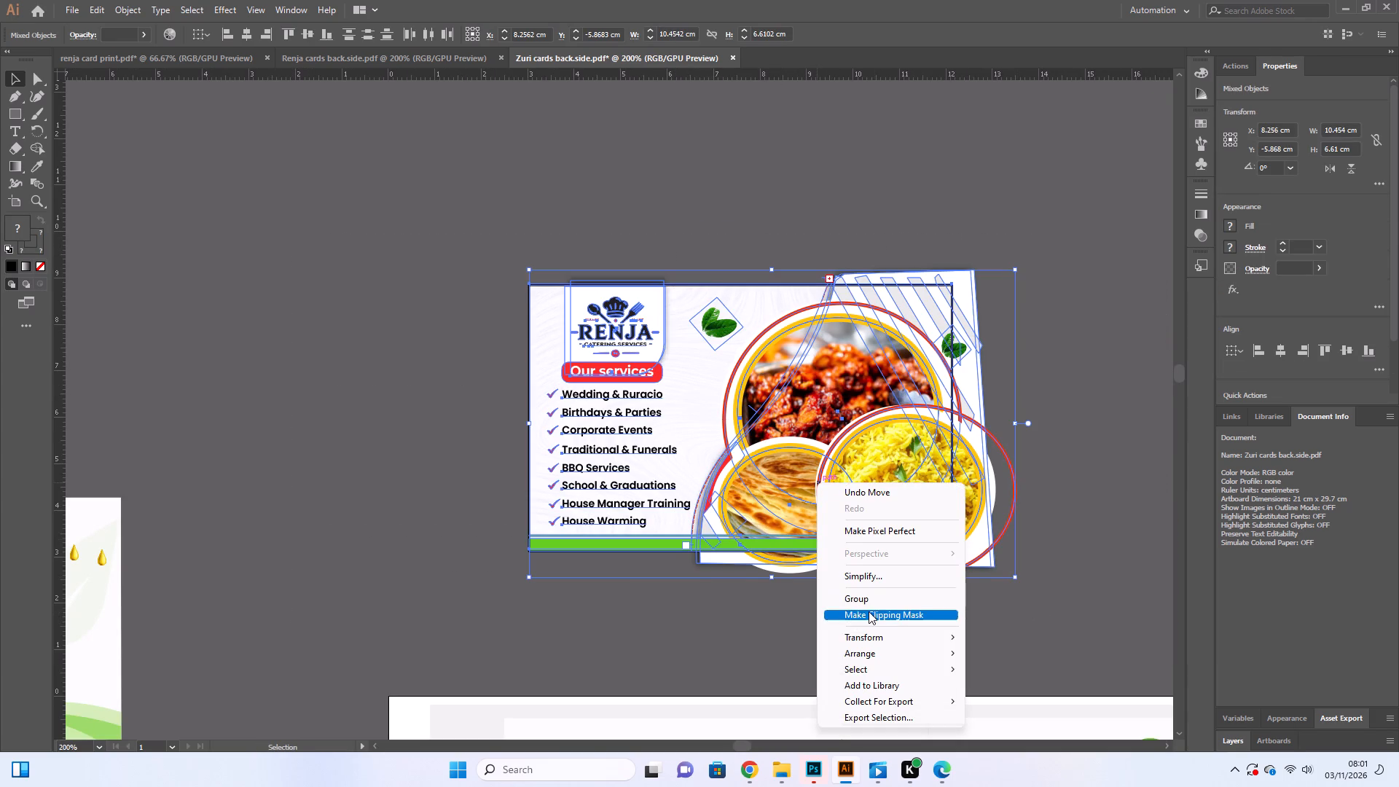
click(869, 611)
click(947, 435)
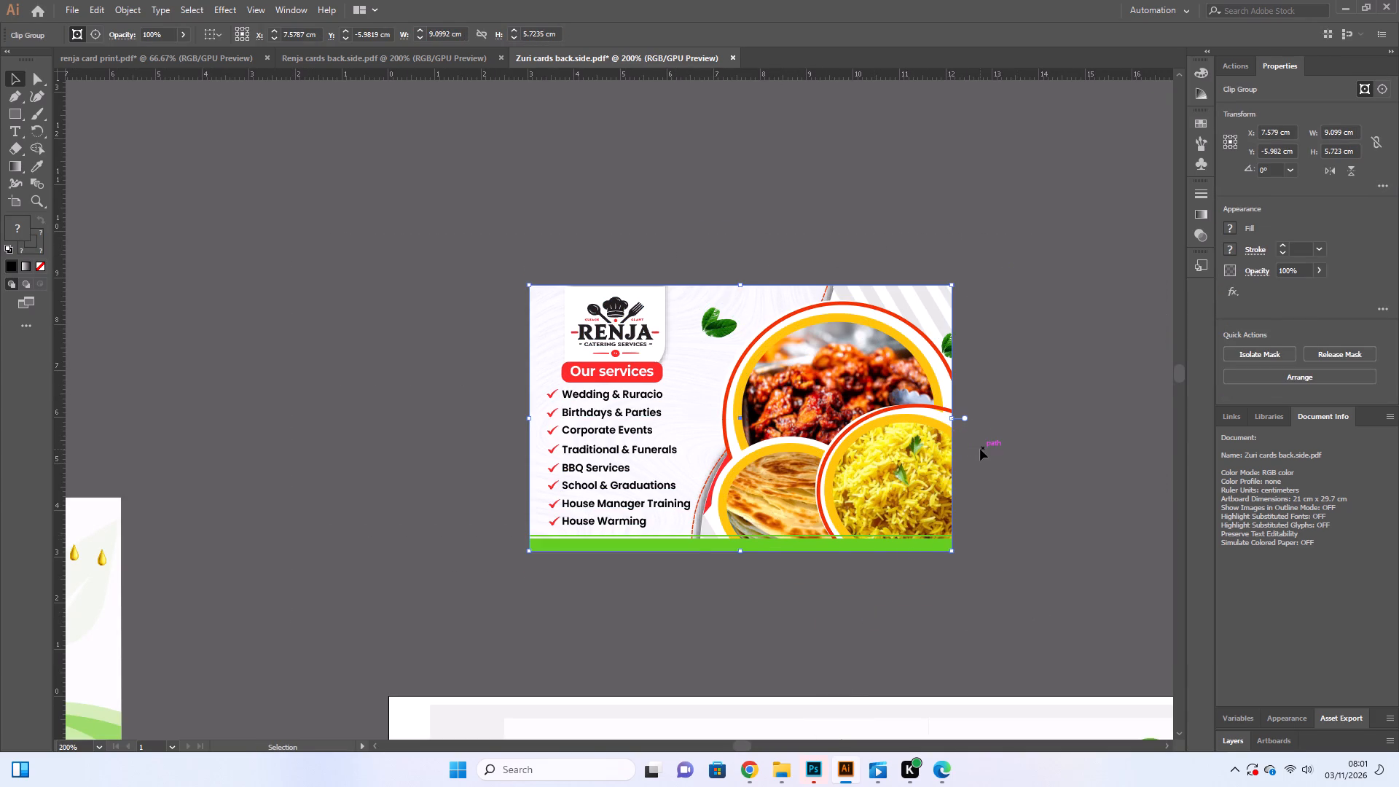
click(980, 449)
Paste the previously copied, unreworked Renja card back and align it level with the reworked card, just beyond its left edge.
scroll(980, 449, down, 8)
click(533, 505)
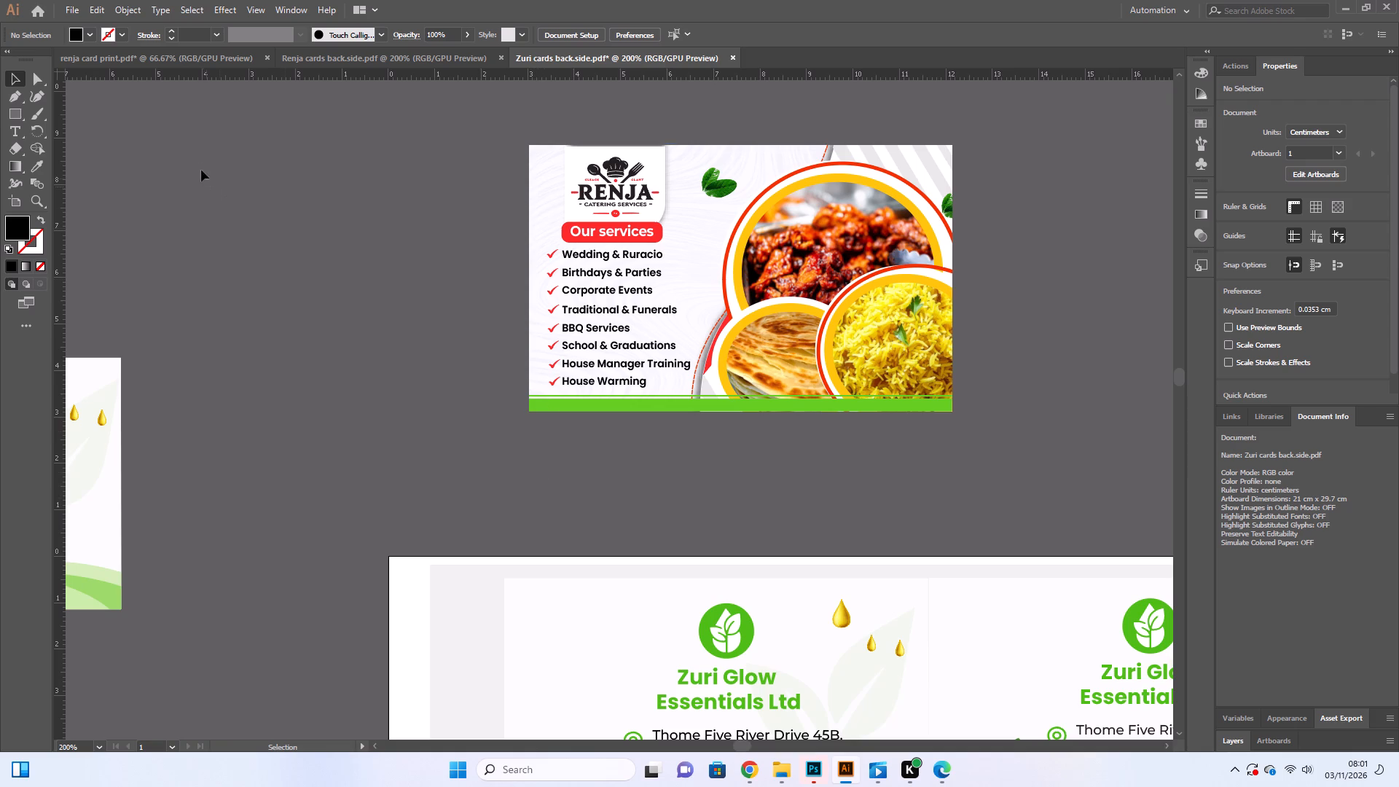
click(73, 12)
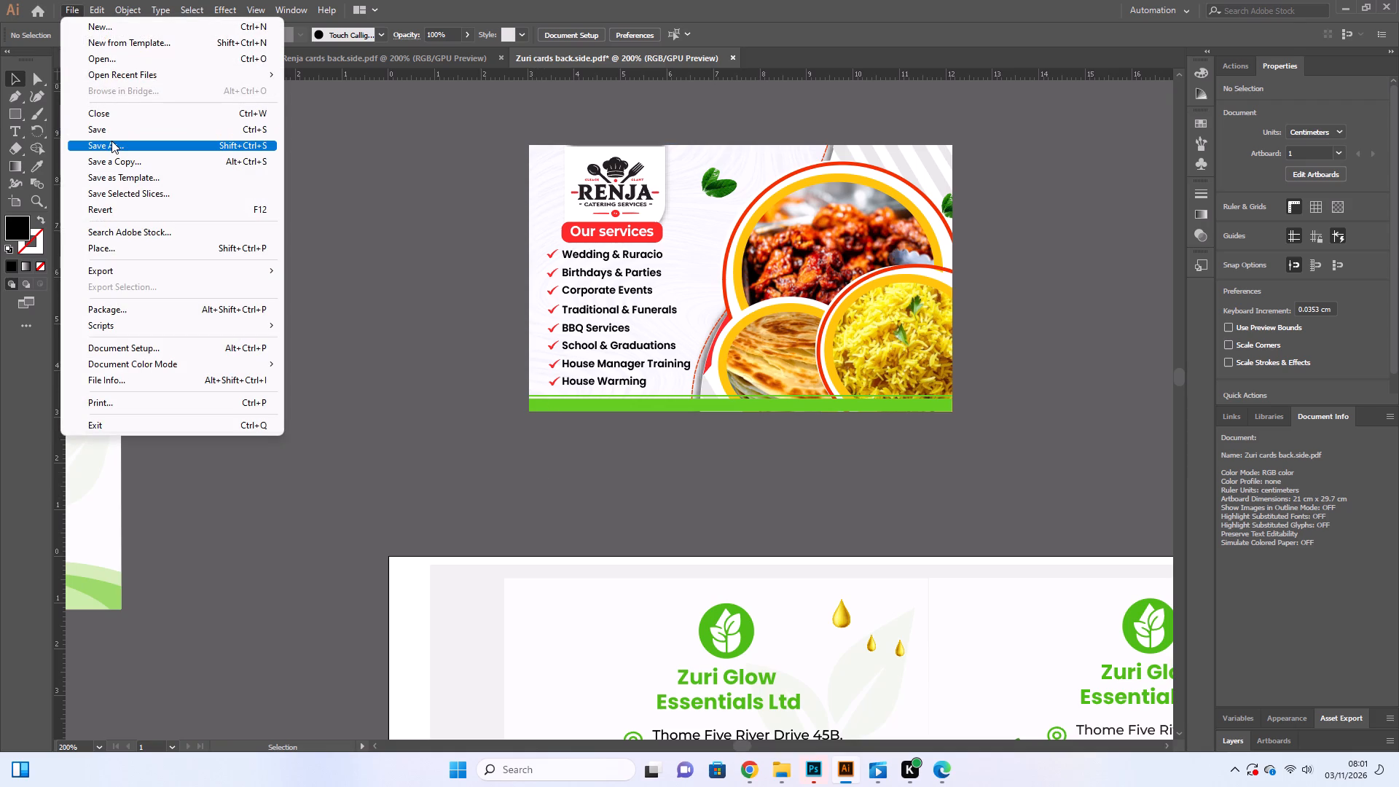
click(128, 105)
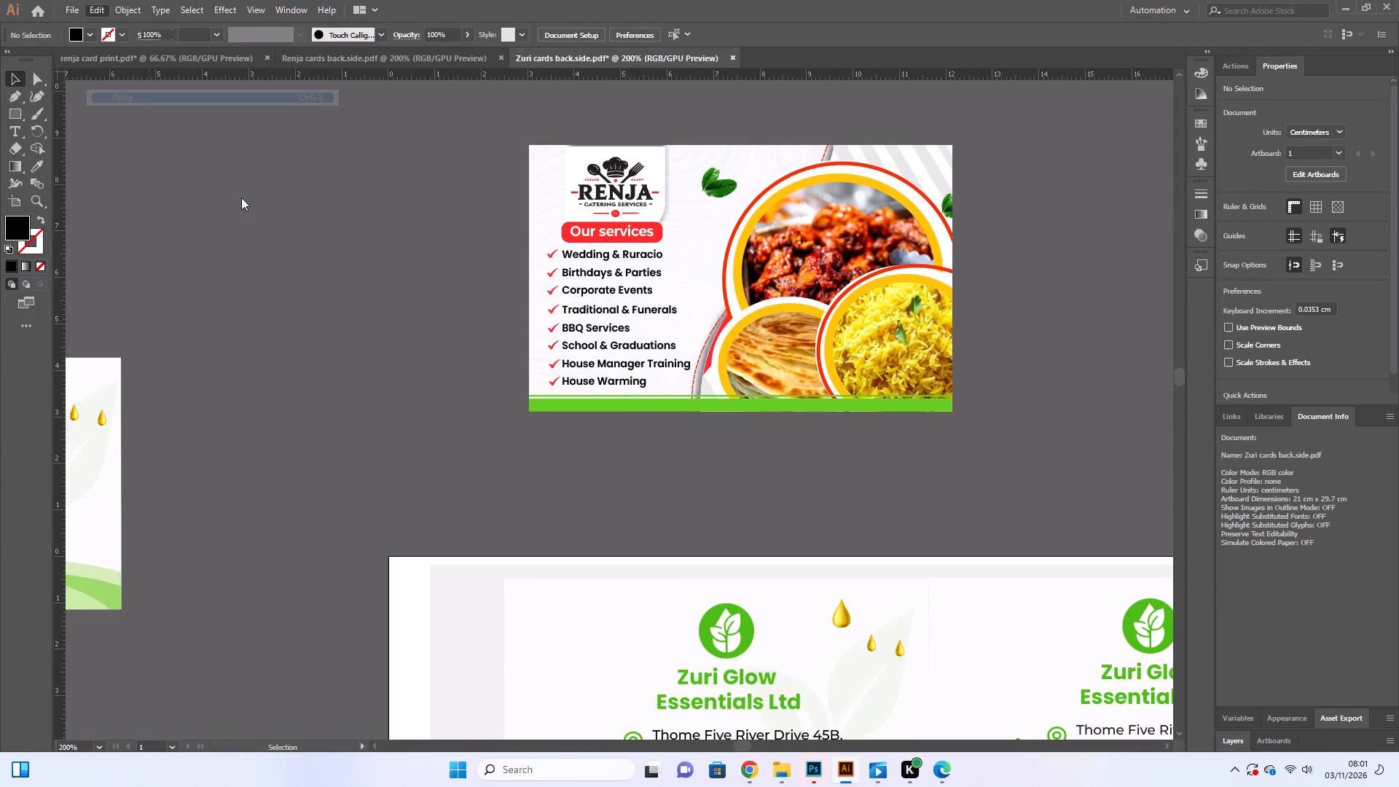
drag(509, 388, 368, 318)
drag(369, 320, 349, 325)
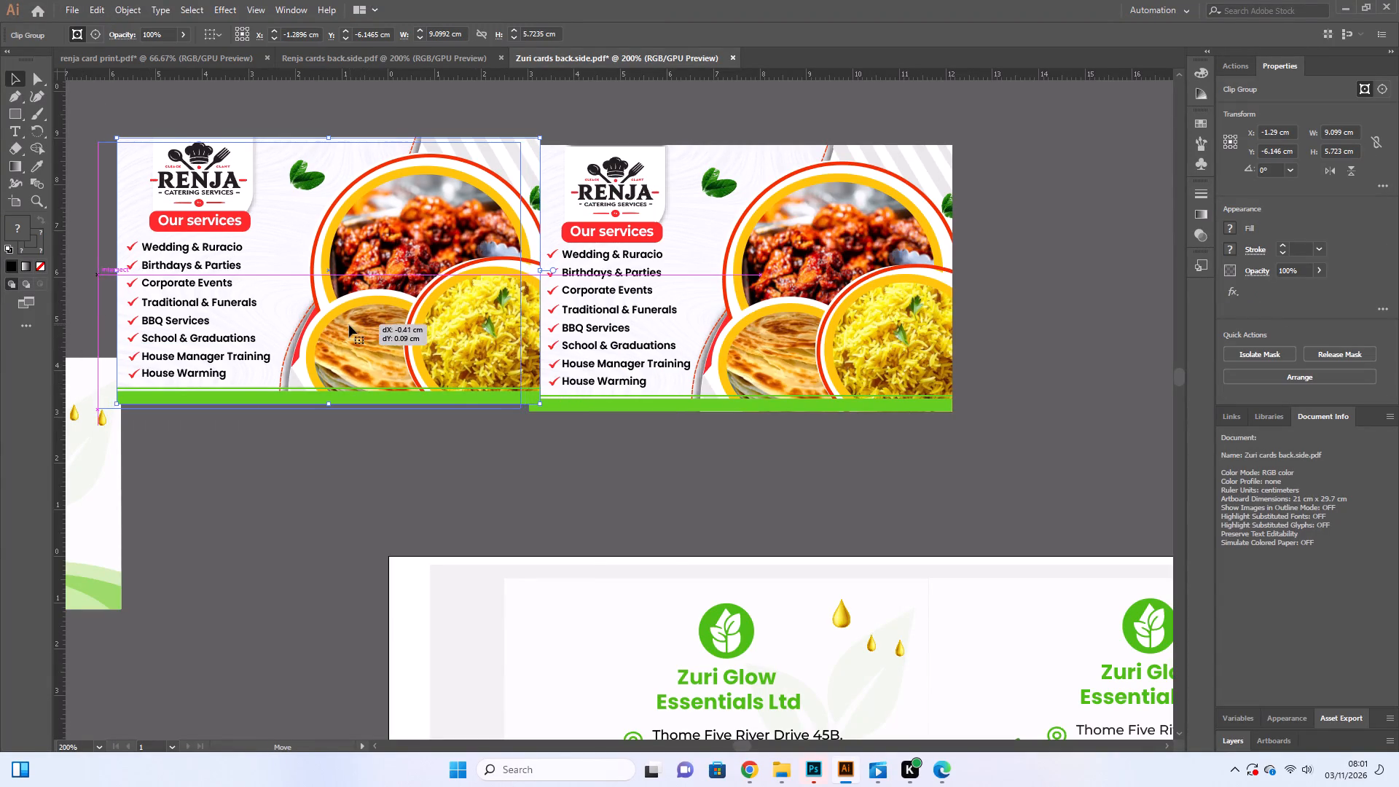
click(348, 326)
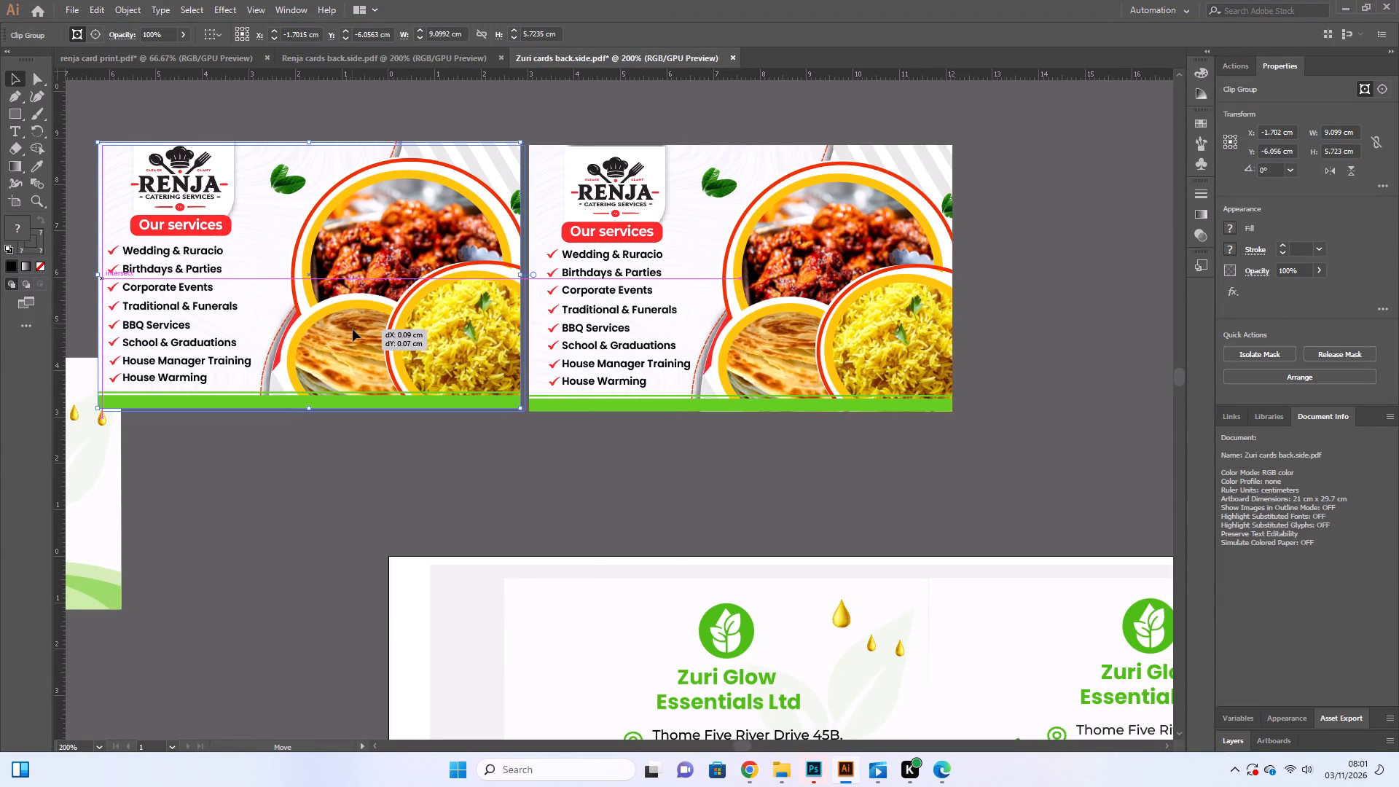
click(500, 128)
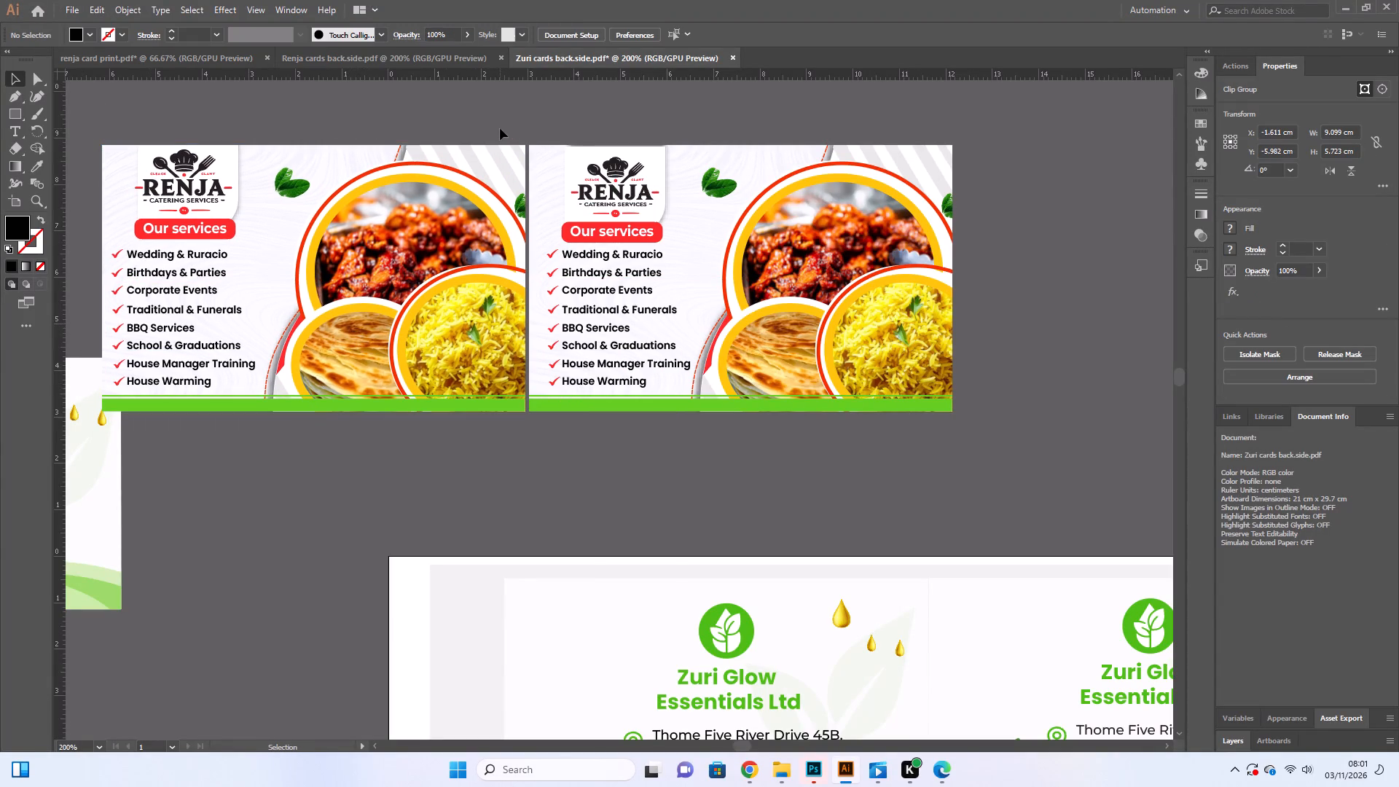
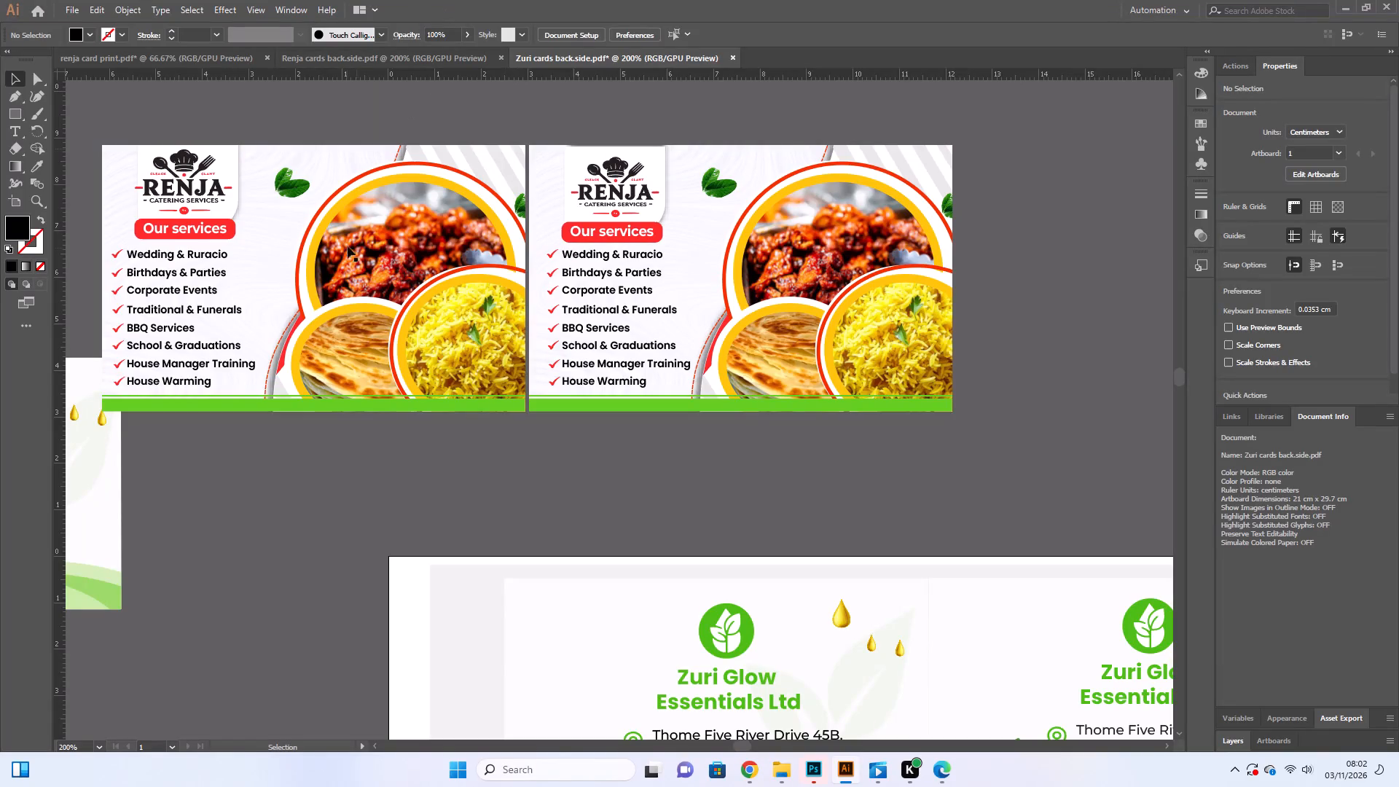
Move the original Renja card back away from the reworked card, leaving a wide gap between the two.
click(342, 252)
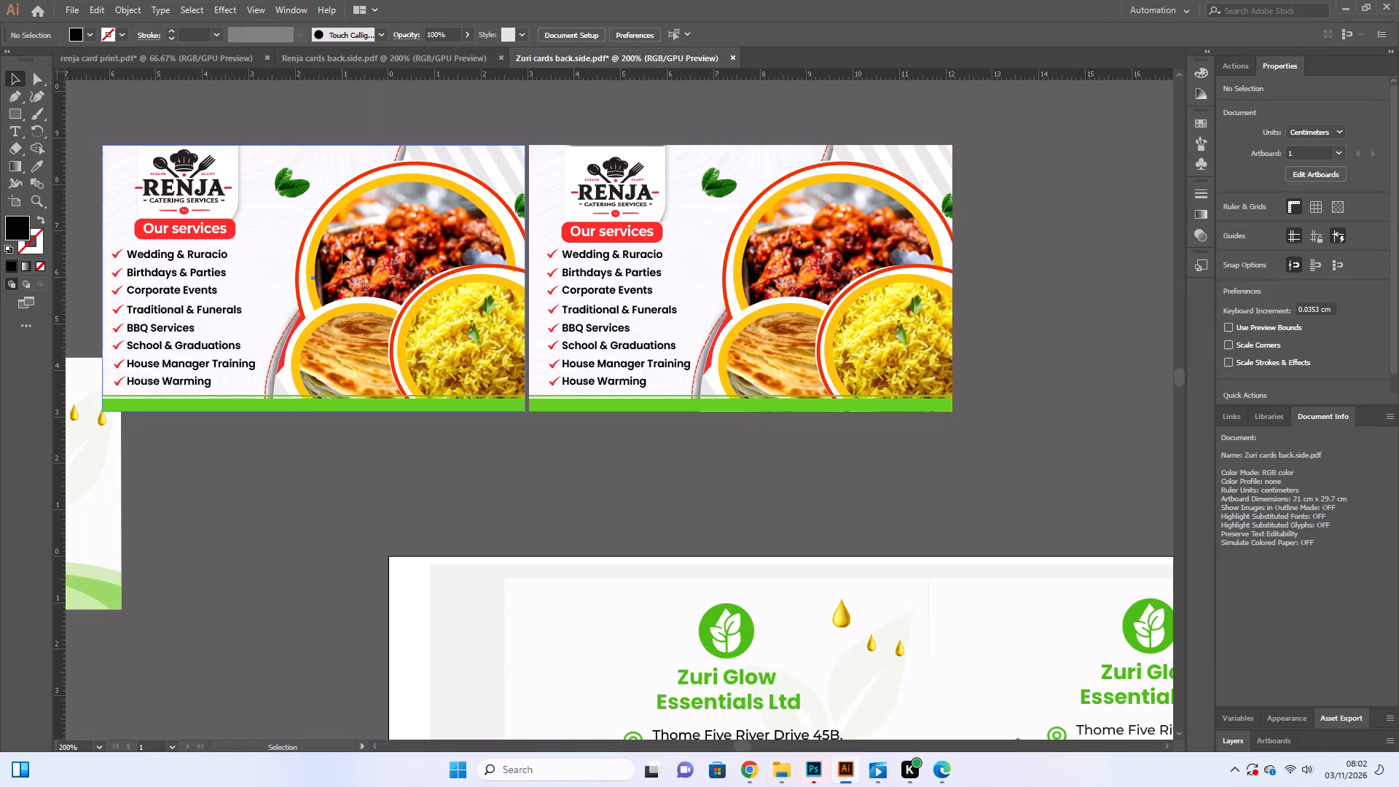
drag(361, 307, 358, 299)
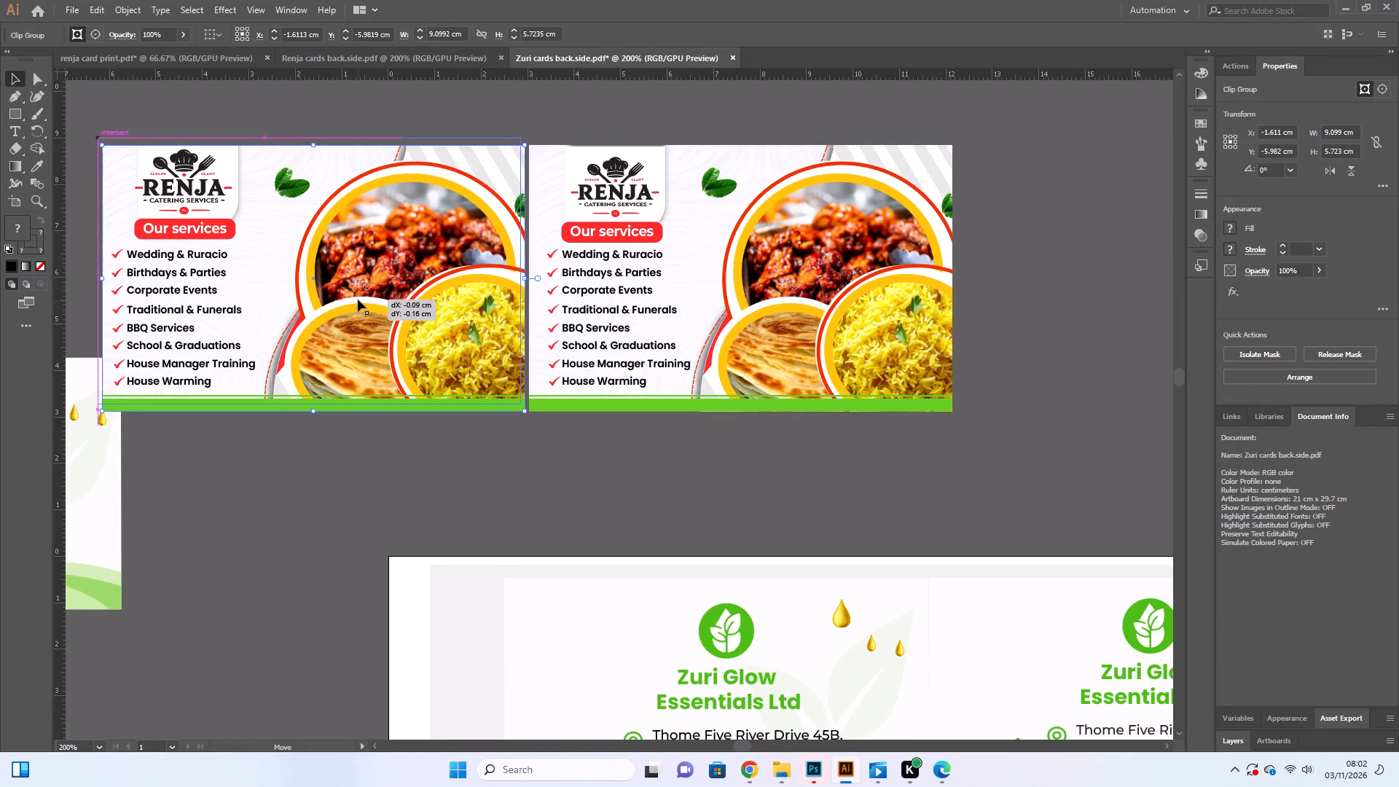
click(377, 333)
click(630, 499)
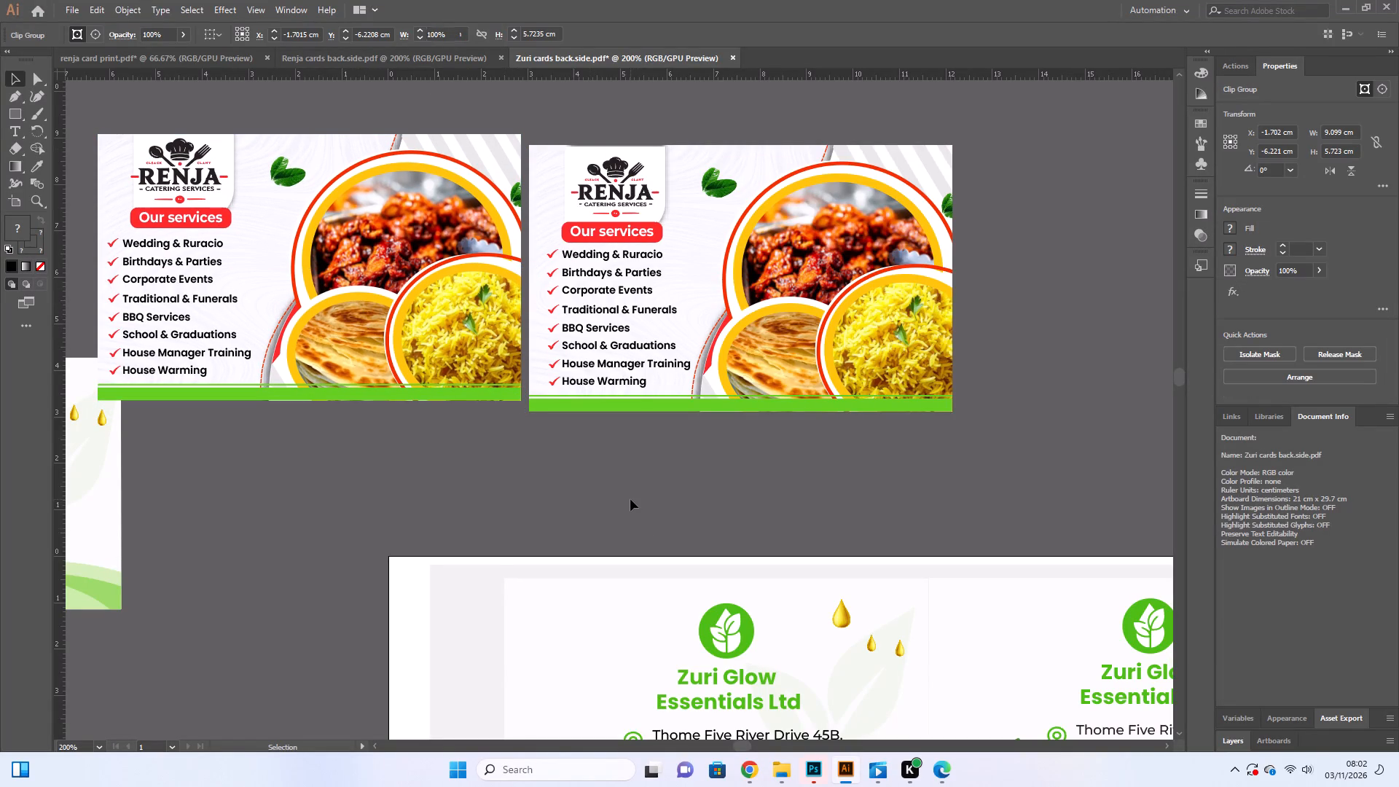
click(522, 442)
click(418, 355)
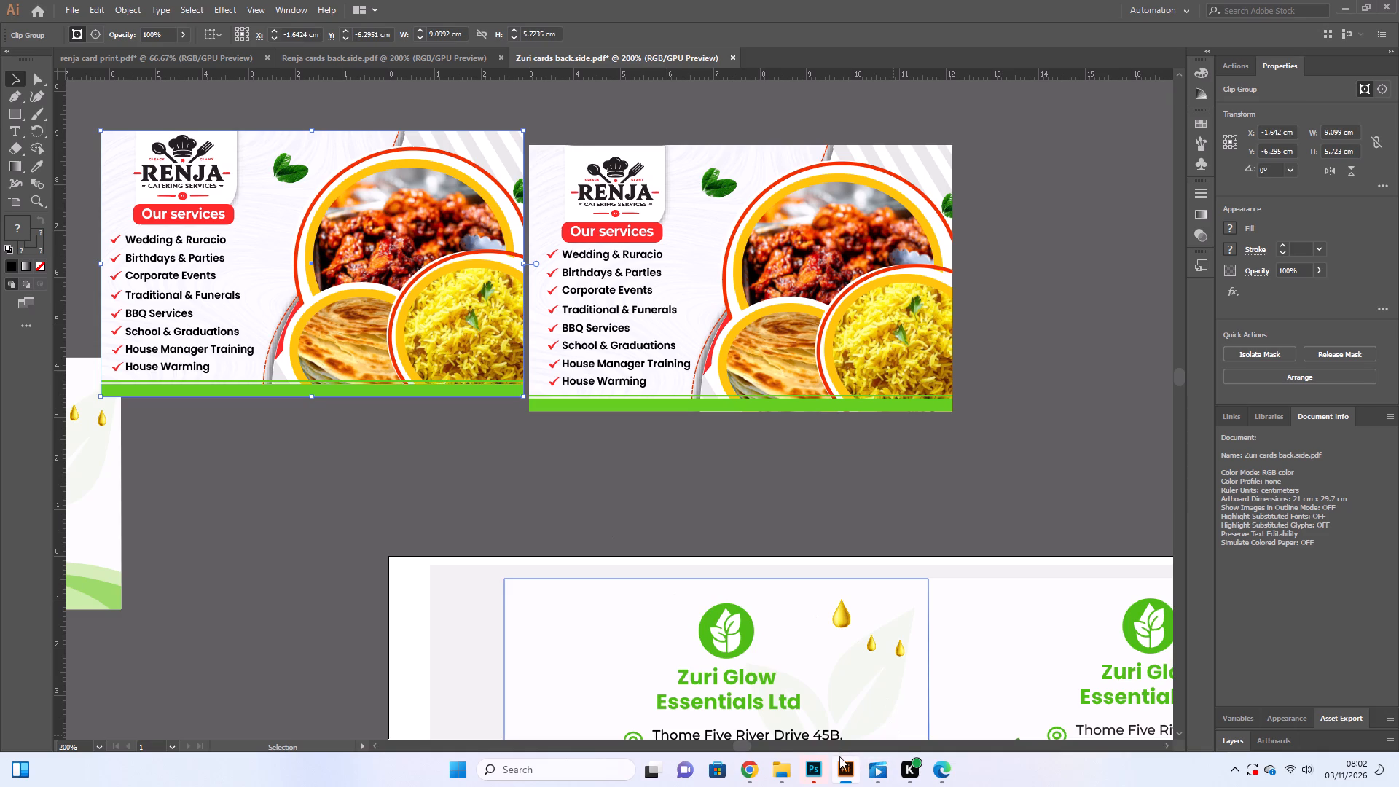
drag(746, 748, 738, 747)
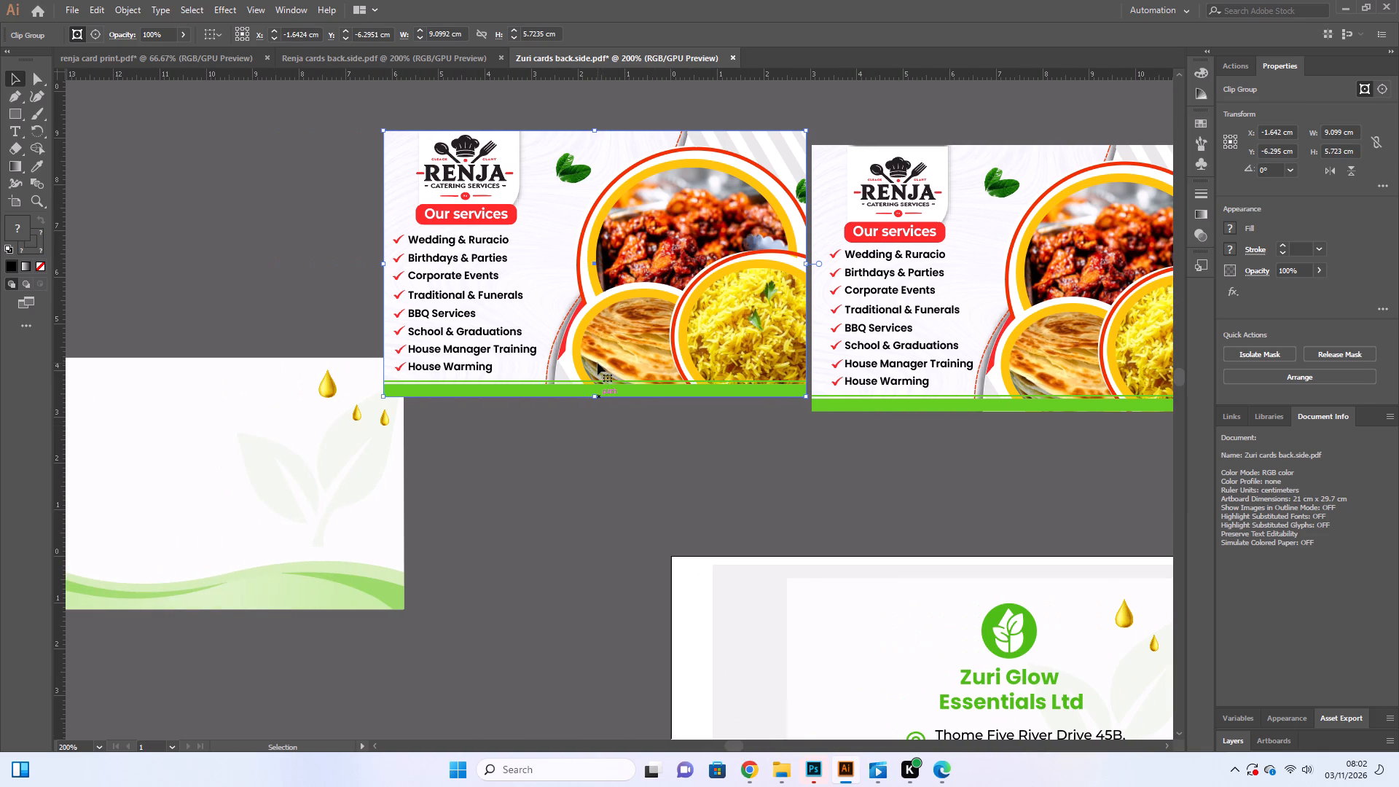
drag(597, 363, 590, 372)
scroll(656, 414, up, 4)
drag(640, 423, 630, 412)
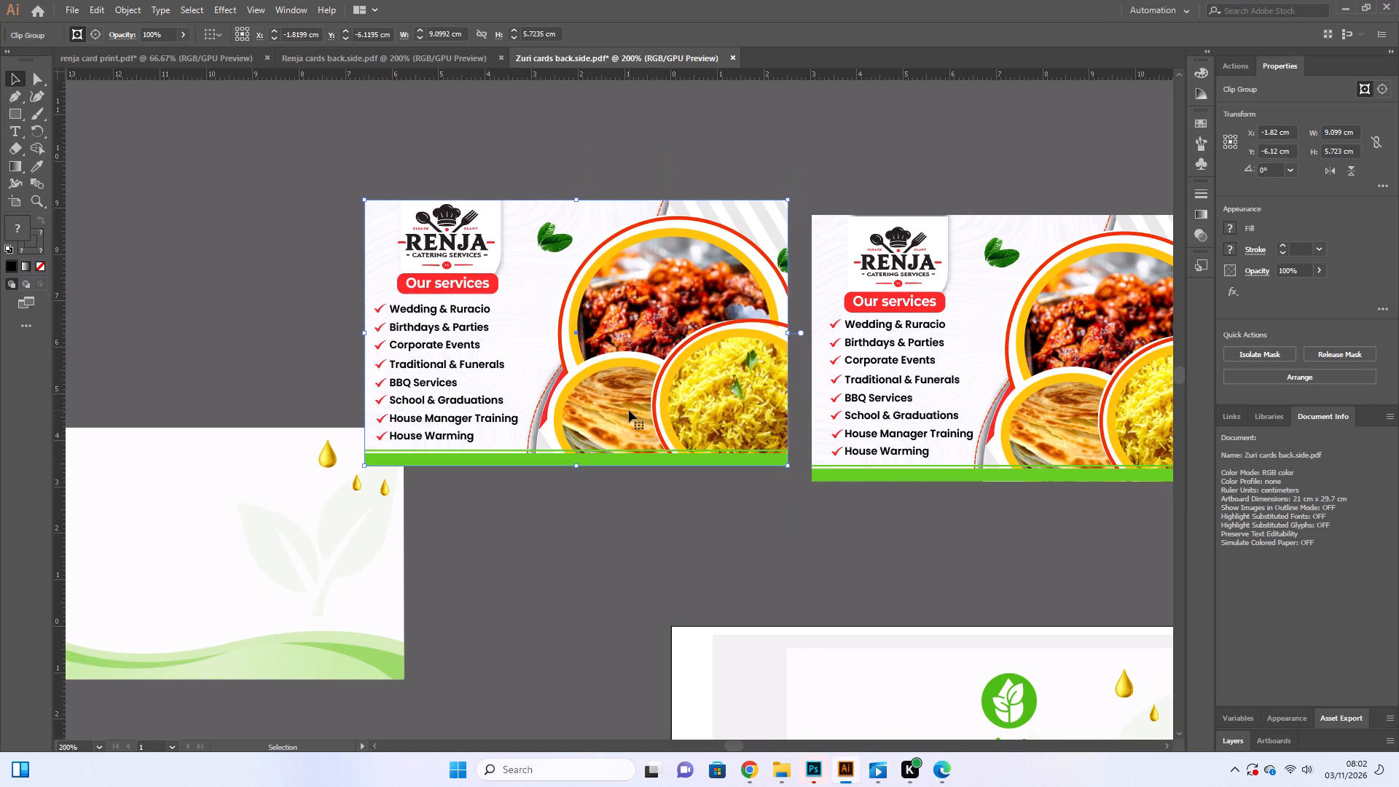
click(641, 426)
click(643, 426)
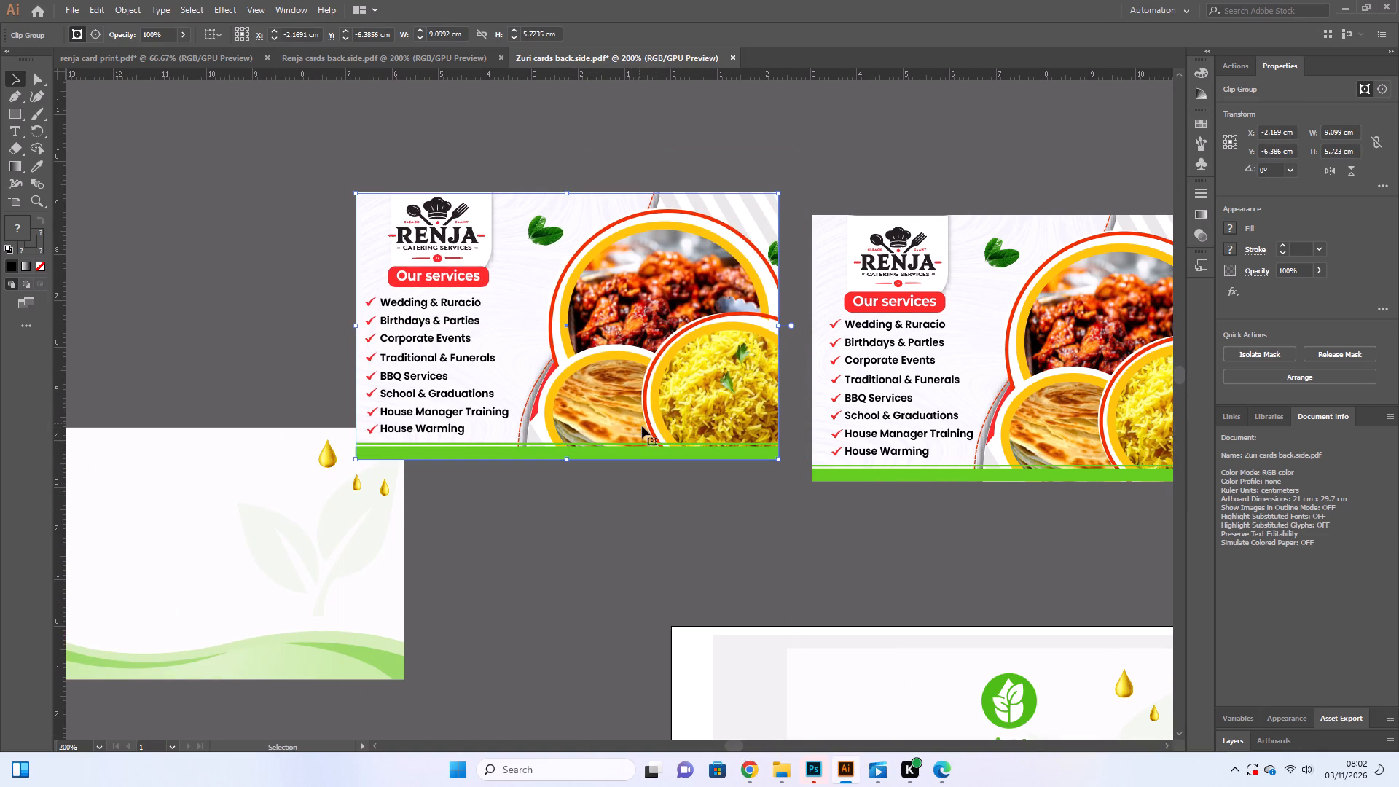
drag(643, 428, 637, 423)
drag(640, 428, 634, 420)
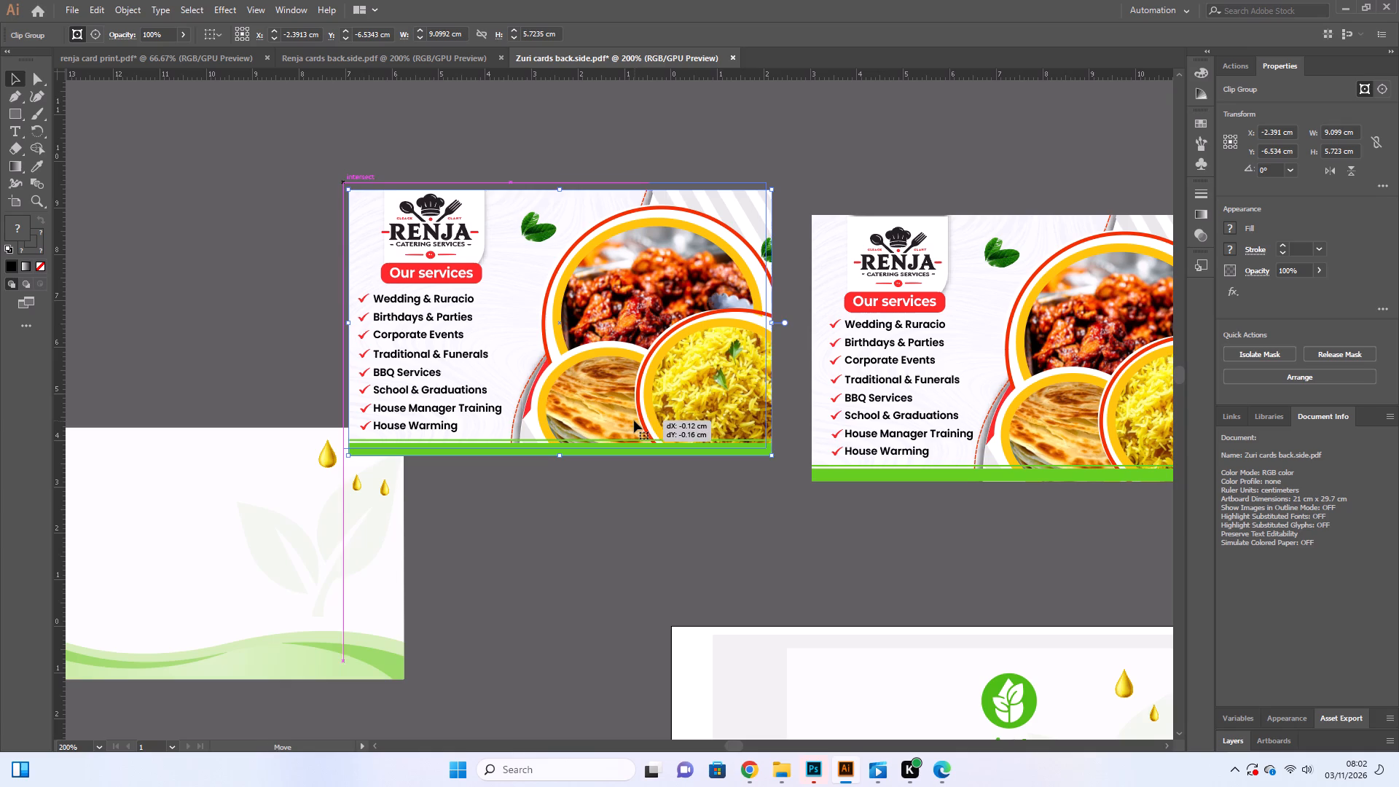
drag(638, 423, 624, 412)
click(839, 332)
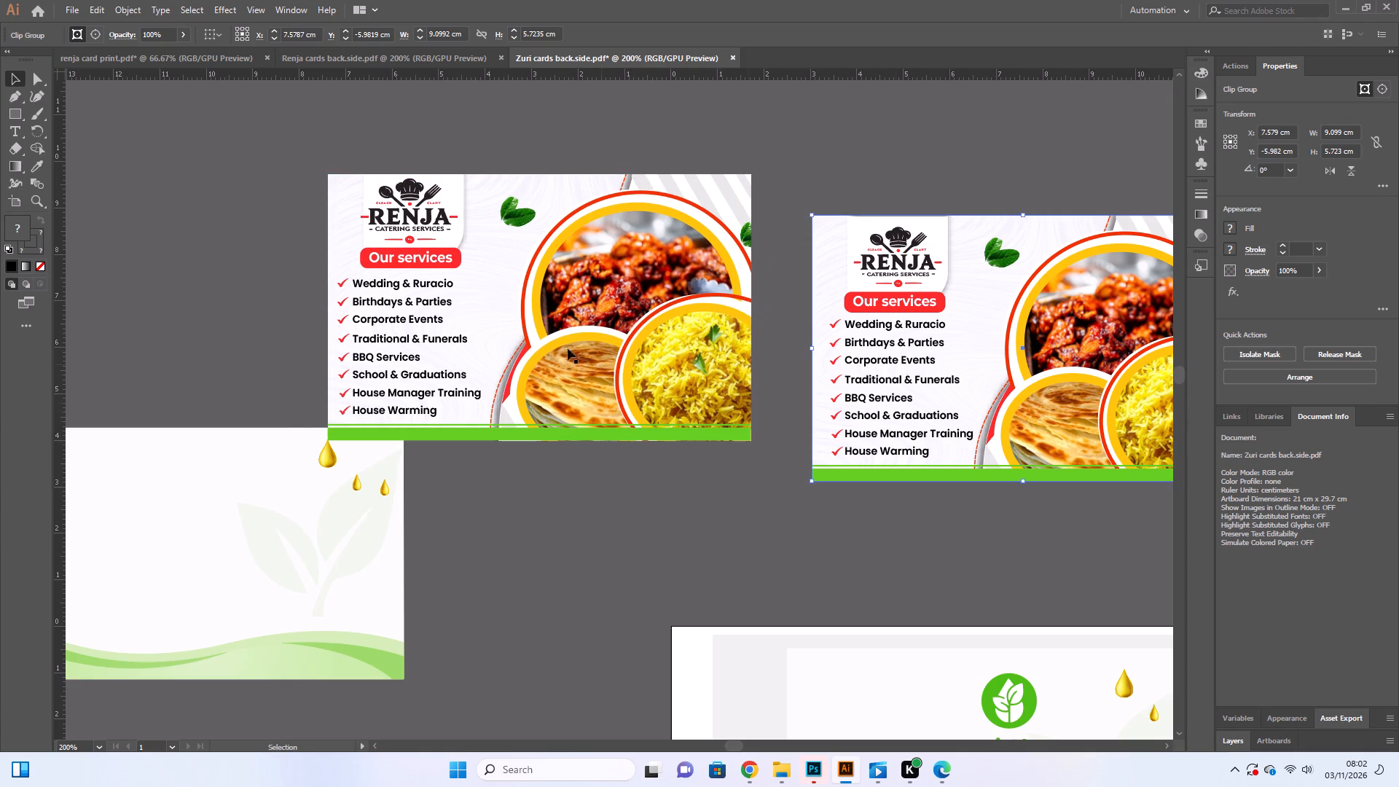
drag(566, 341, 521, 375)
drag(540, 365, 529, 398)
drag(547, 386, 528, 399)
Move the reworked Renja card onto the artboard to cover the top-left Zuri Glow card, centred at about X 7.05, Y 3.33 cm.
click(854, 356)
scroll(856, 357, down, 5)
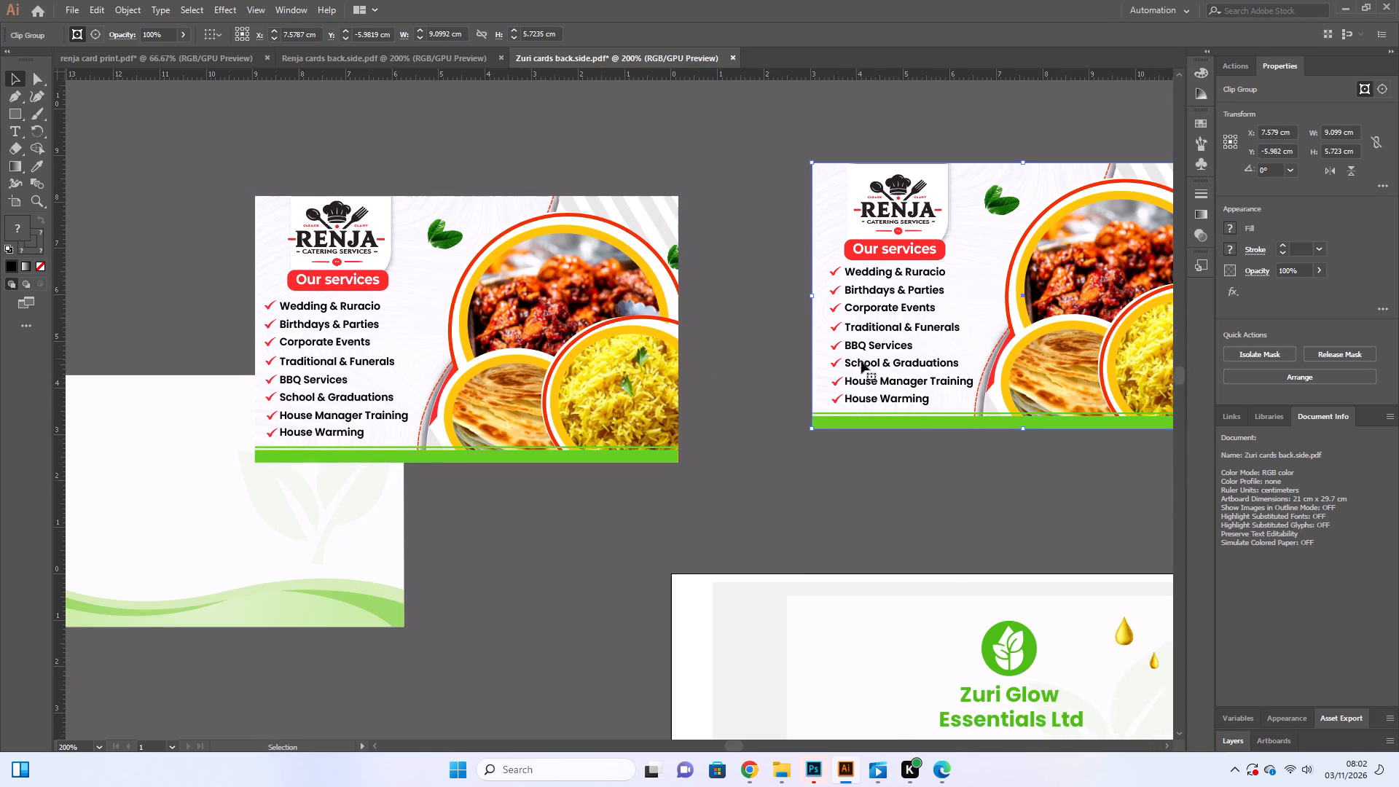
scroll(861, 361, down, 3)
drag(944, 277, 941, 344)
scroll(942, 343, down, 7)
drag(963, 241, 936, 266)
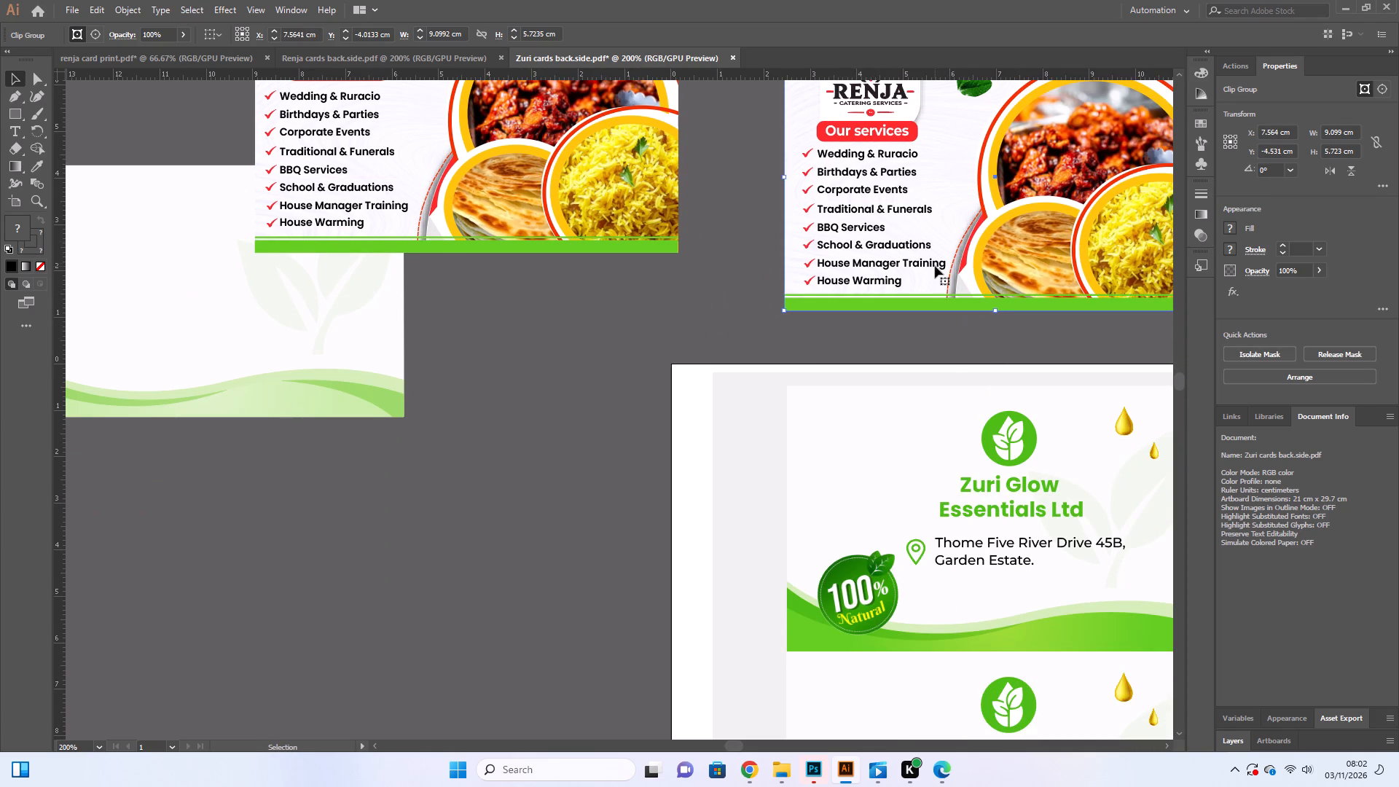
drag(942, 253, 932, 267)
drag(951, 249, 945, 257)
drag(967, 244, 958, 250)
drag(957, 248, 947, 255)
click(951, 253)
drag(953, 248, 946, 251)
drag(947, 251, 943, 254)
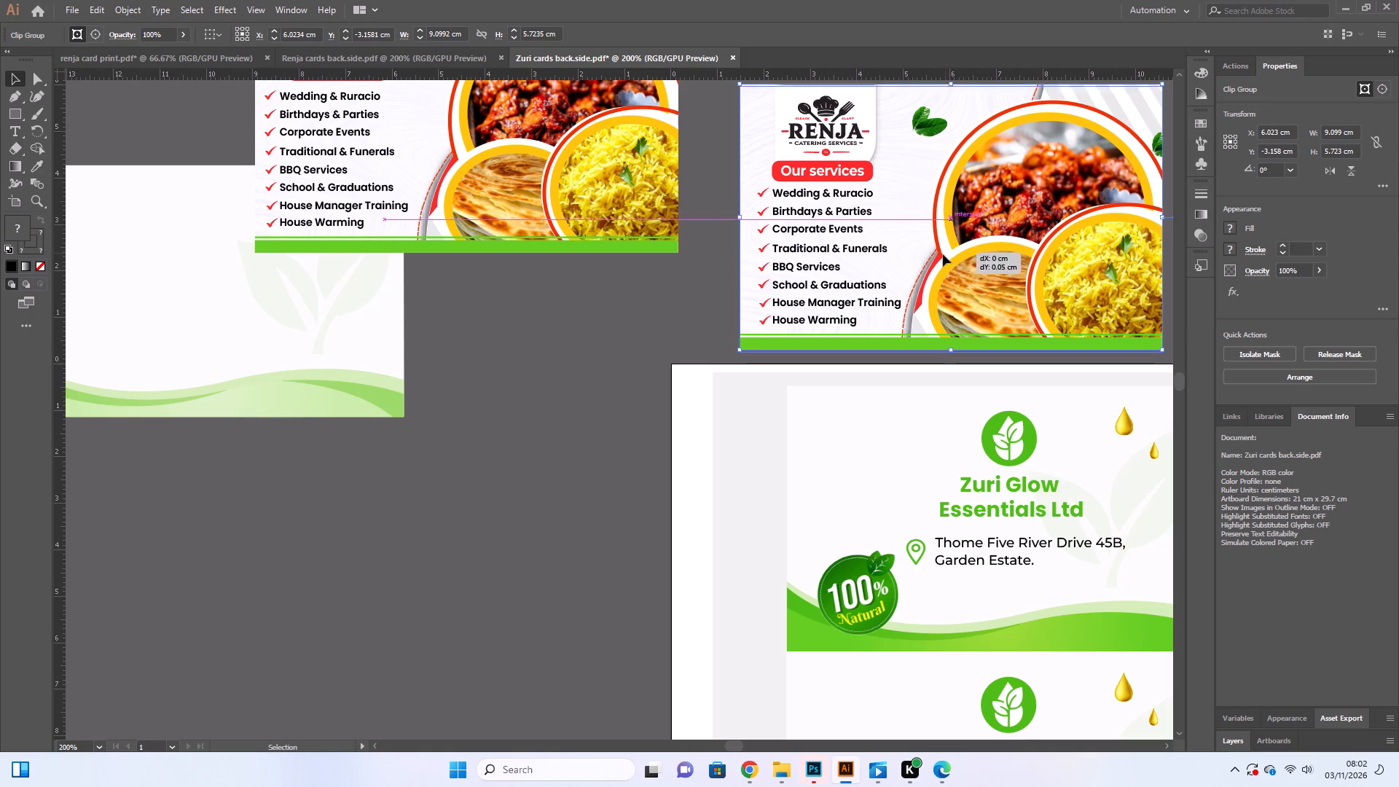
drag(943, 254, 941, 255)
drag(959, 247, 951, 251)
drag(969, 250, 960, 255)
drag(961, 254, 957, 257)
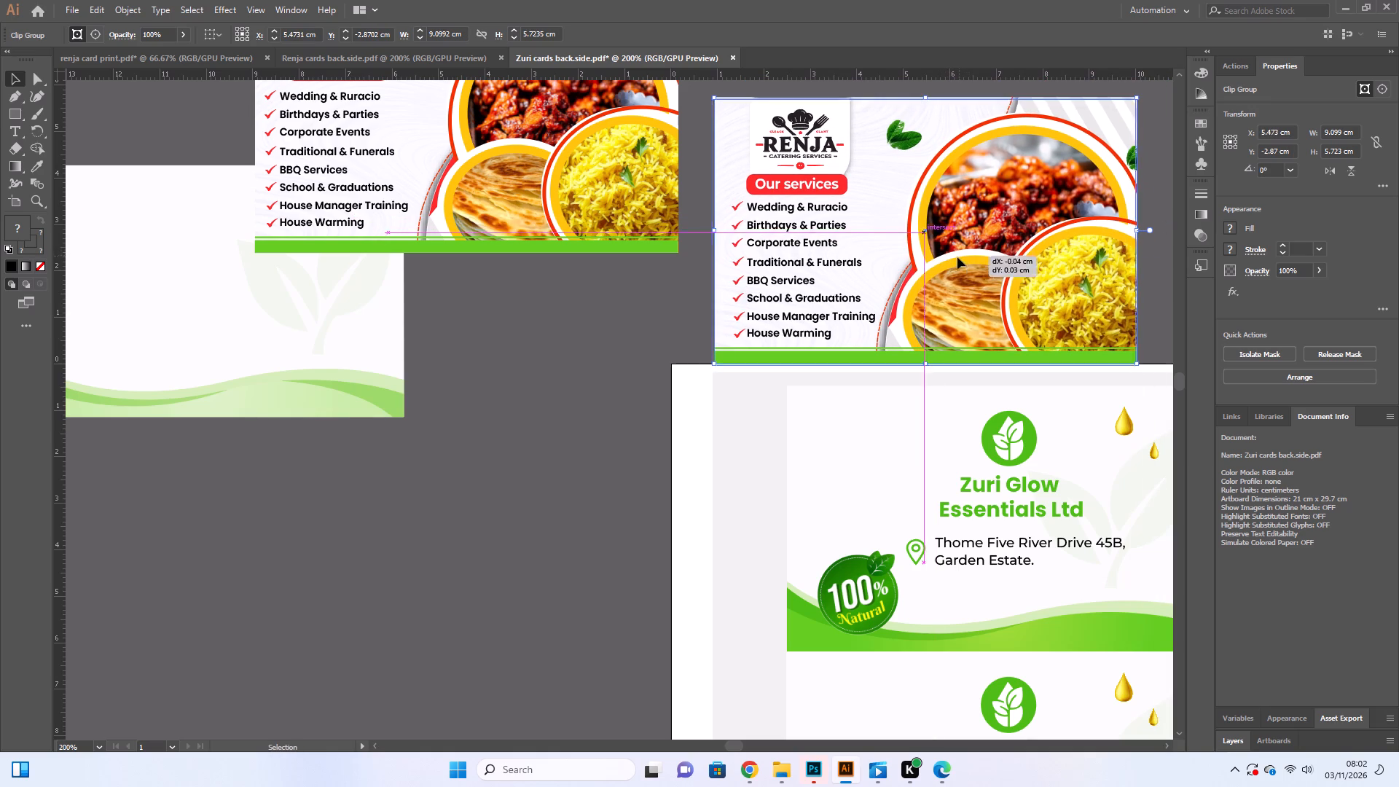
drag(957, 257, 953, 260)
drag(953, 259, 954, 270)
click(952, 266)
drag(950, 272, 949, 287)
drag(946, 286, 947, 296)
drag(947, 292, 949, 302)
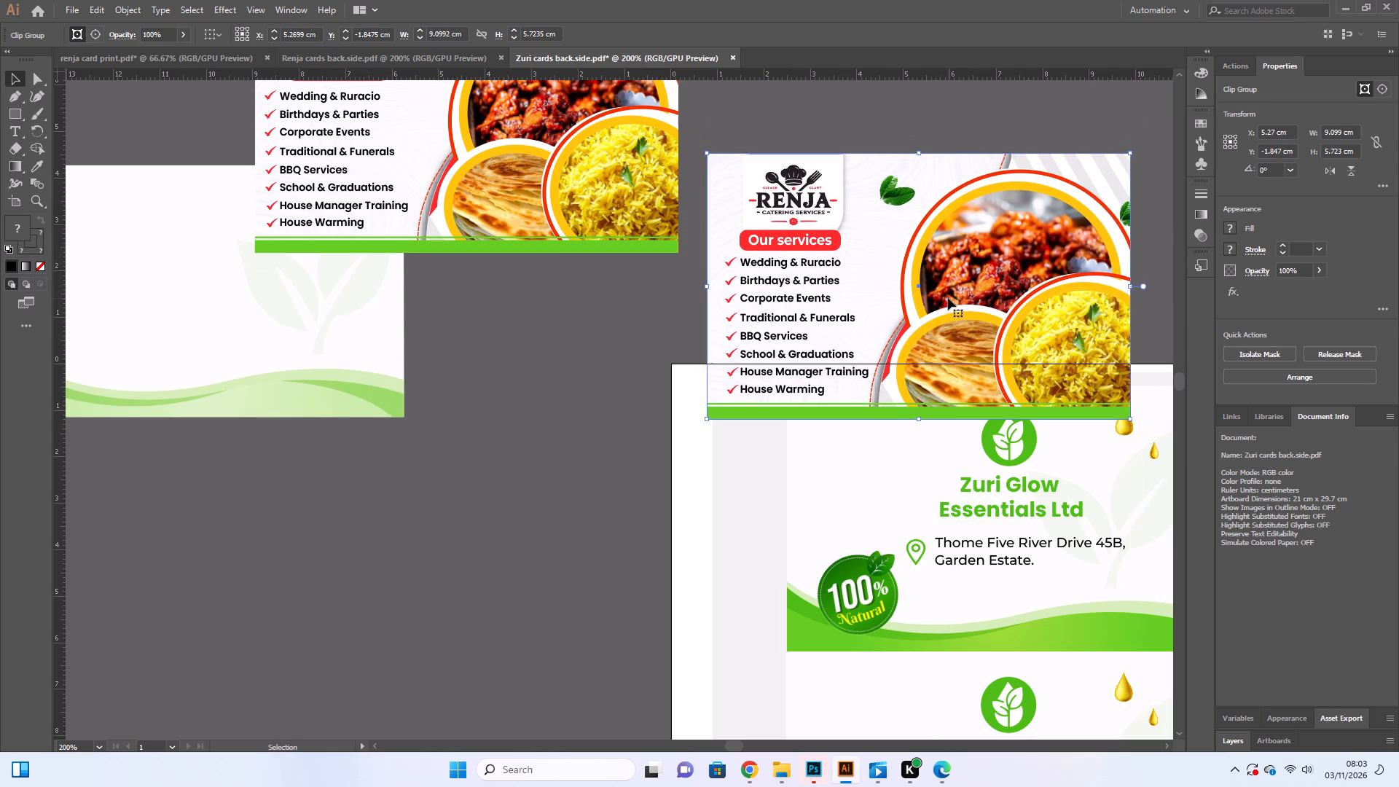
drag(948, 298, 949, 307)
drag(949, 307, 953, 332)
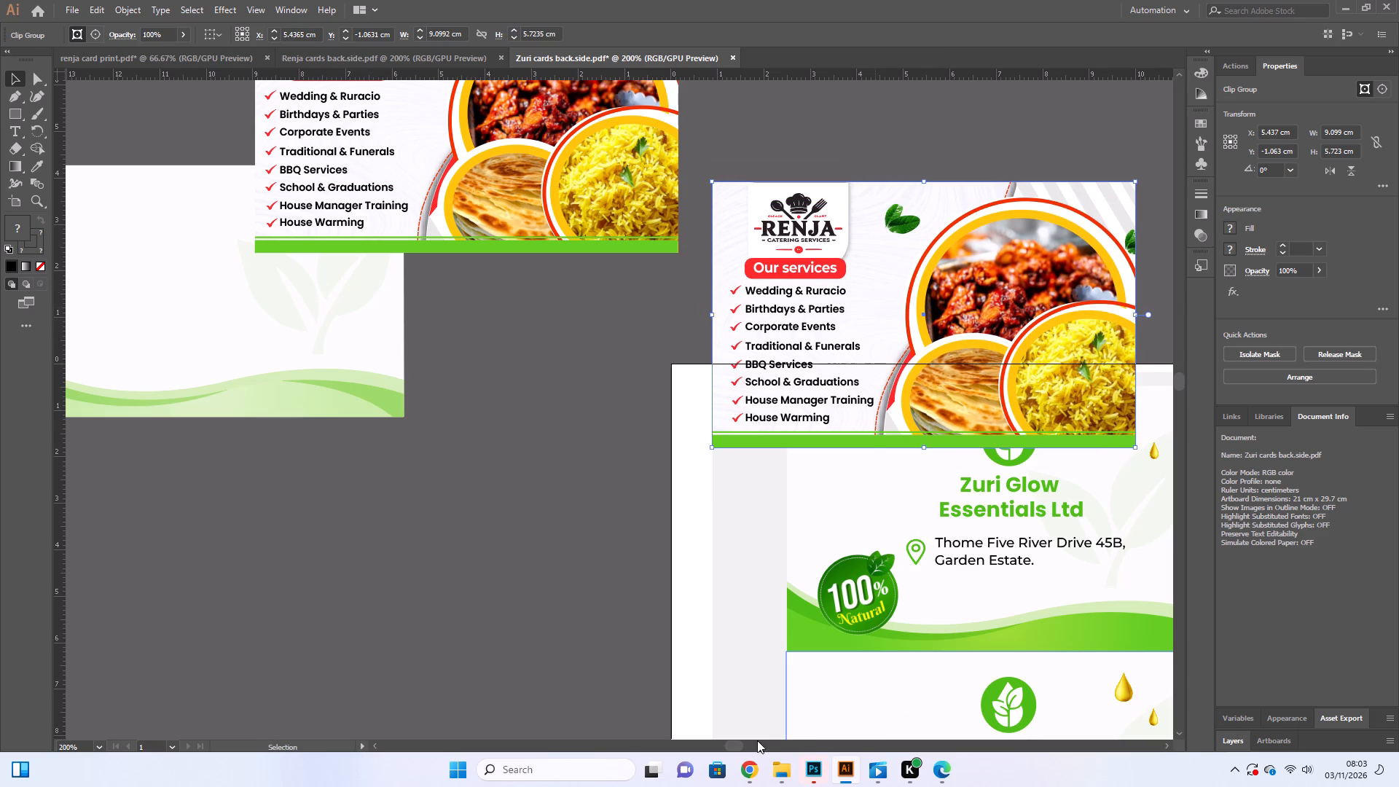
drag(740, 746, 751, 741)
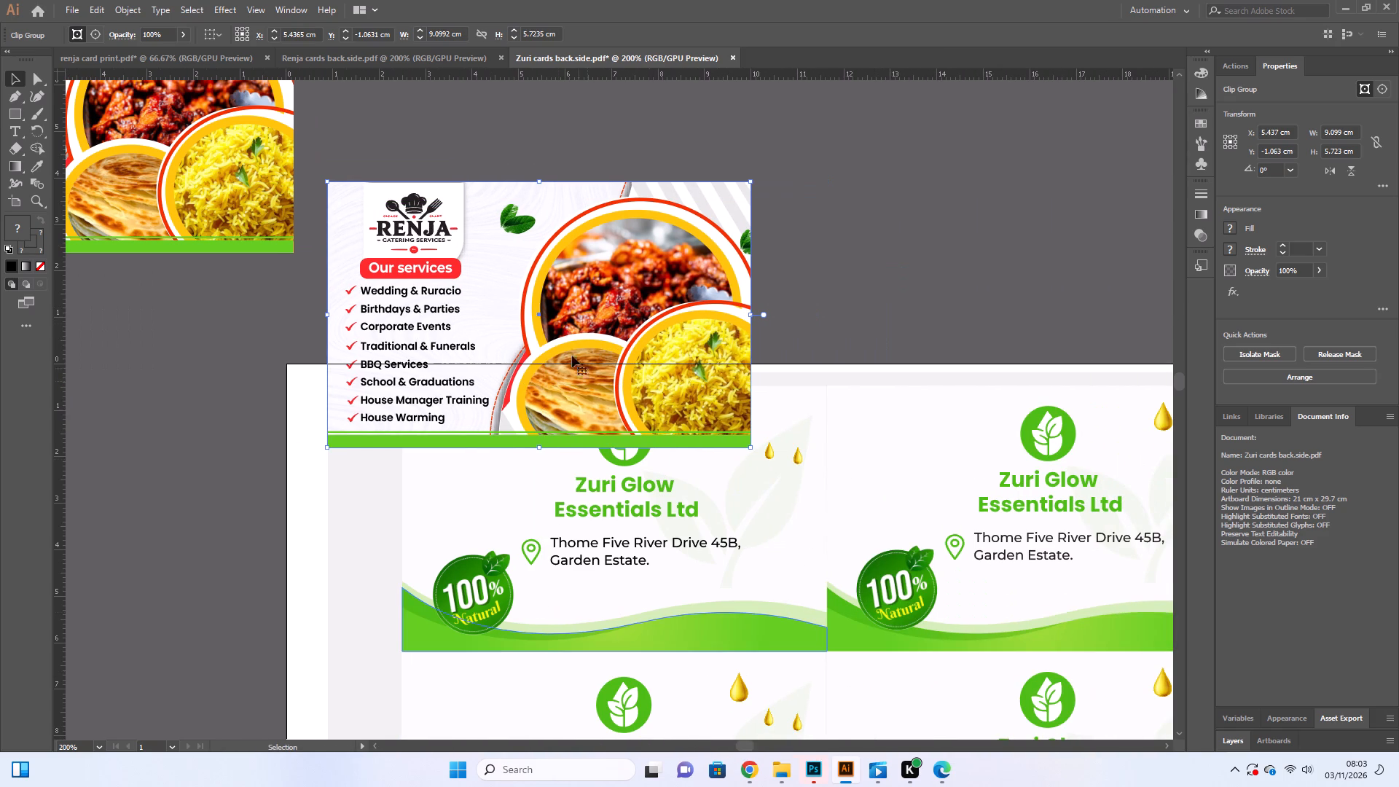
click(552, 305)
drag(584, 257, 599, 281)
drag(597, 270, 619, 339)
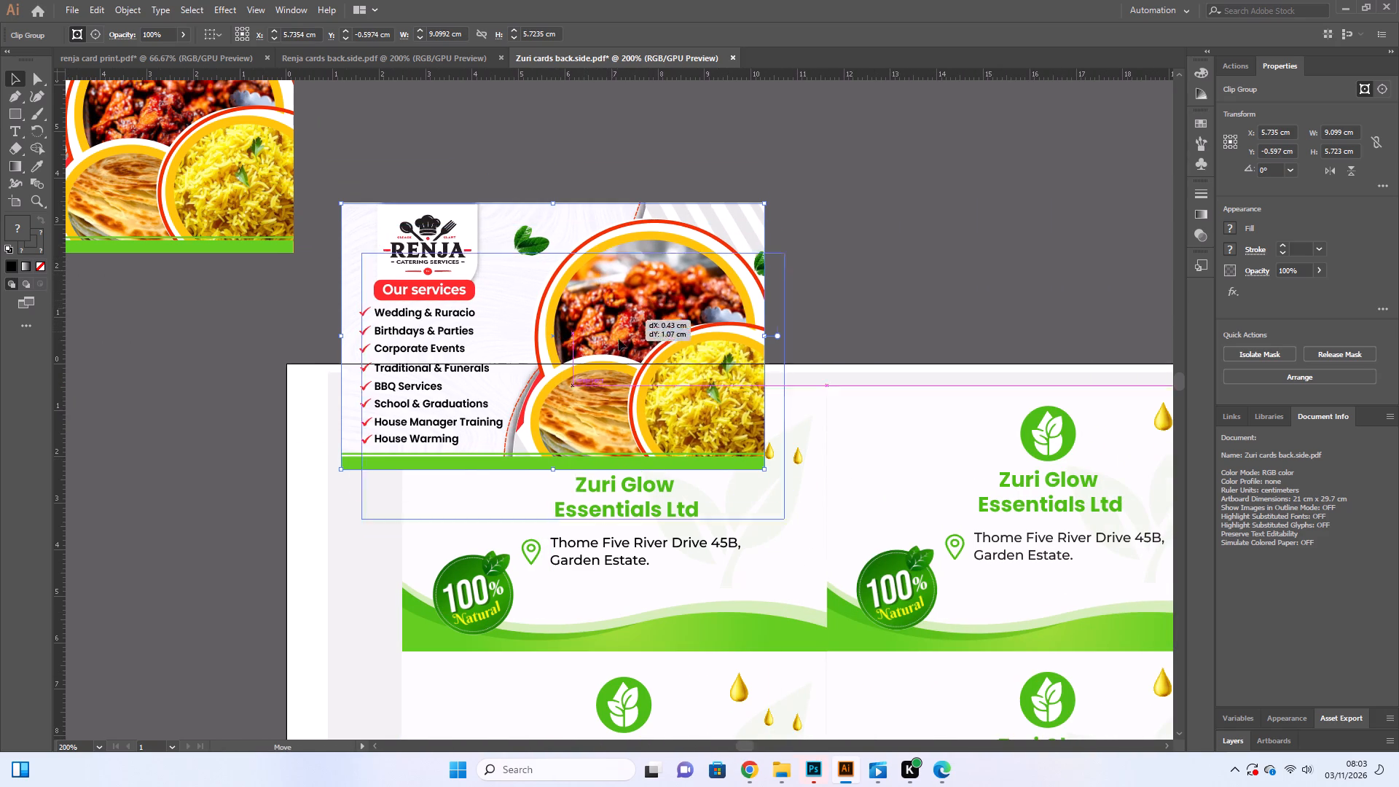
drag(619, 339, 656, 444)
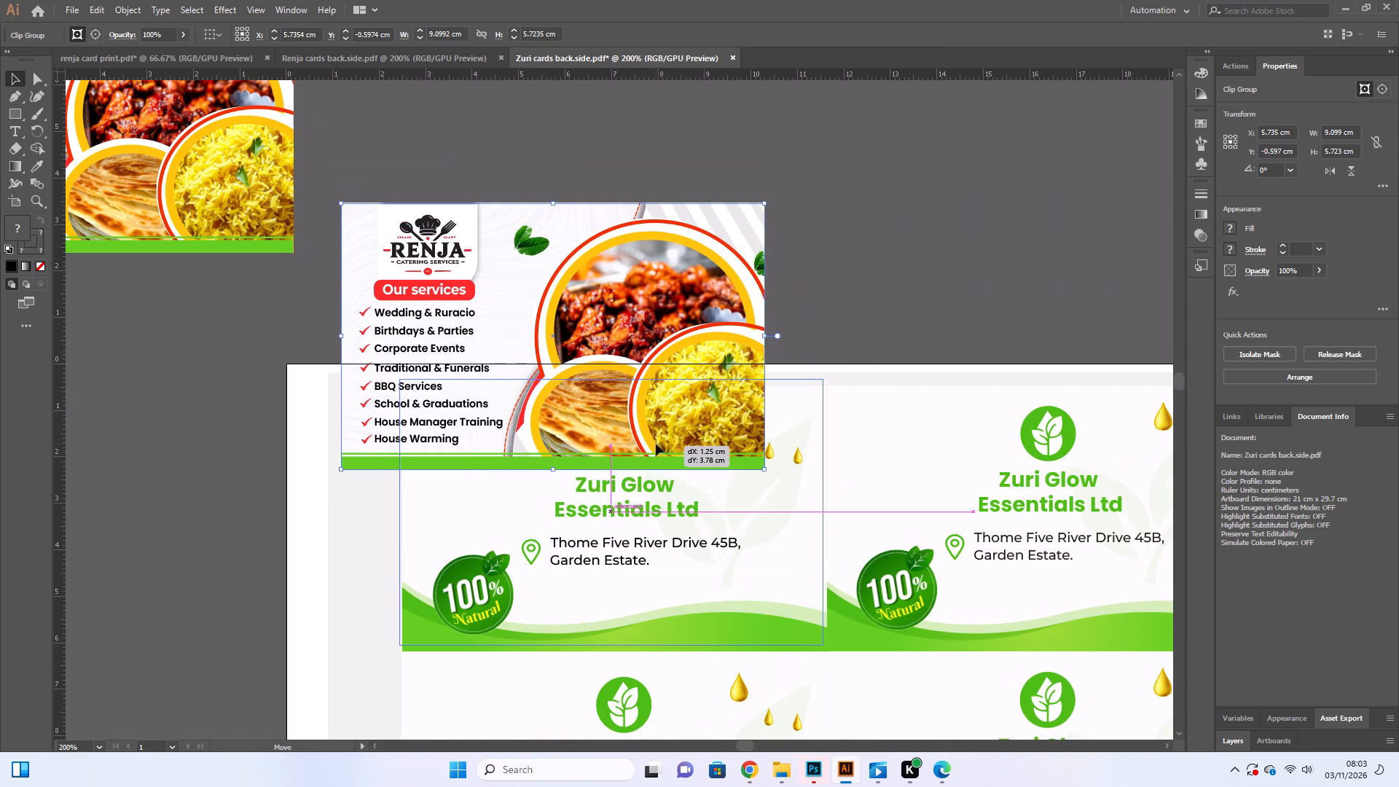
drag(656, 444, 657, 453)
click(706, 256)
click(648, 483)
Duplicate the placed Renja card over the top-right Zuri Glow card, flush beside it and level with it.
scroll(648, 483, down, 5)
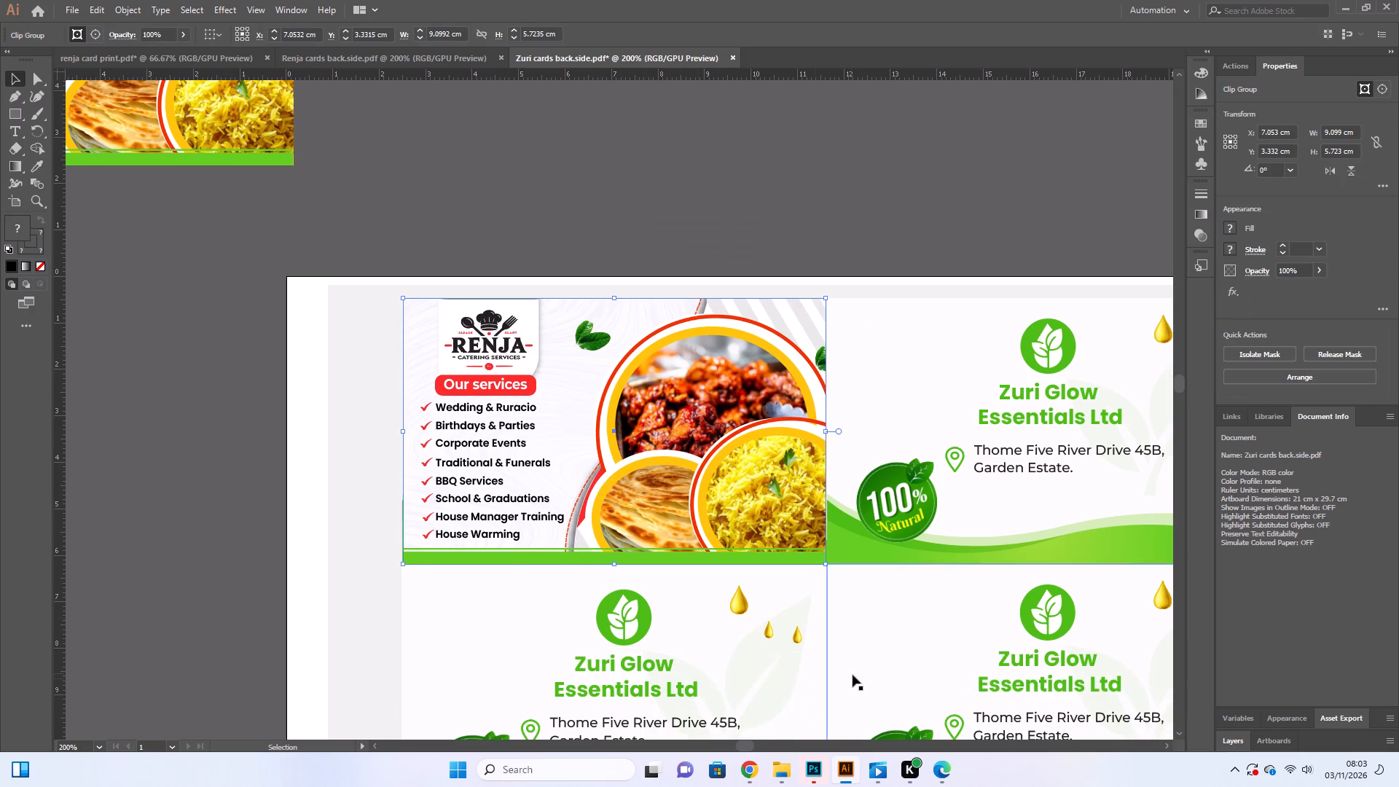
click(744, 747)
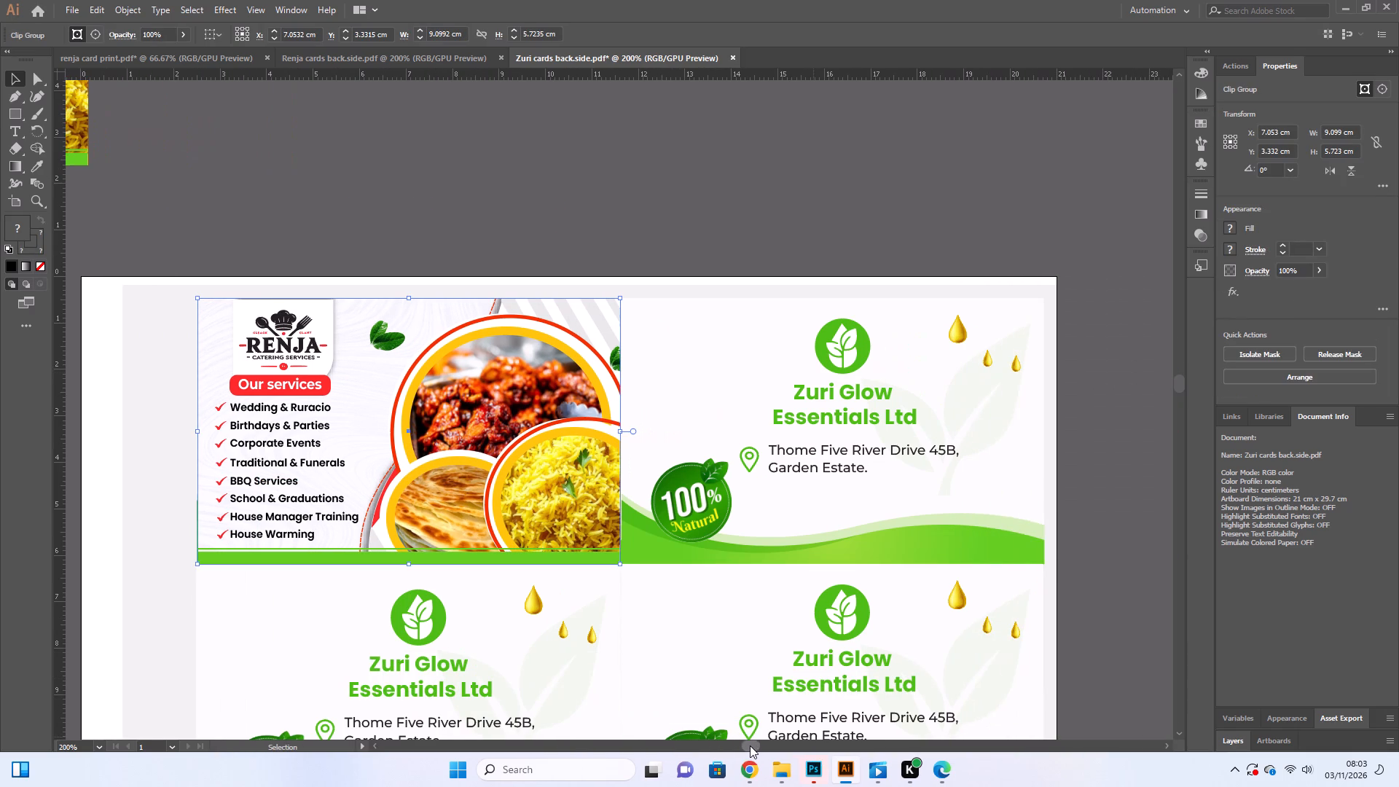
click(461, 483)
alt+drag(408, 450, 495, 457)
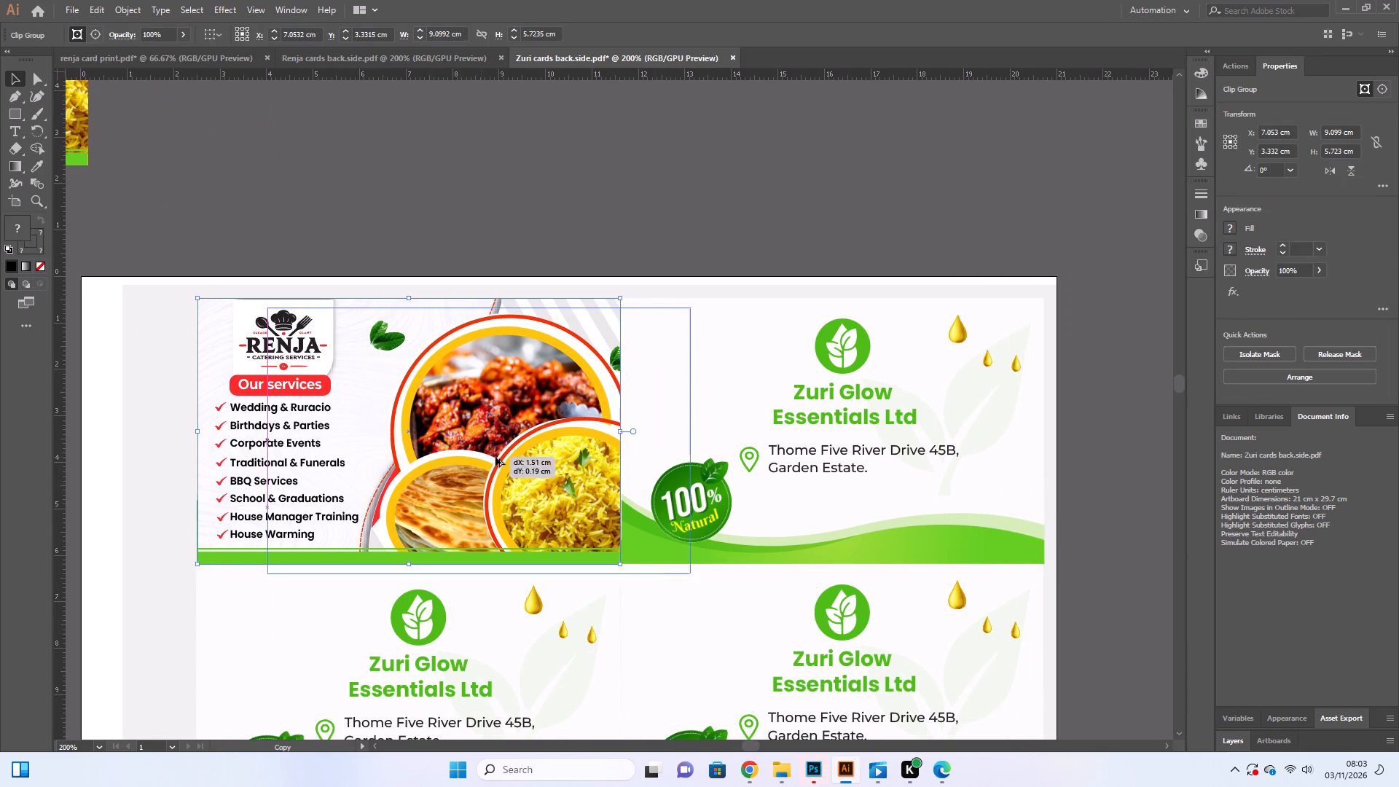
alt+drag(495, 457, 826, 444)
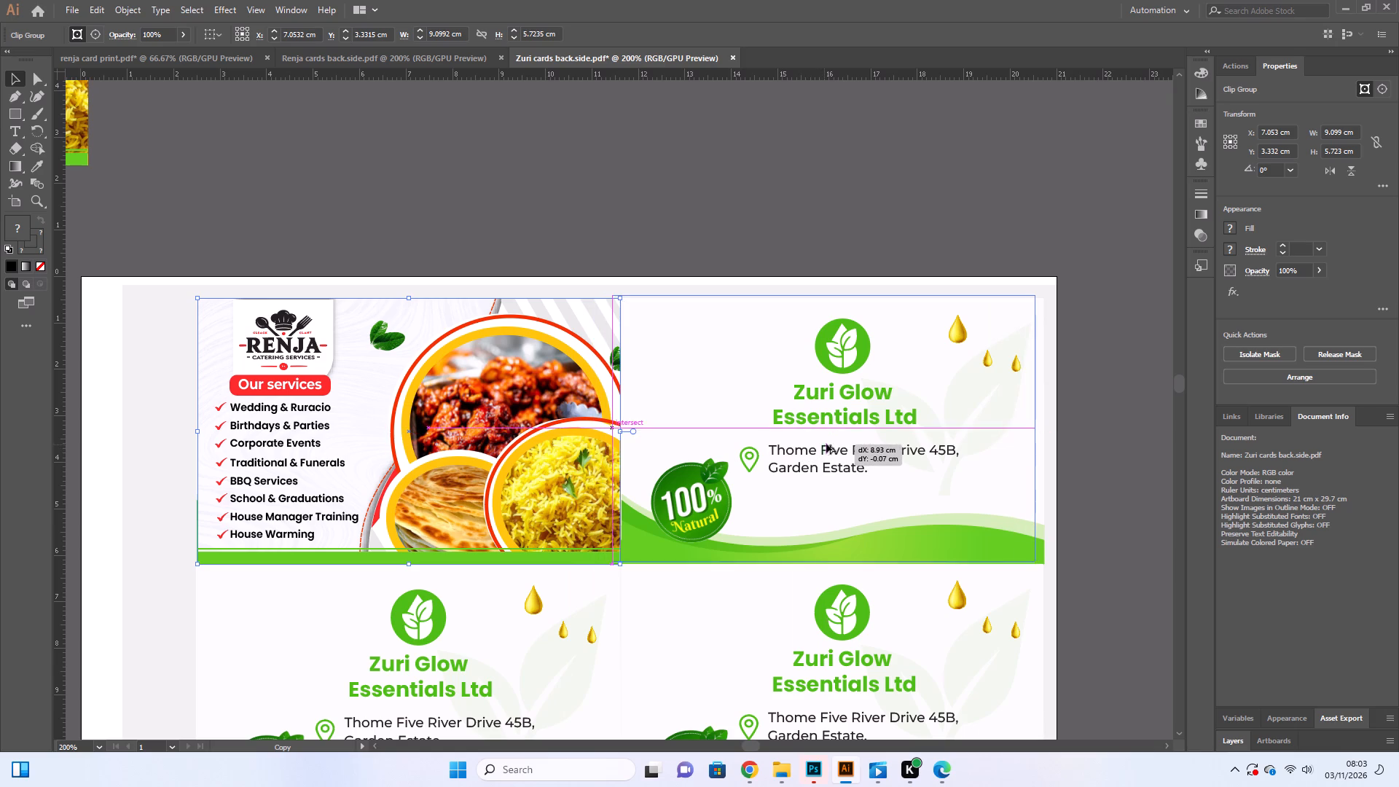
alt+drag(826, 444, 834, 449)
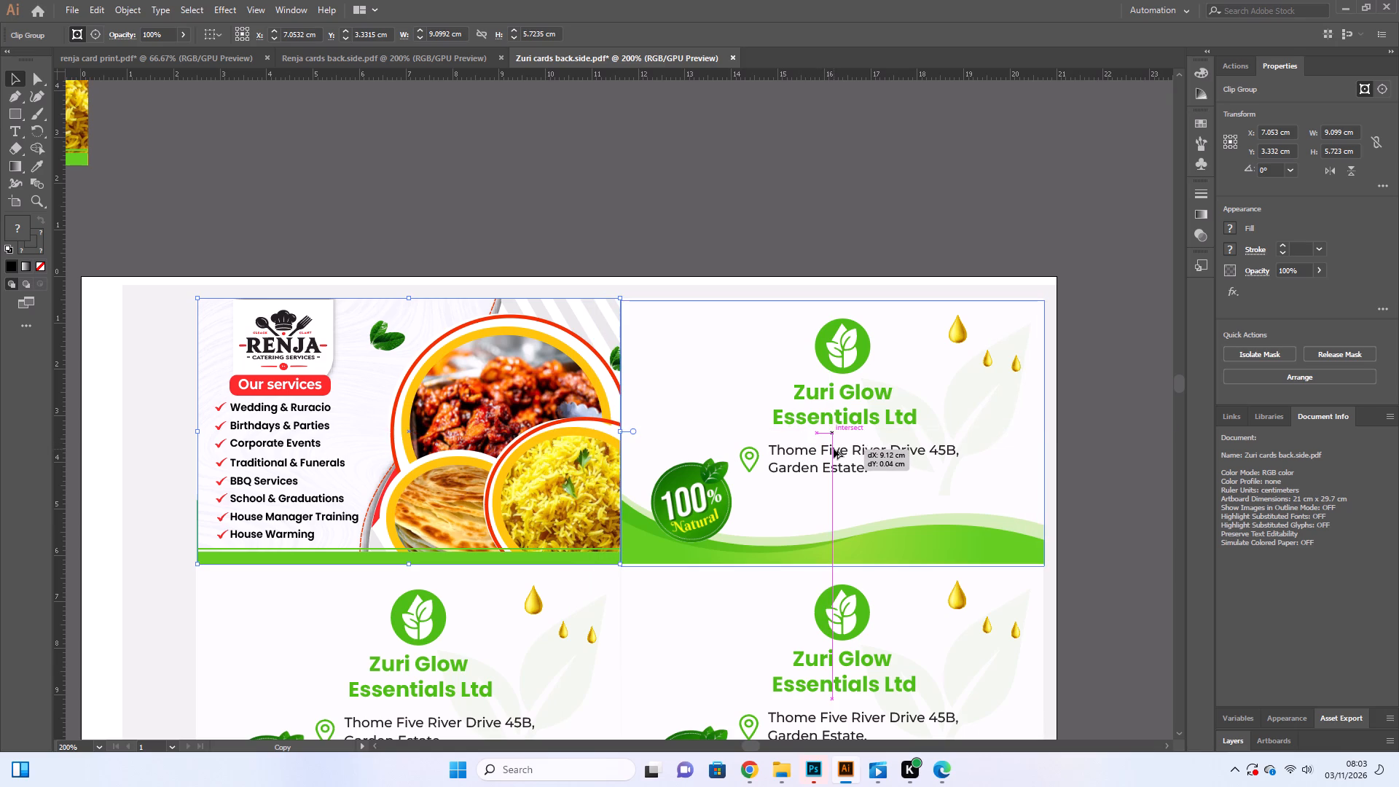
alt+drag(834, 449, 835, 447)
click(825, 454)
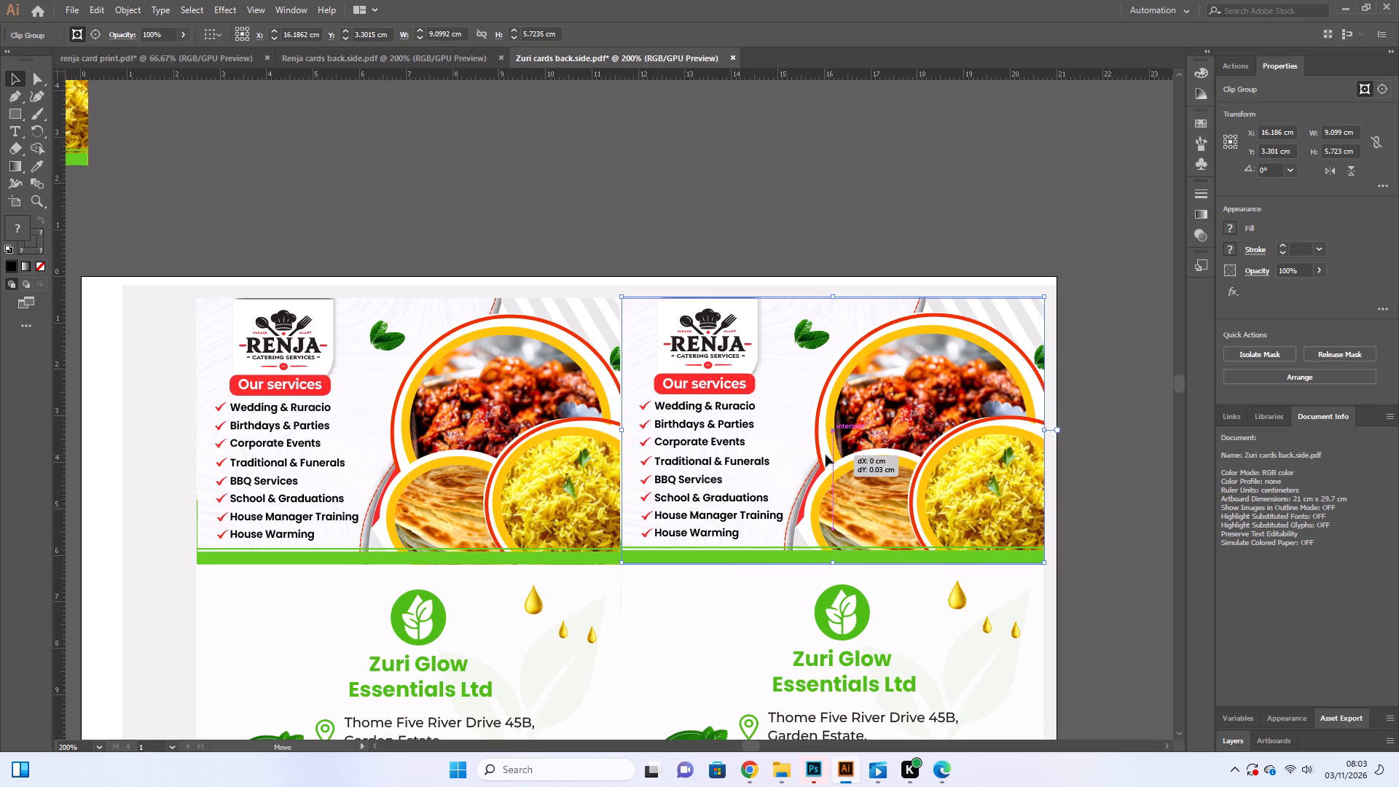
click(1071, 490)
Duplicate the top-right Renja card over the left Zuri Glow card in the second row, centred at about X 7.03, Y 9.09 cm.
scroll(1071, 490, down, 8)
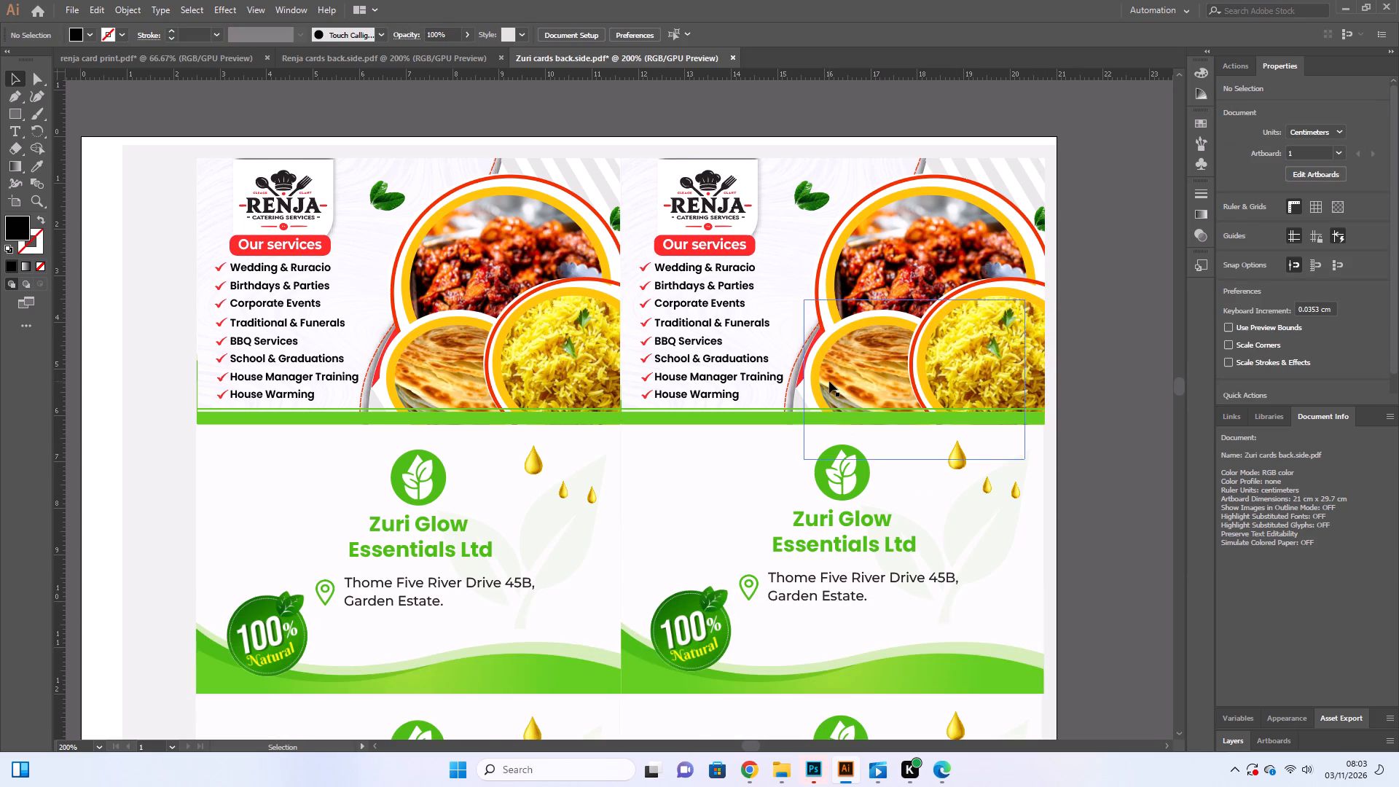
scroll(829, 381, down, 5)
alt+drag(859, 222, 435, 489)
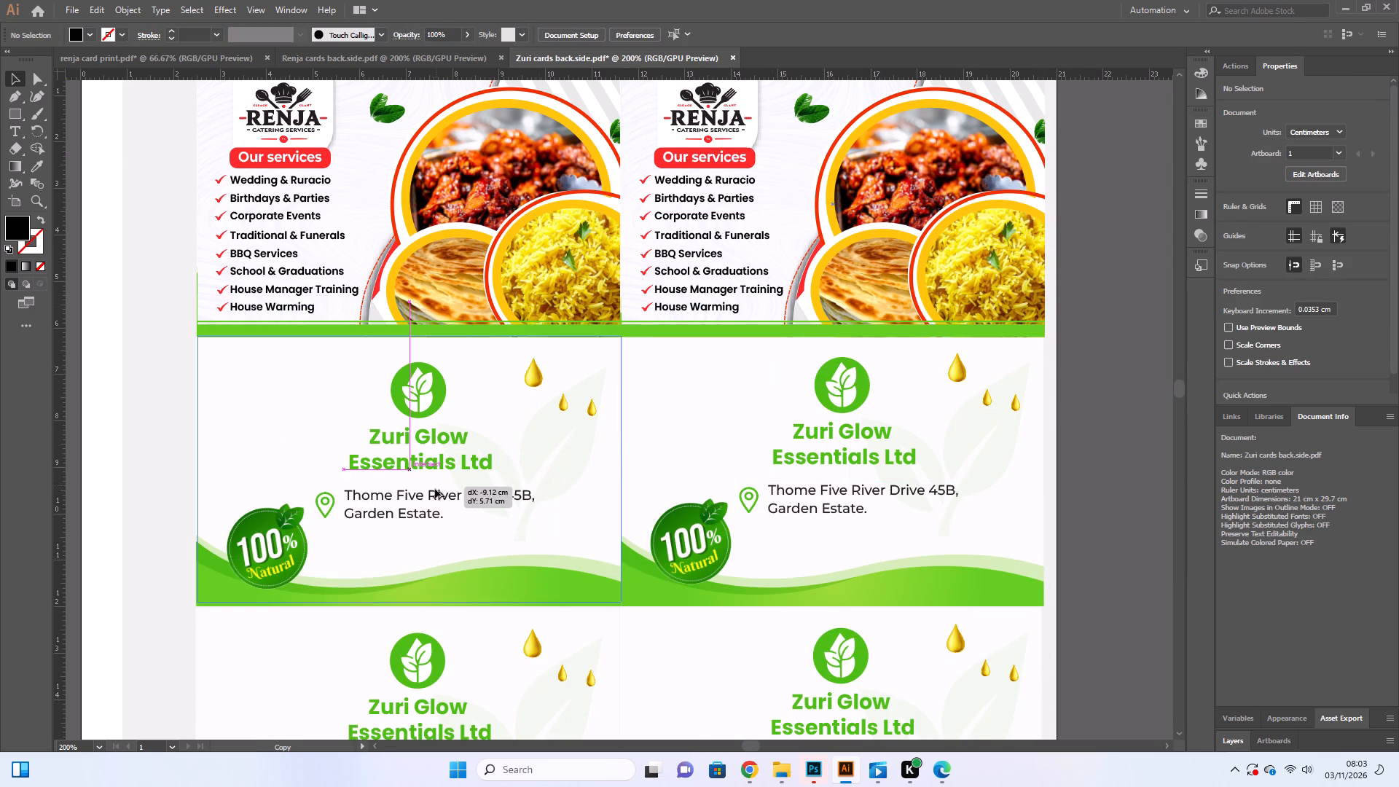
alt+drag(435, 489, 434, 489)
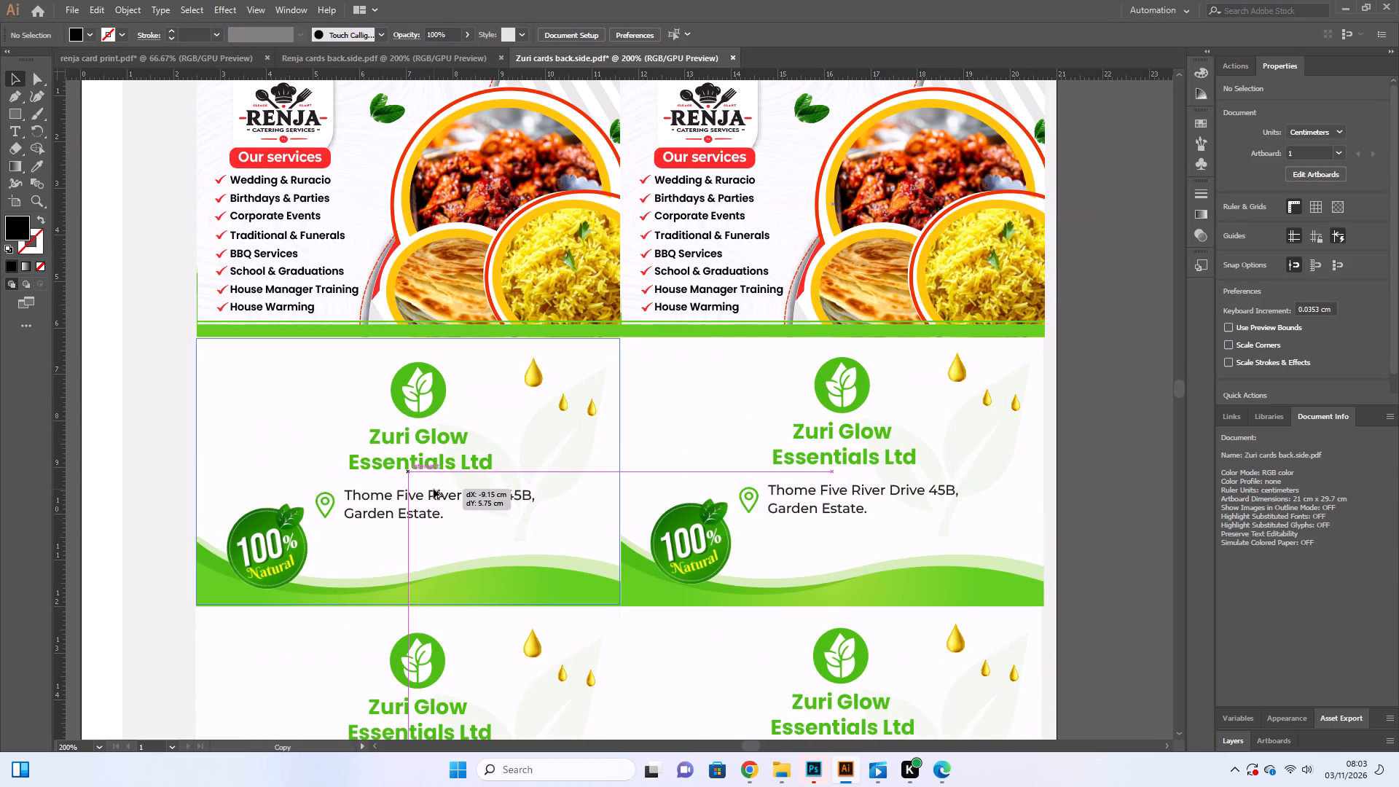
alt+drag(434, 489, 434, 490)
Duplicate the second row's left Renja card over the right Zuri Glow card, centred at about X 16.15, Y 9.12 cm.
alt+drag(407, 510, 490, 516)
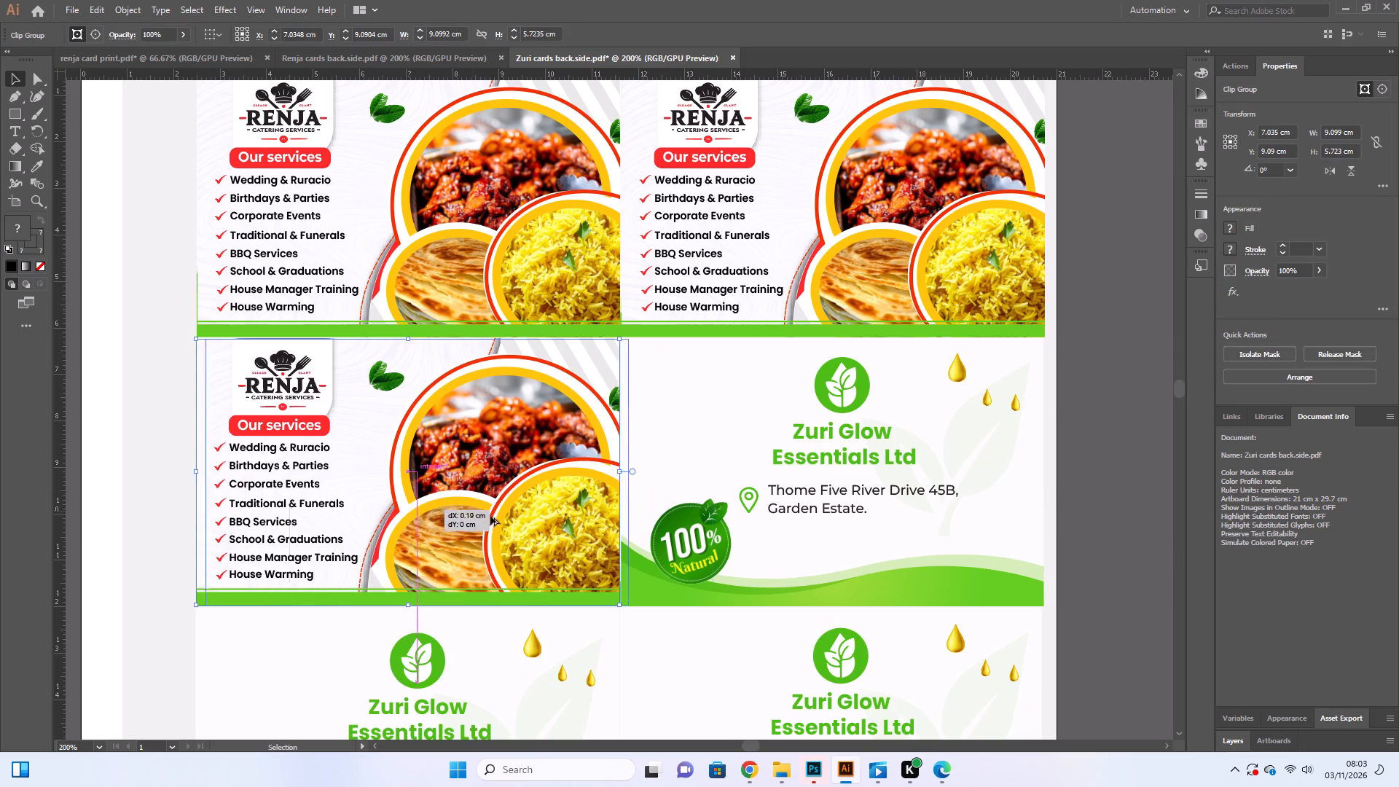
alt+drag(490, 516, 830, 512)
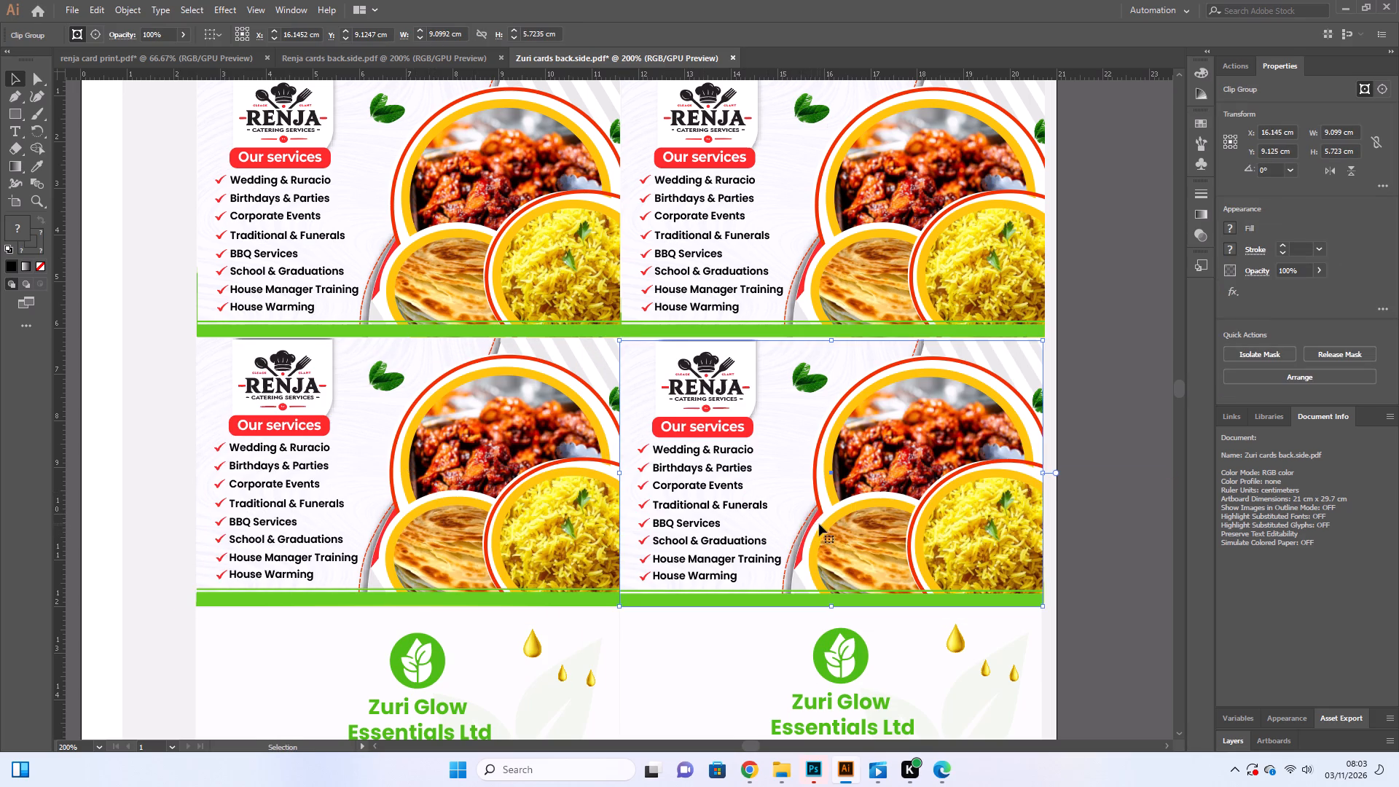
click(1079, 500)
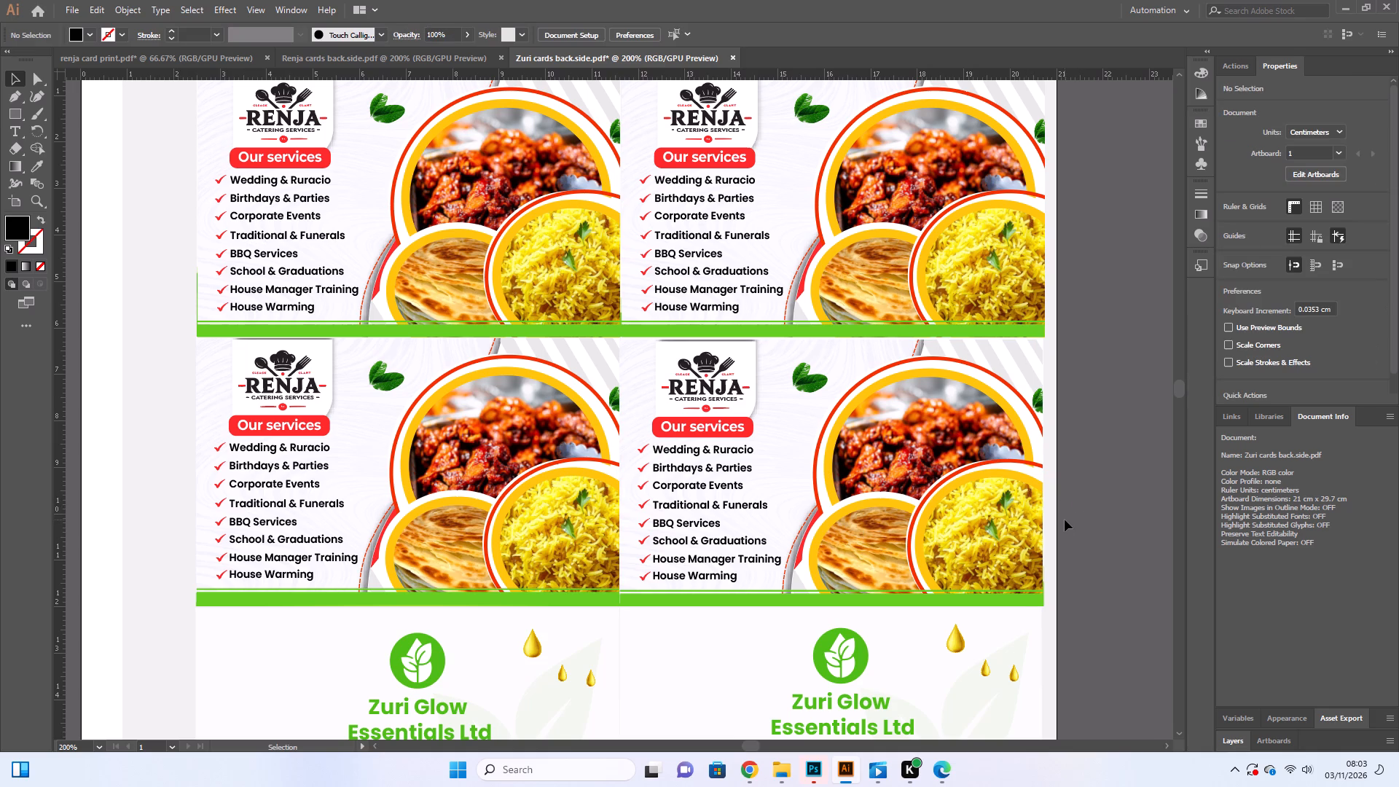
Duplicate the second row's right Renja card over the left Zuri Glow card in the third row, centred at about X 7.03, Y 14.85 cm.
scroll(790, 458, down, 1)
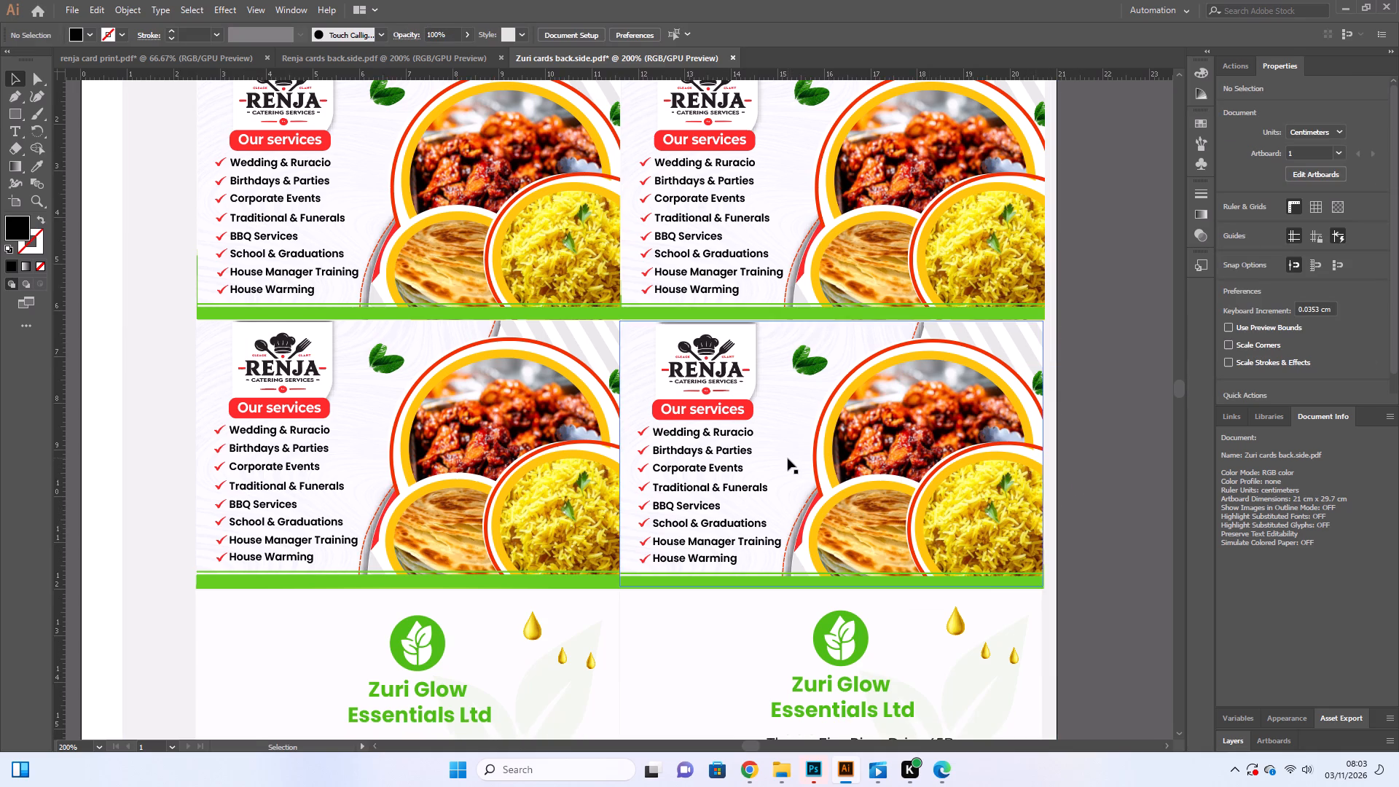
scroll(788, 458, down, 8)
alt+drag(928, 346, 502, 632)
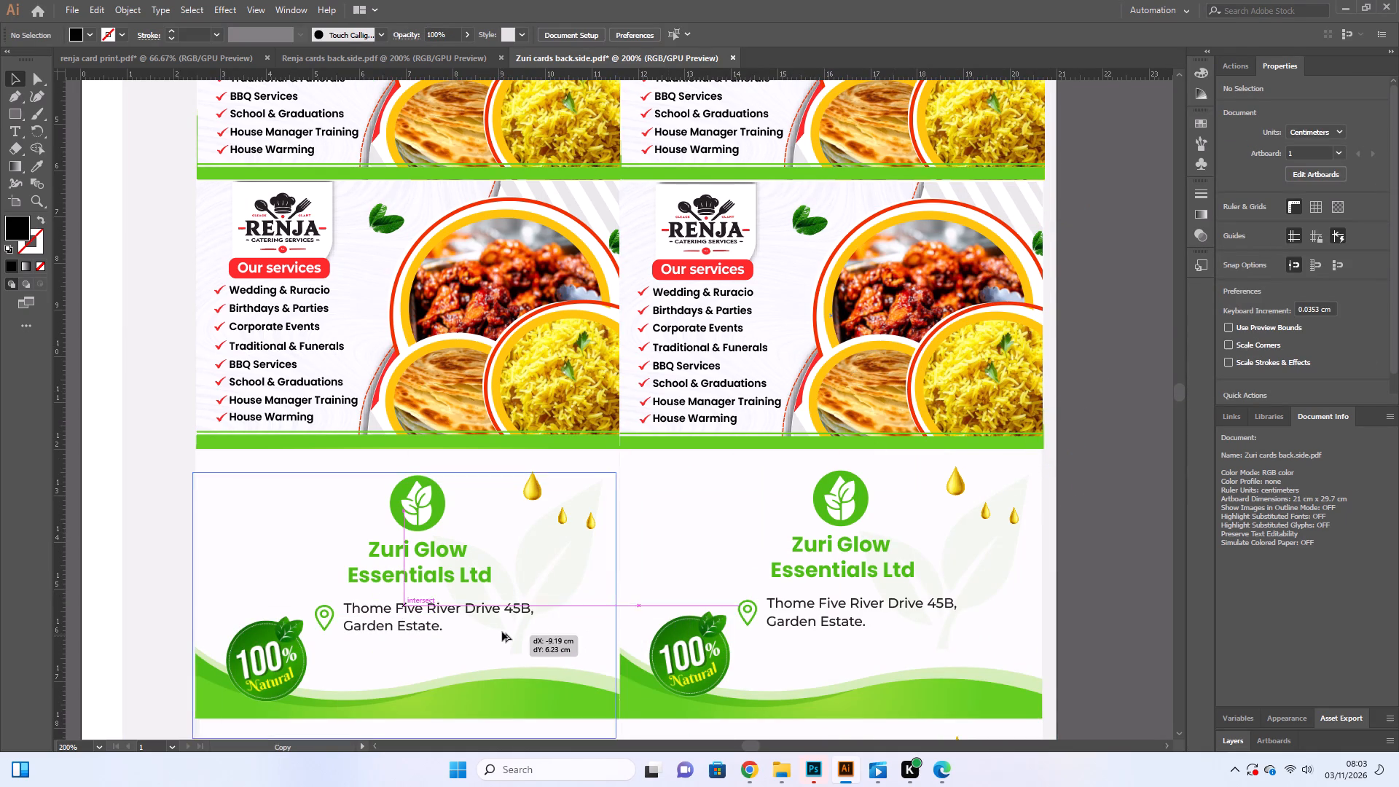
alt+drag(502, 632, 504, 616)
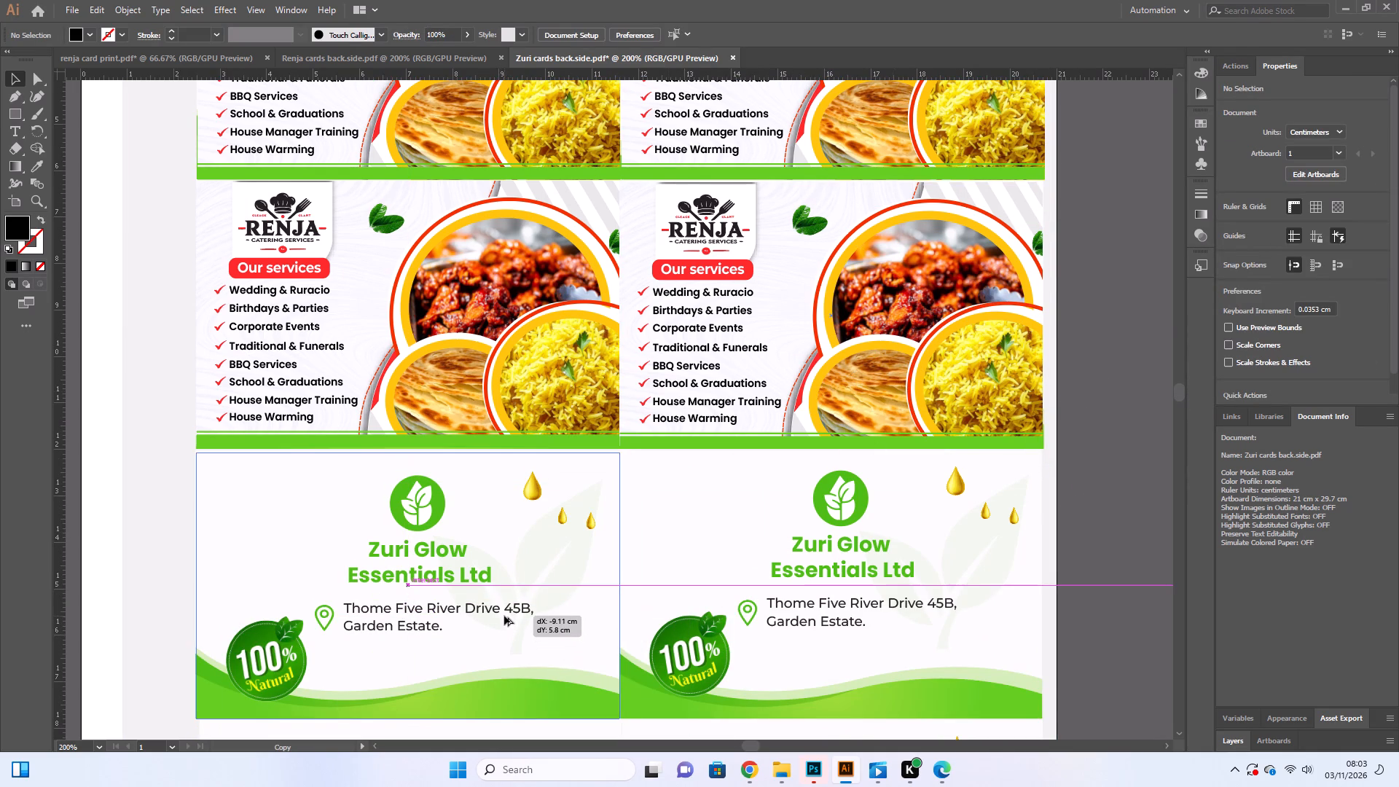
alt+drag(504, 616, 503, 613)
Duplicate the third row's left Renja card over the right Zuri Glow card, centred at about X 16.10, Y 14.85 cm.
scroll(503, 612, down, 15)
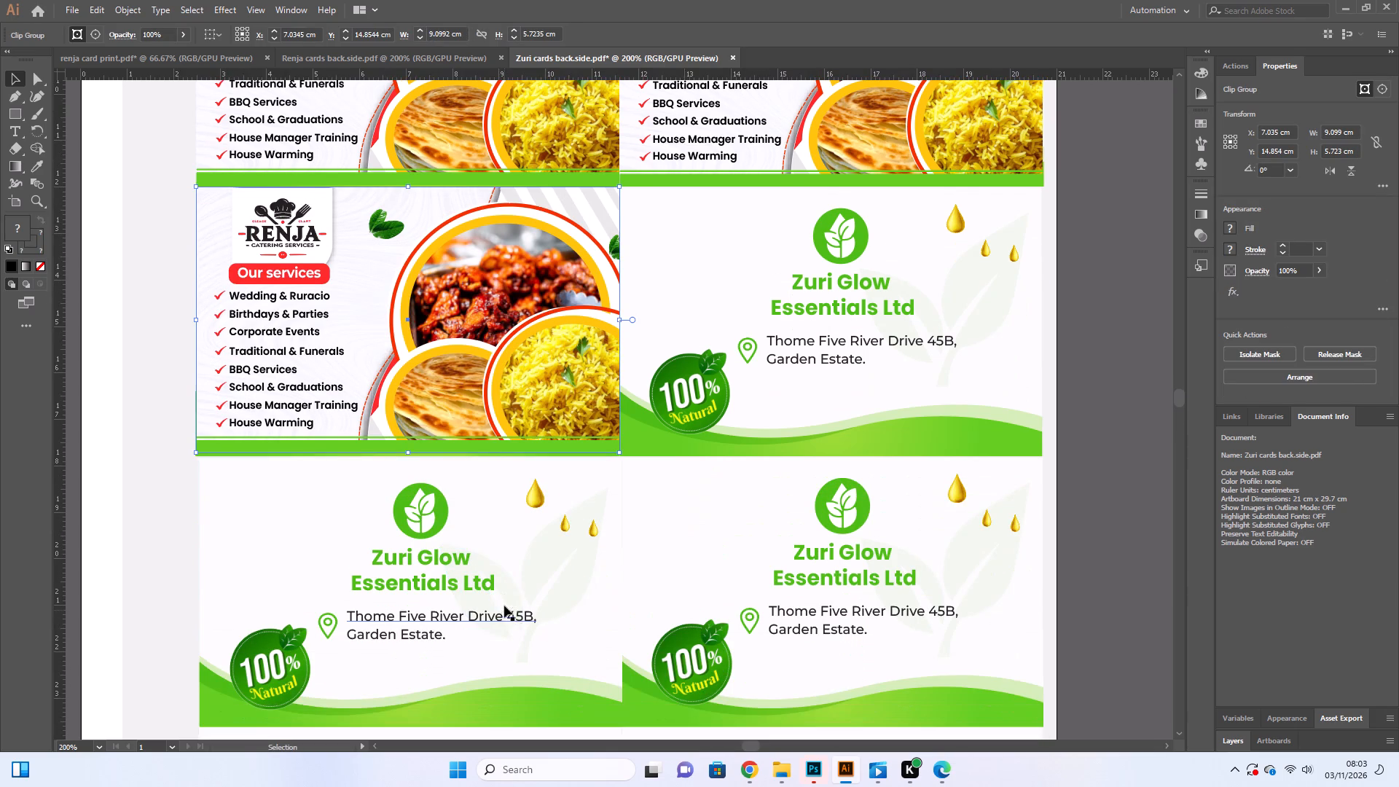
alt+drag(396, 345, 813, 351)
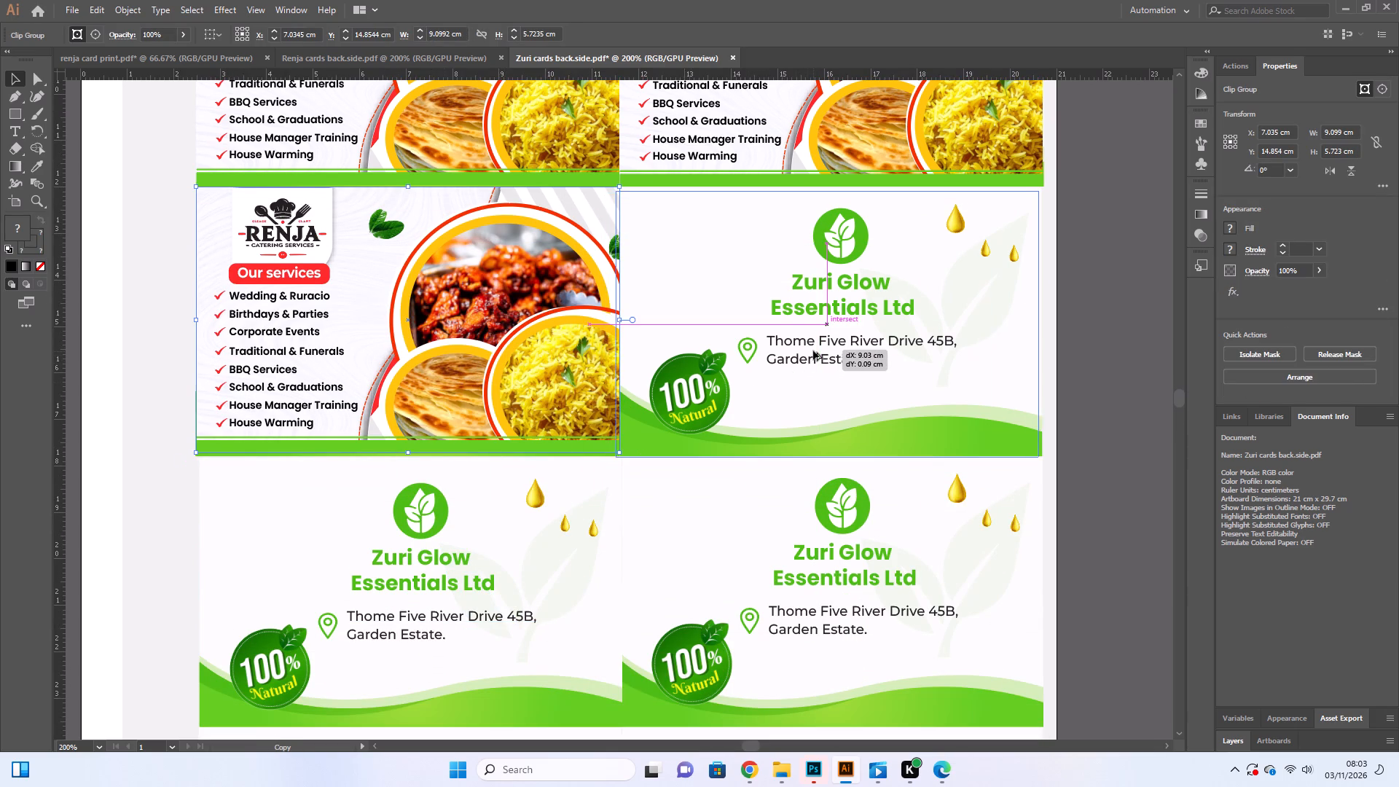
alt+drag(813, 351, 816, 345)
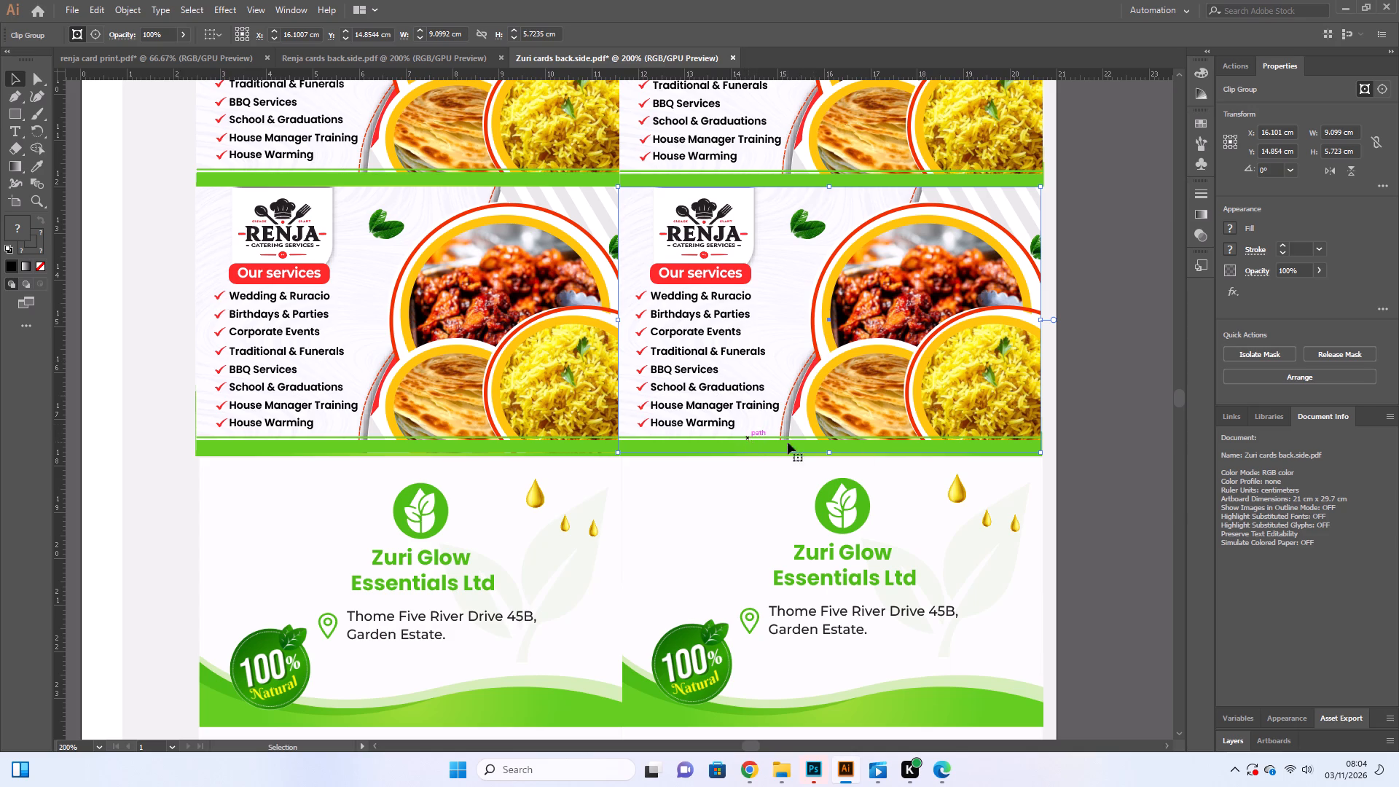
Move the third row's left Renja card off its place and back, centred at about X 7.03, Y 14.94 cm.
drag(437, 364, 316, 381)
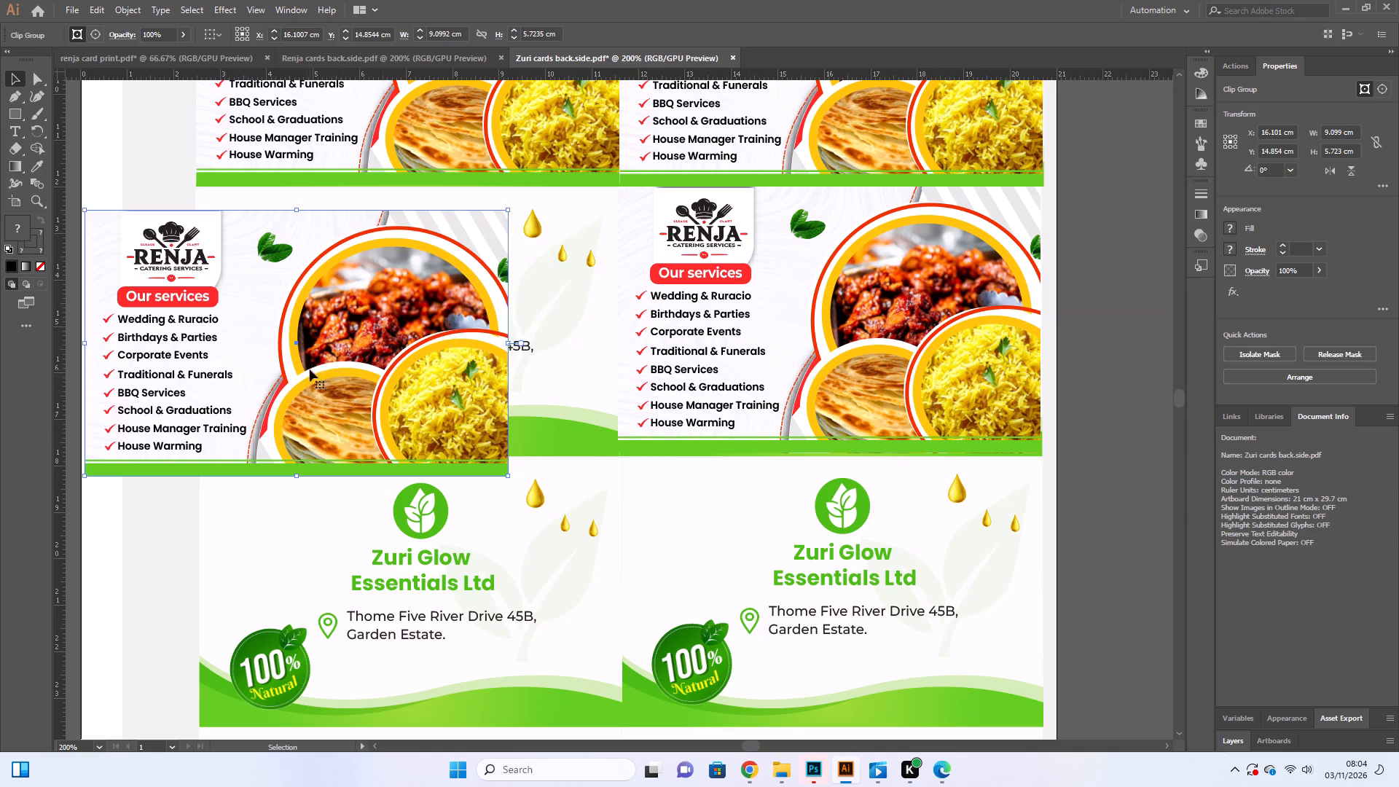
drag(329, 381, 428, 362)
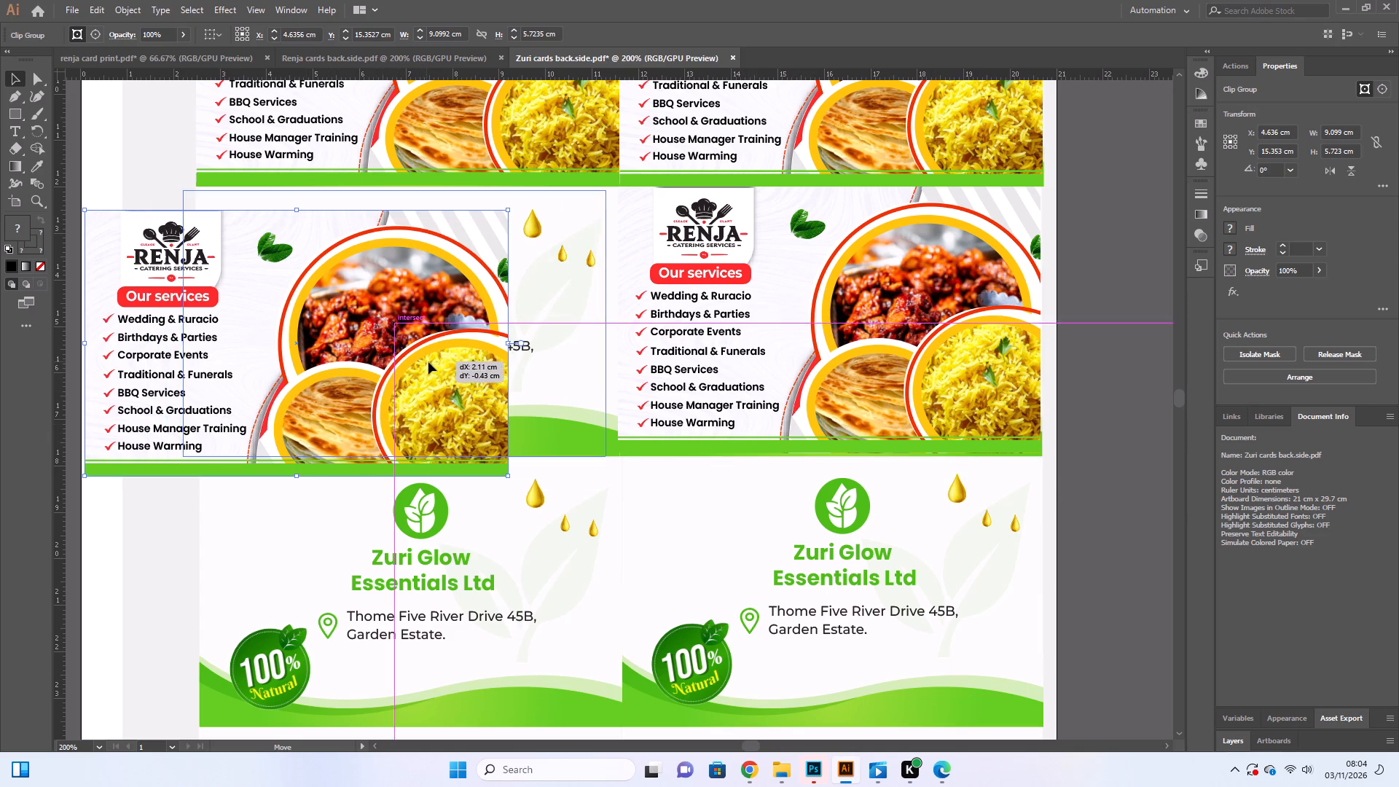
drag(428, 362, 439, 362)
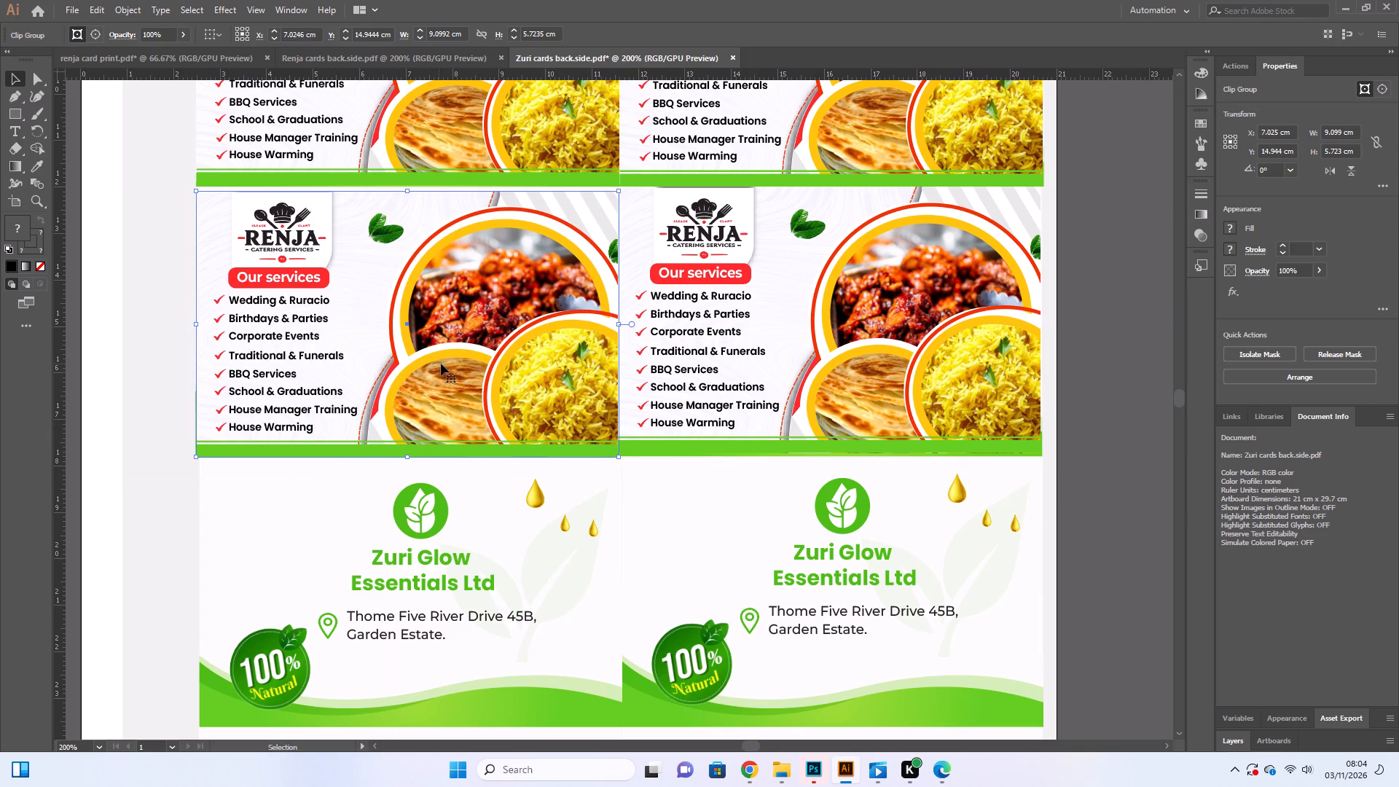
Nudge the third row's right Renja card slightly right and down to line it up with the neighbouring cards.
click(988, 363)
click(1077, 375)
scroll(1078, 378, up, 5)
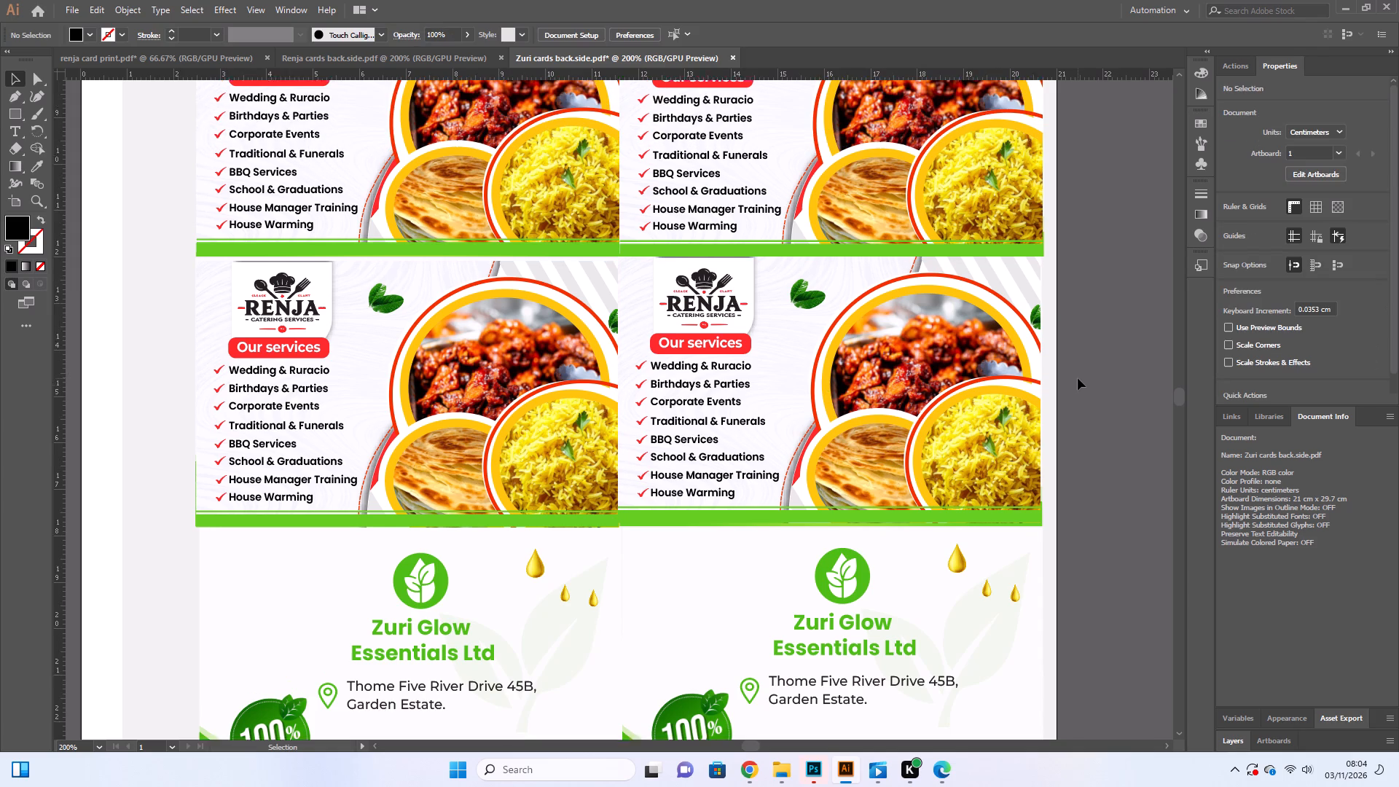
scroll(1078, 378, up, 5)
click(858, 491)
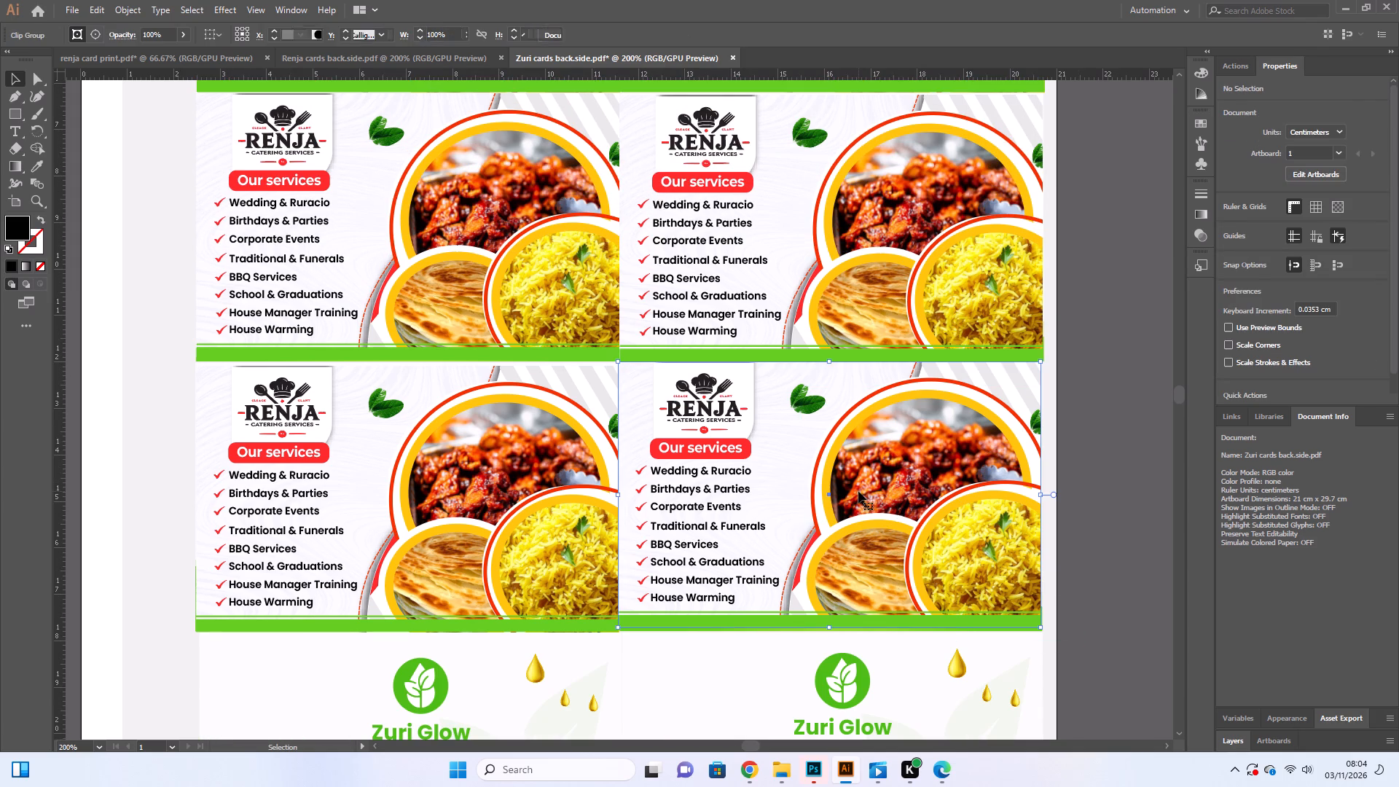
click(778, 506)
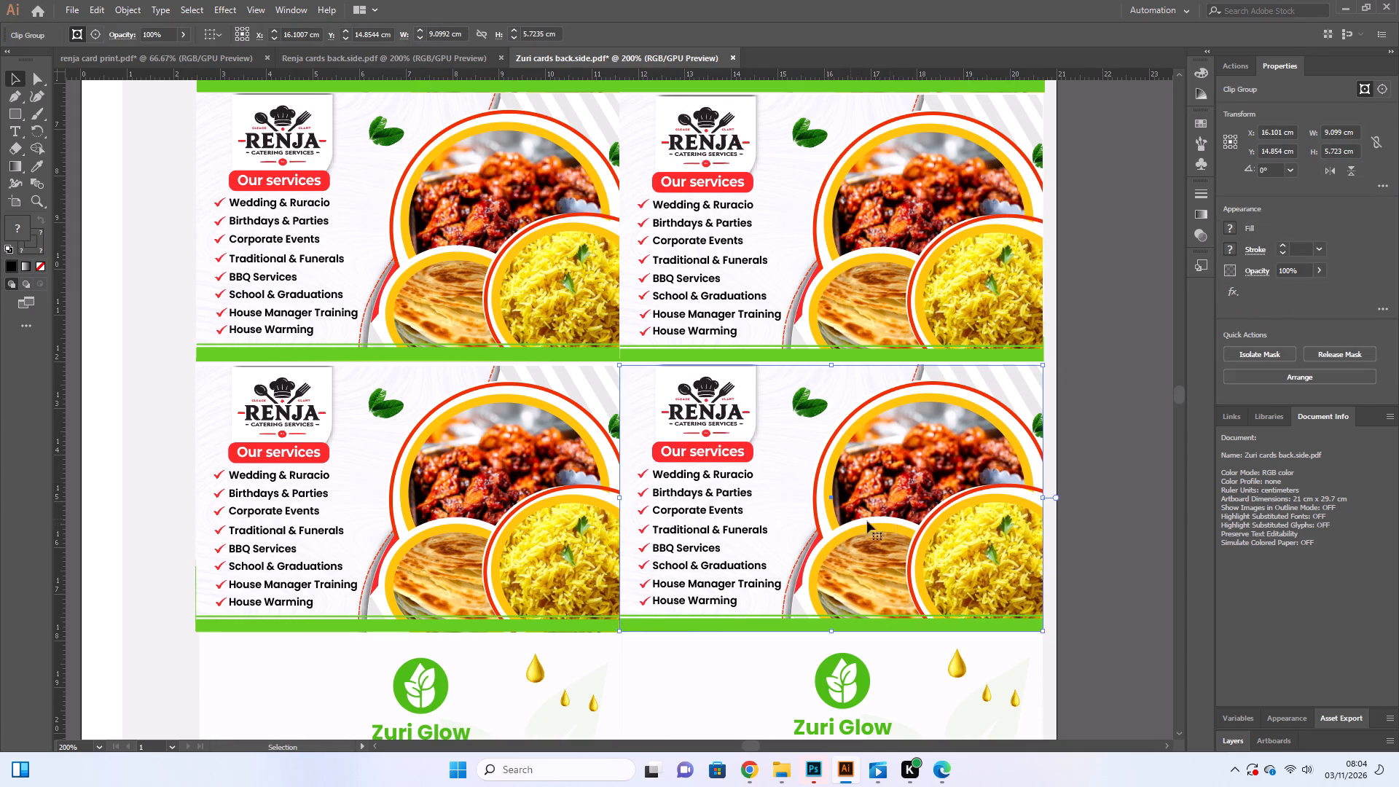
click(1041, 549)
scroll(1076, 530, down, 6)
click(1094, 521)
Duplicate the third row's right Renja card over the left Zuri Glow card in the fourth row, centred at about X 7.09, Y 20.75 cm.
scroll(1094, 521, down, 5)
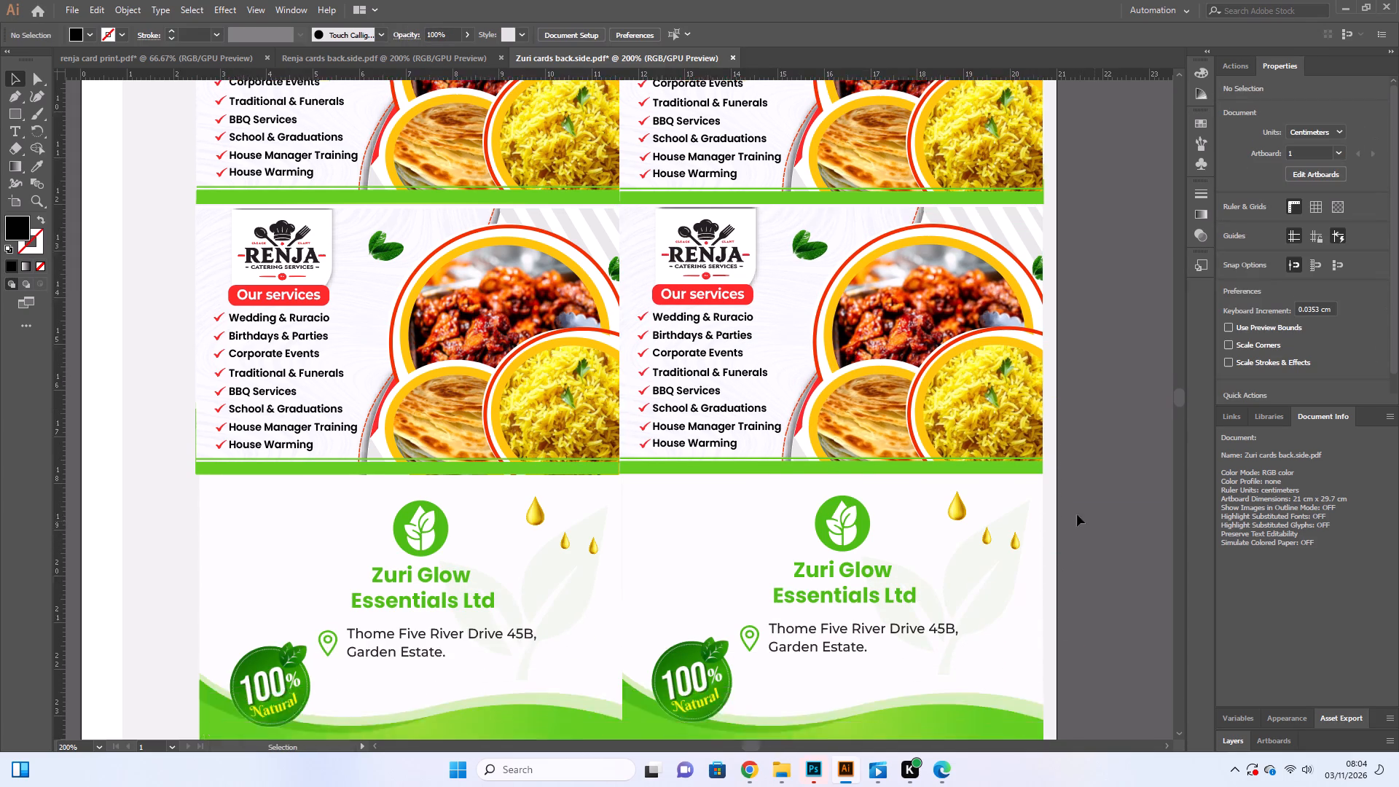
scroll(1077, 514, down, 8)
alt+drag(869, 232, 386, 464)
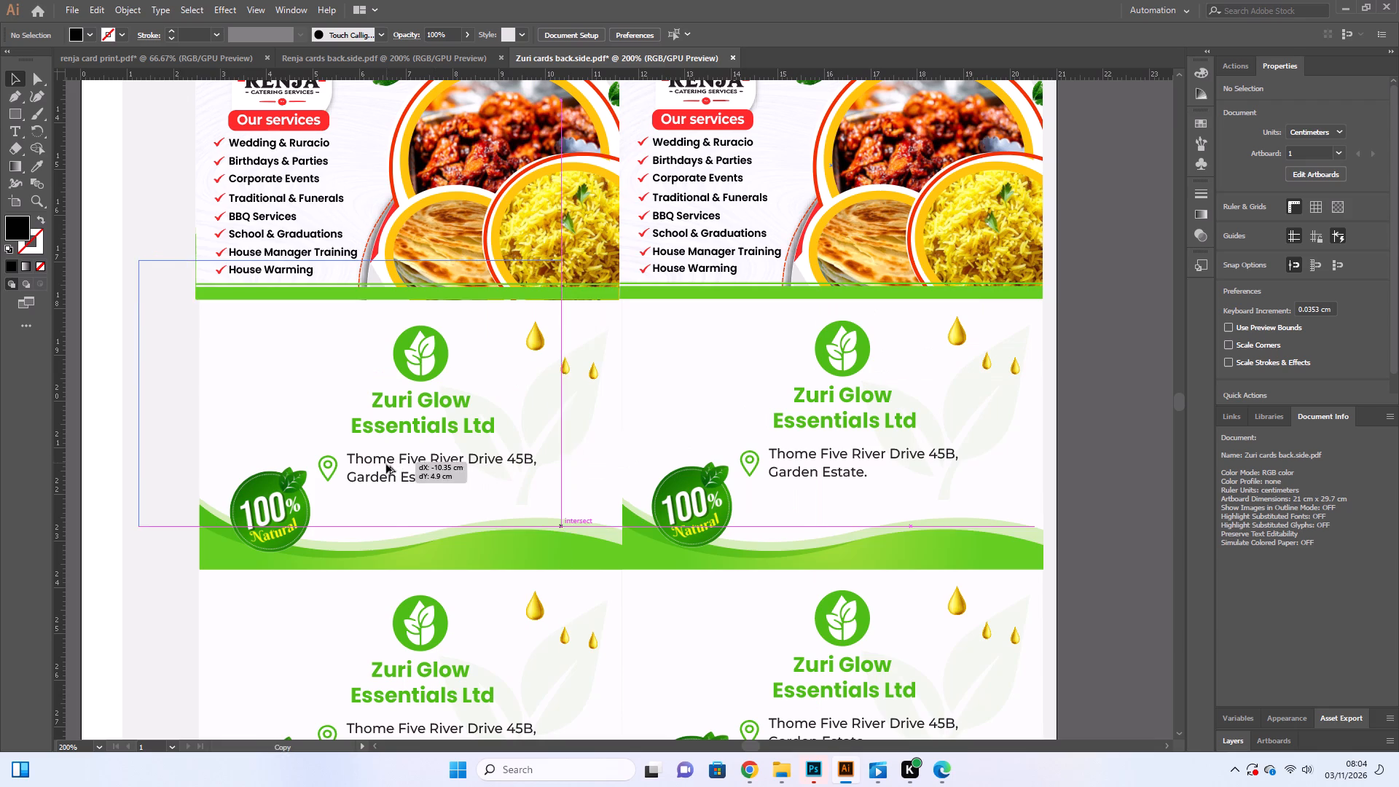
alt+drag(386, 464, 445, 501)
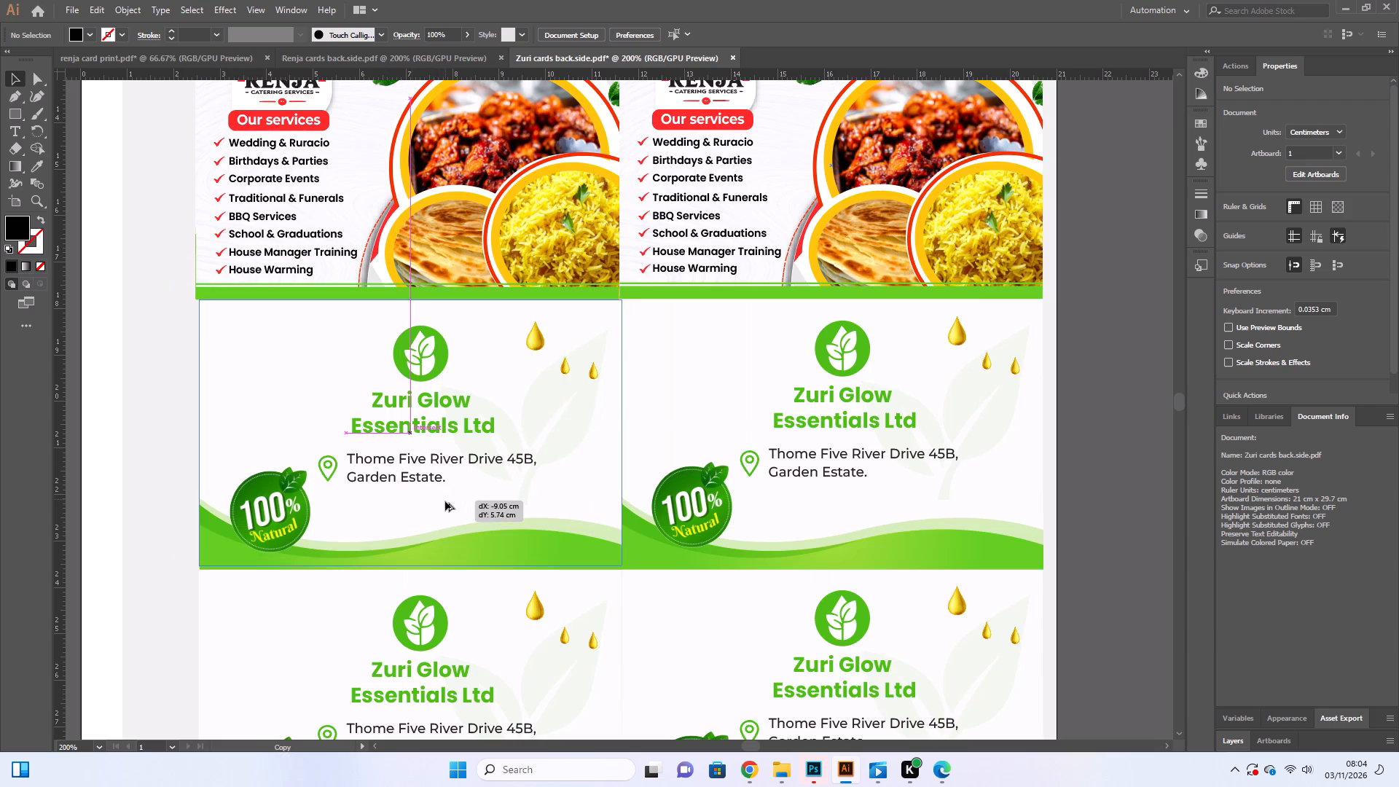
alt+drag(445, 501, 445, 504)
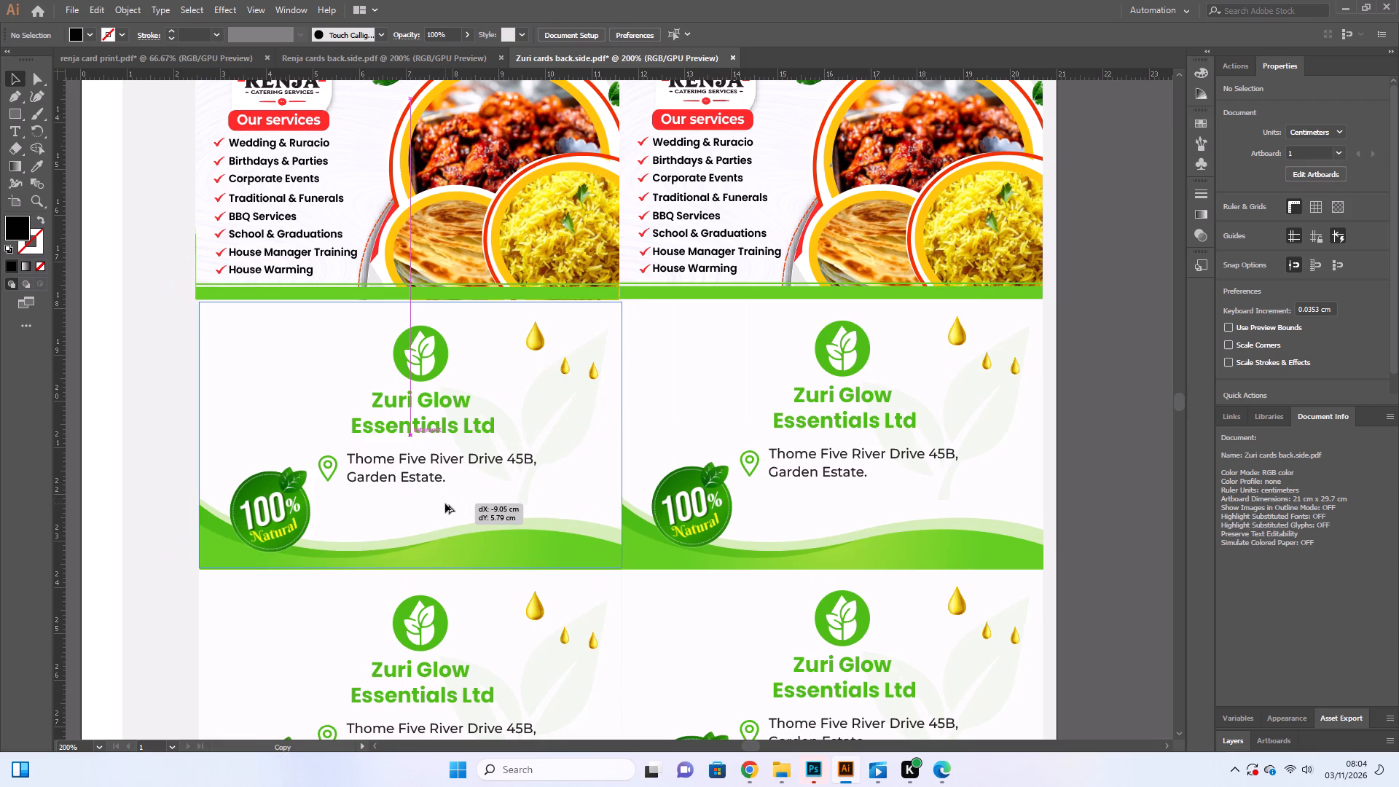
alt+drag(445, 504, 445, 505)
Reposition the third row's left Renja card level with its right neighbour, centred at about X 7.03, Y 14.90 cm.
scroll(286, 346, up, 3)
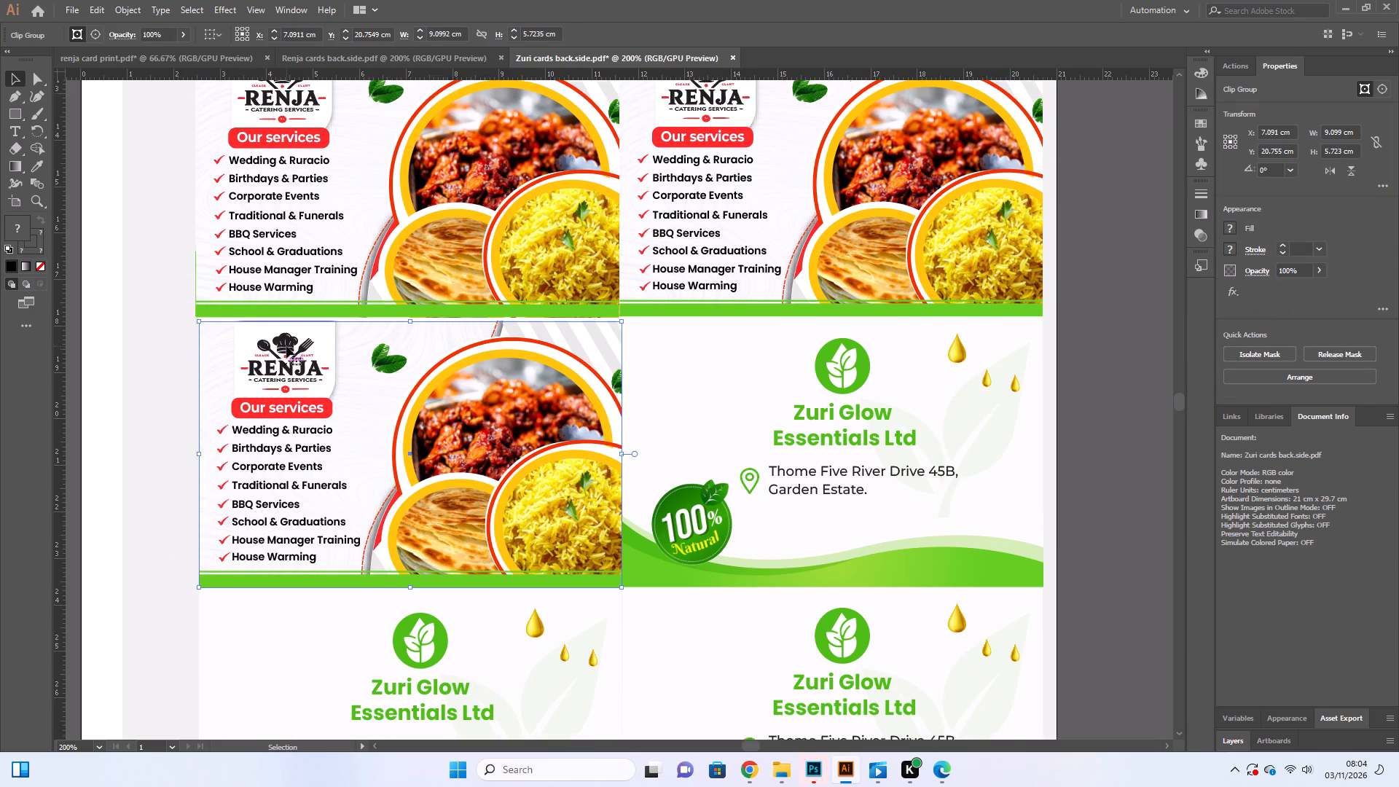
scroll(286, 346, up, 3)
drag(286, 328, 395, 336)
drag(395, 328, 275, 311)
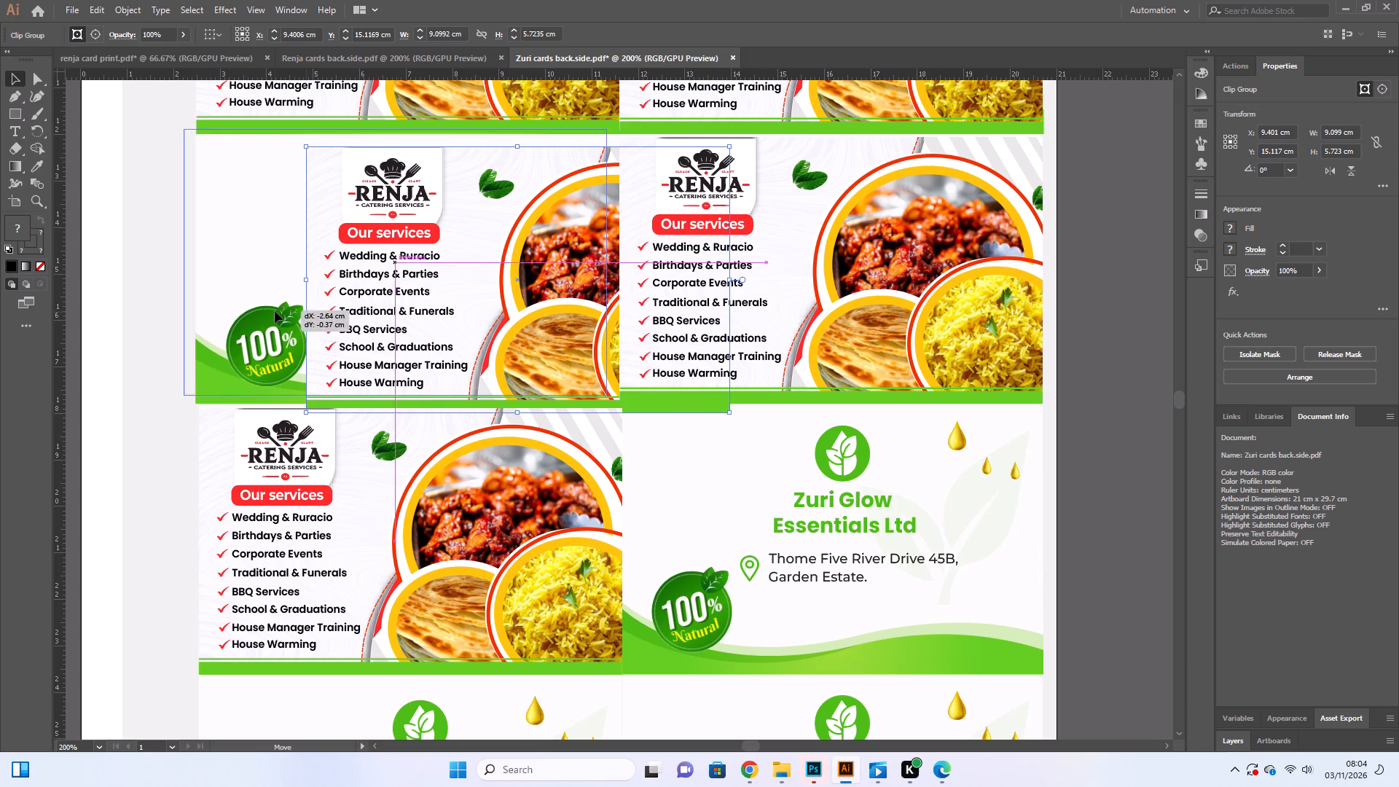
drag(275, 311, 287, 313)
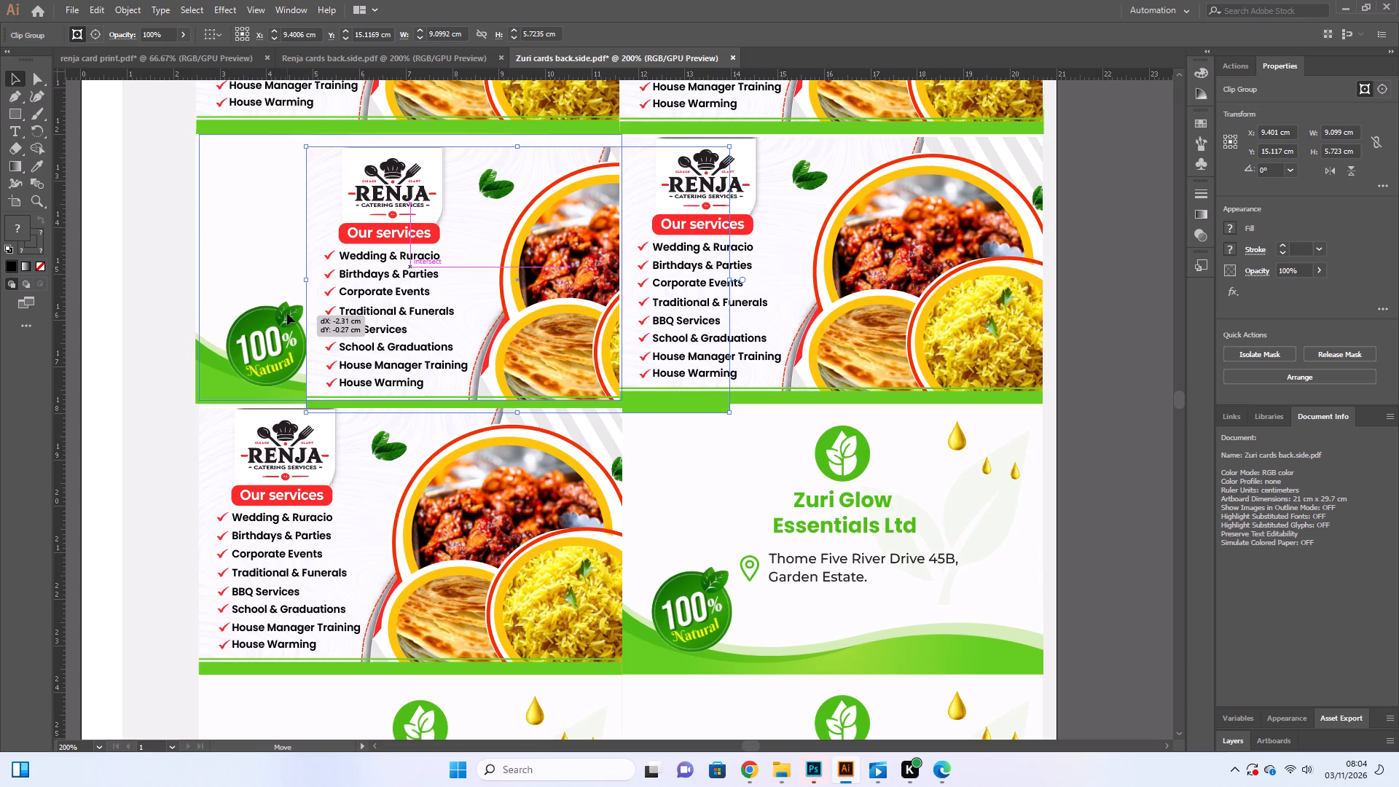
drag(287, 313, 285, 318)
scroll(392, 415, up, 6)
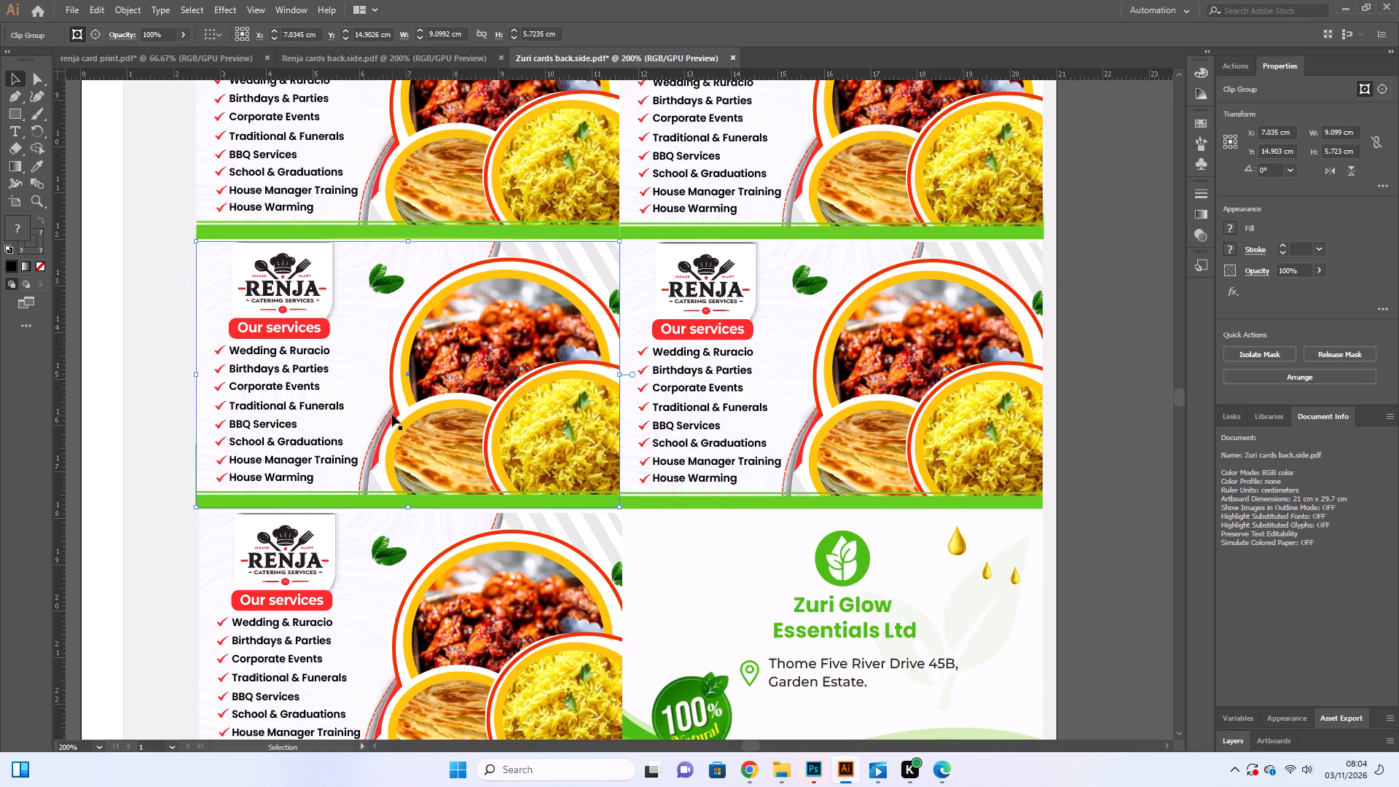
click(118, 408)
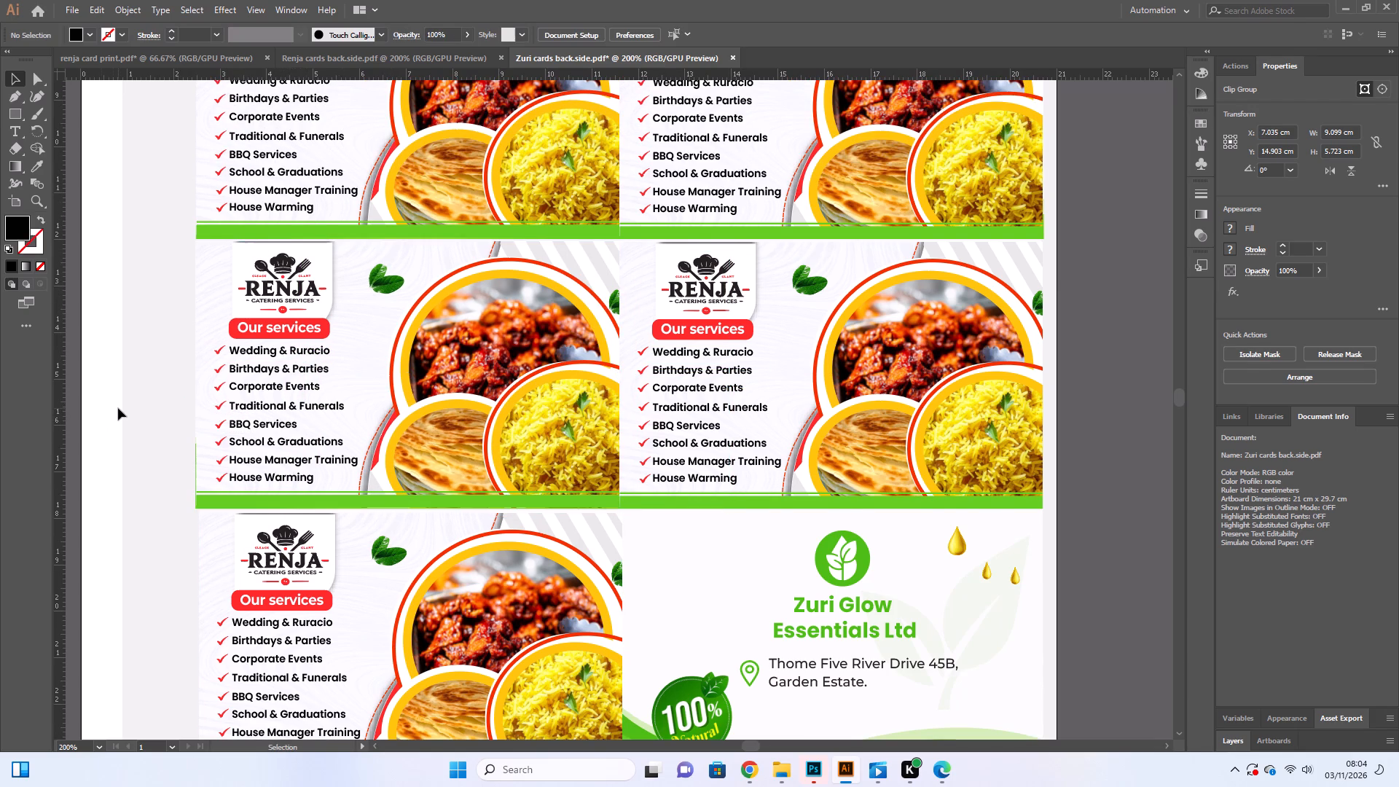
Duplicate the fourth row's left Renja card about 9.06 cm to the right, level with it, over the Zuri Glow card.
click(375, 434)
scroll(375, 434, down, 6)
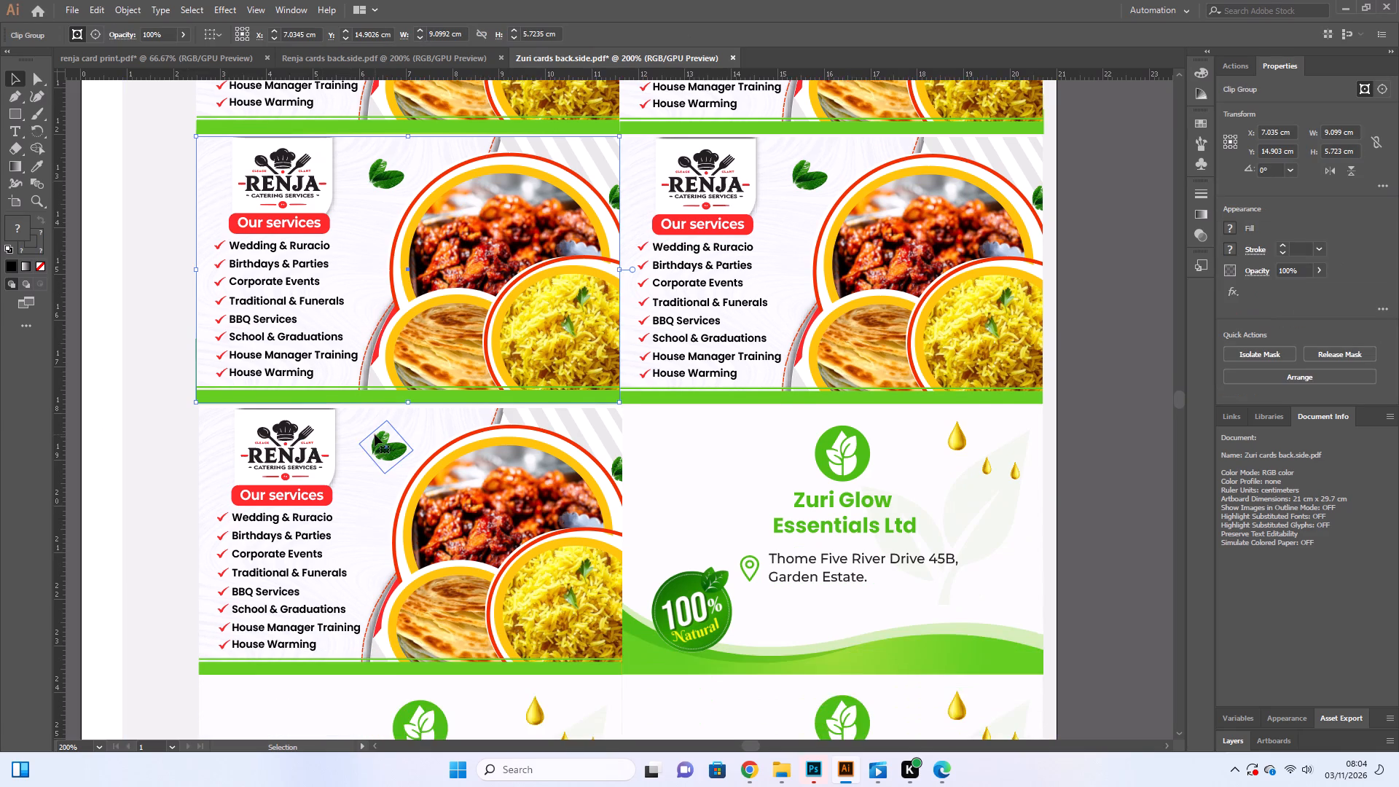
scroll(375, 434, down, 8)
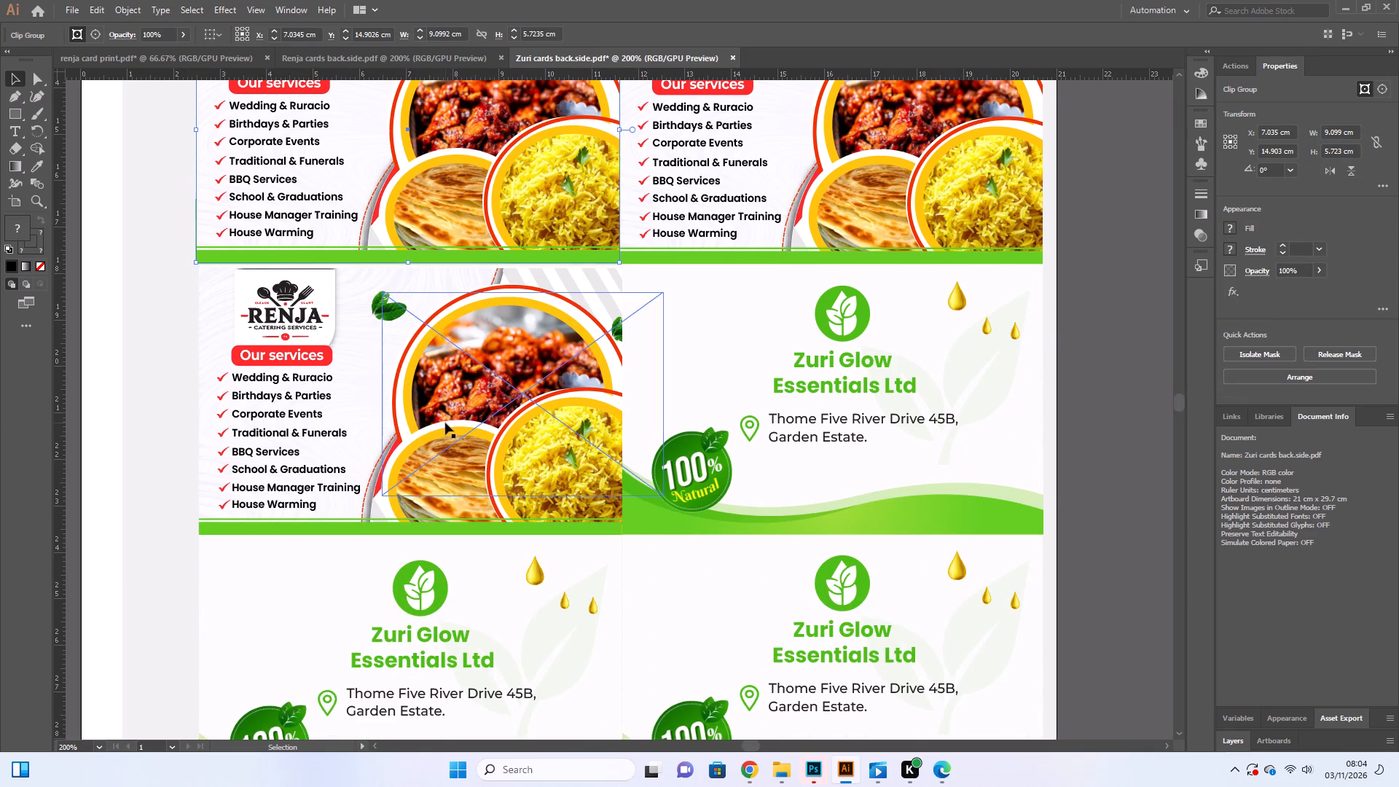
click(445, 423)
click(453, 417)
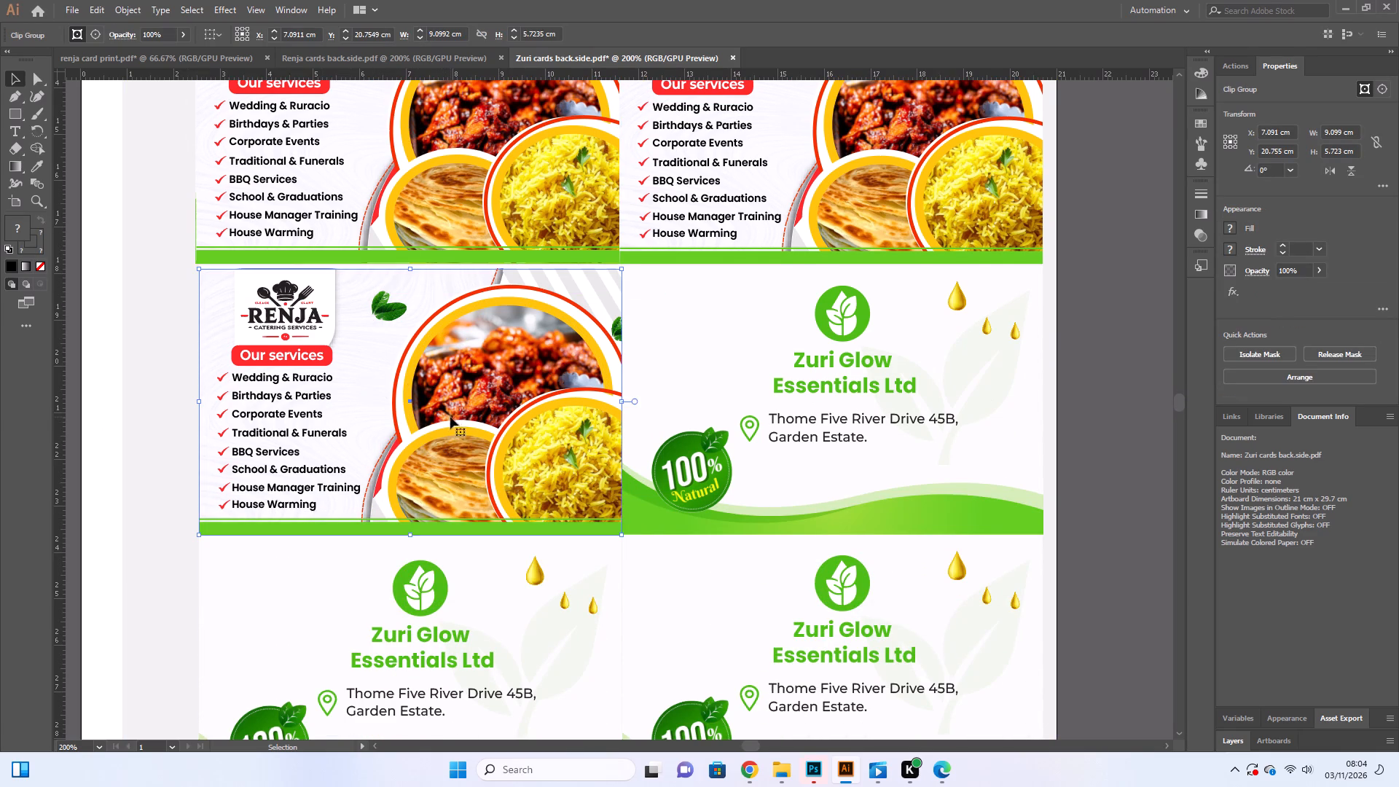
alt+drag(442, 418, 865, 418)
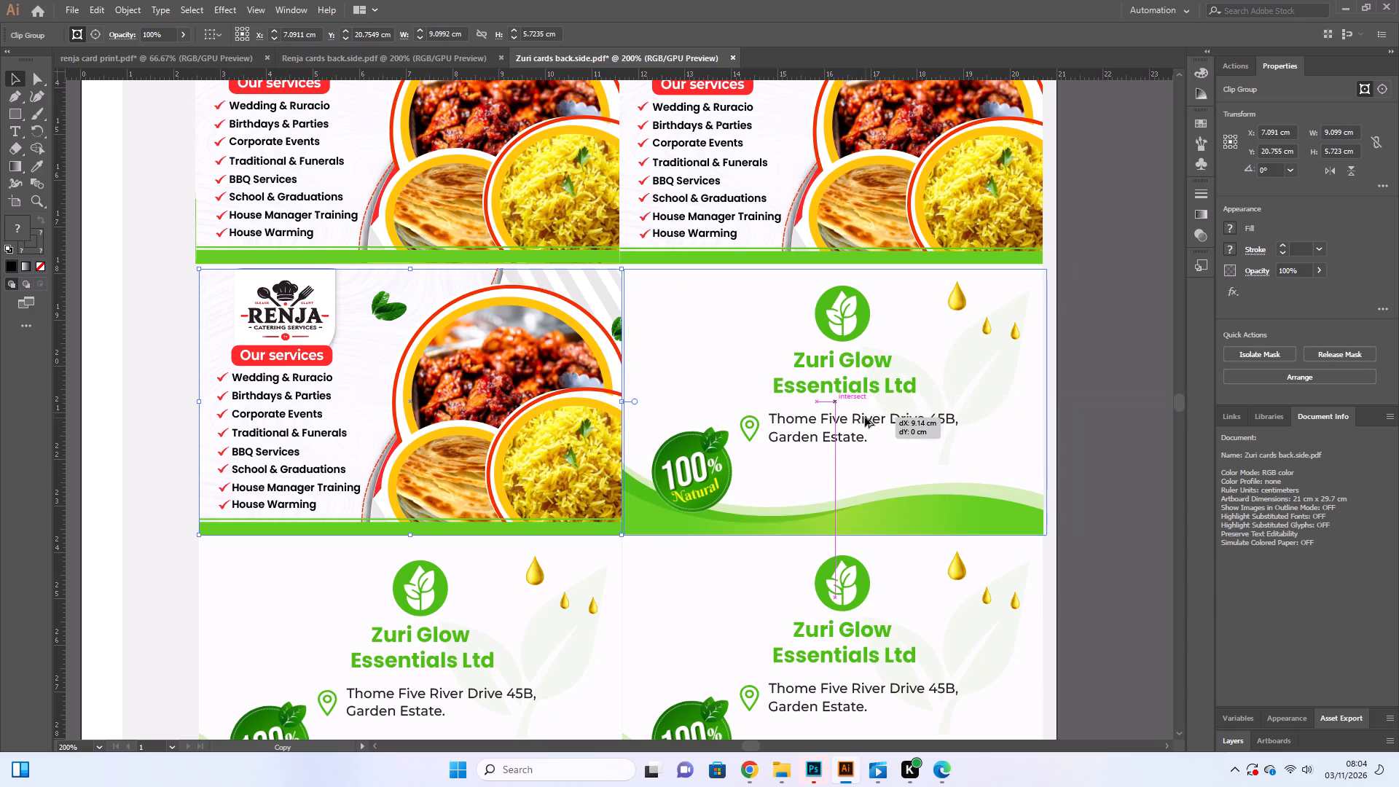
alt+drag(865, 418, 863, 419)
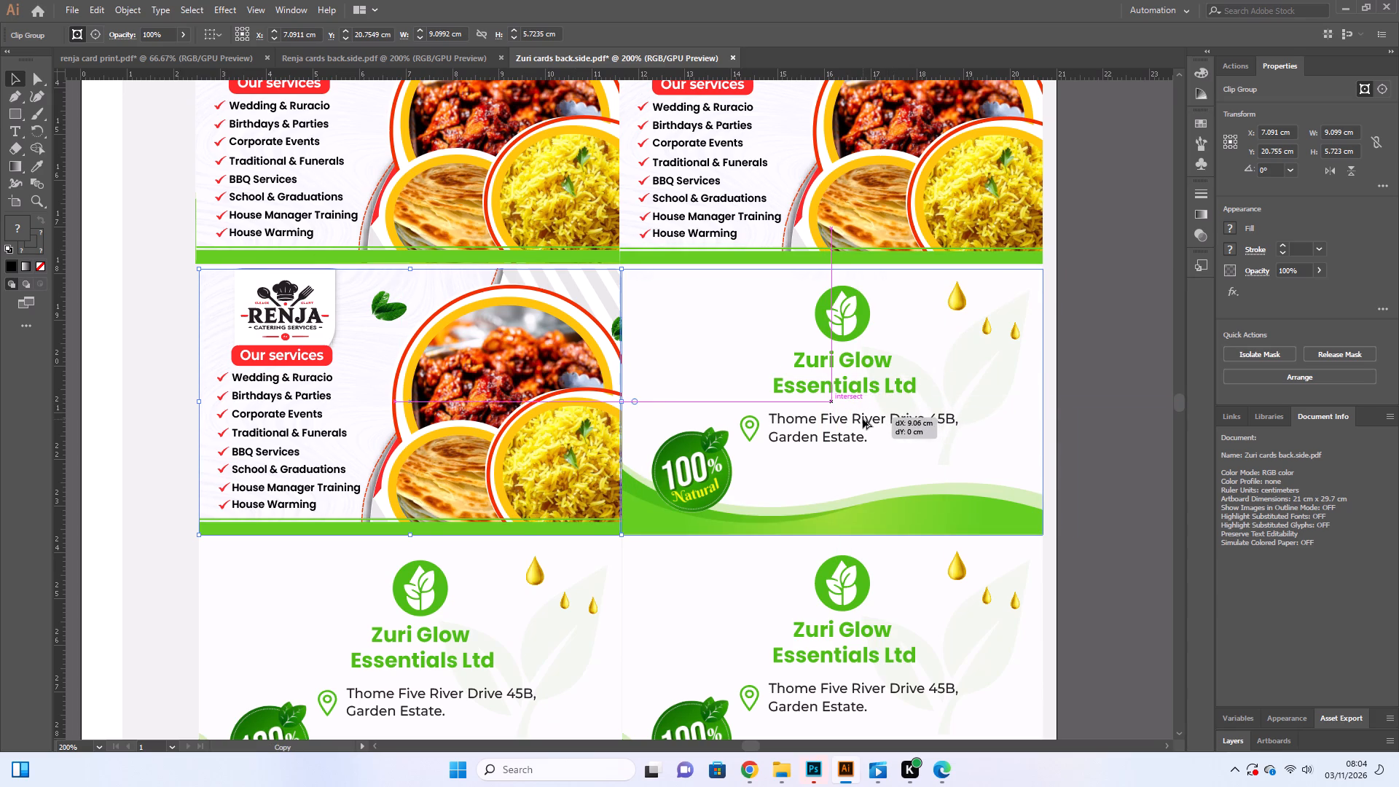
Nudge the fourth row's left Renja card slightly left, to about X 7.06 cm.
click(530, 426)
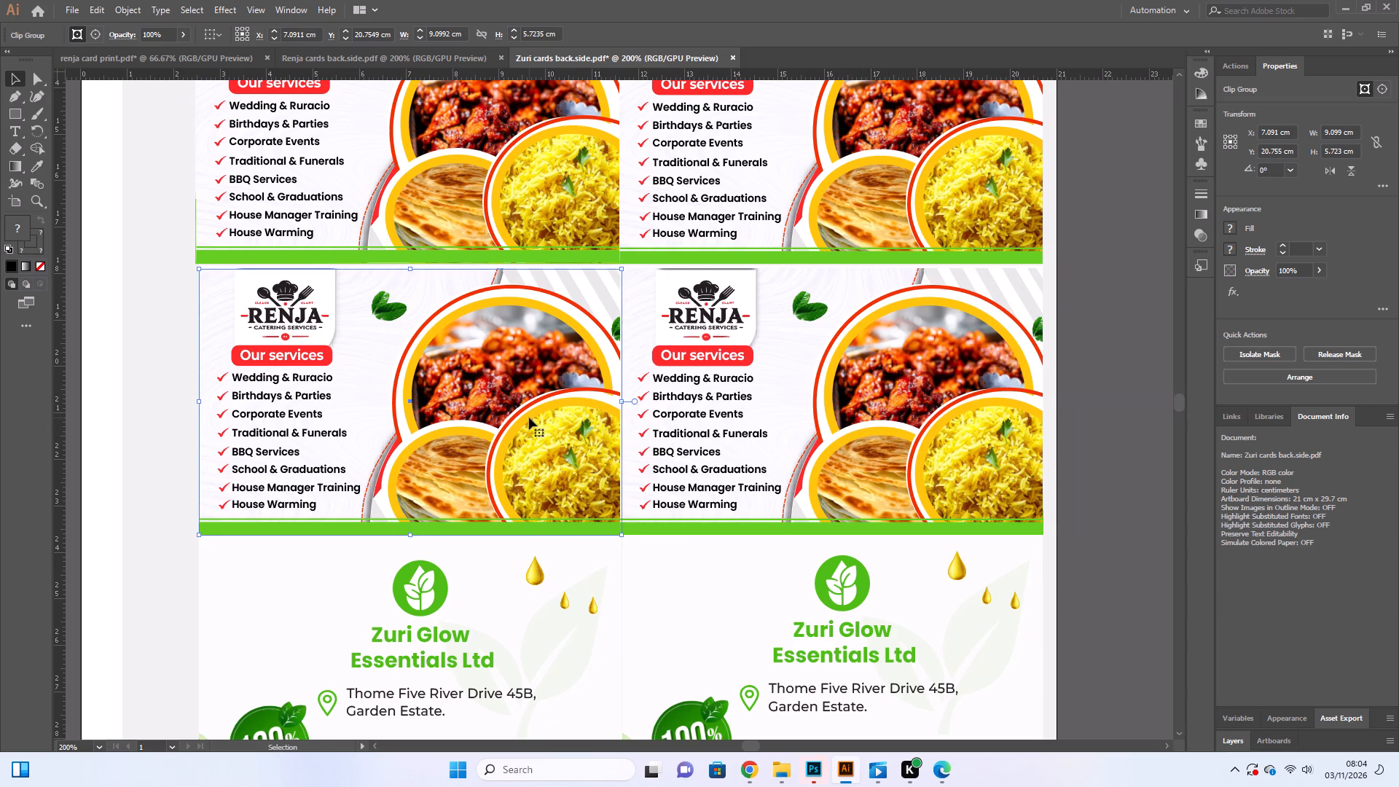
key(Left)
click(1122, 490)
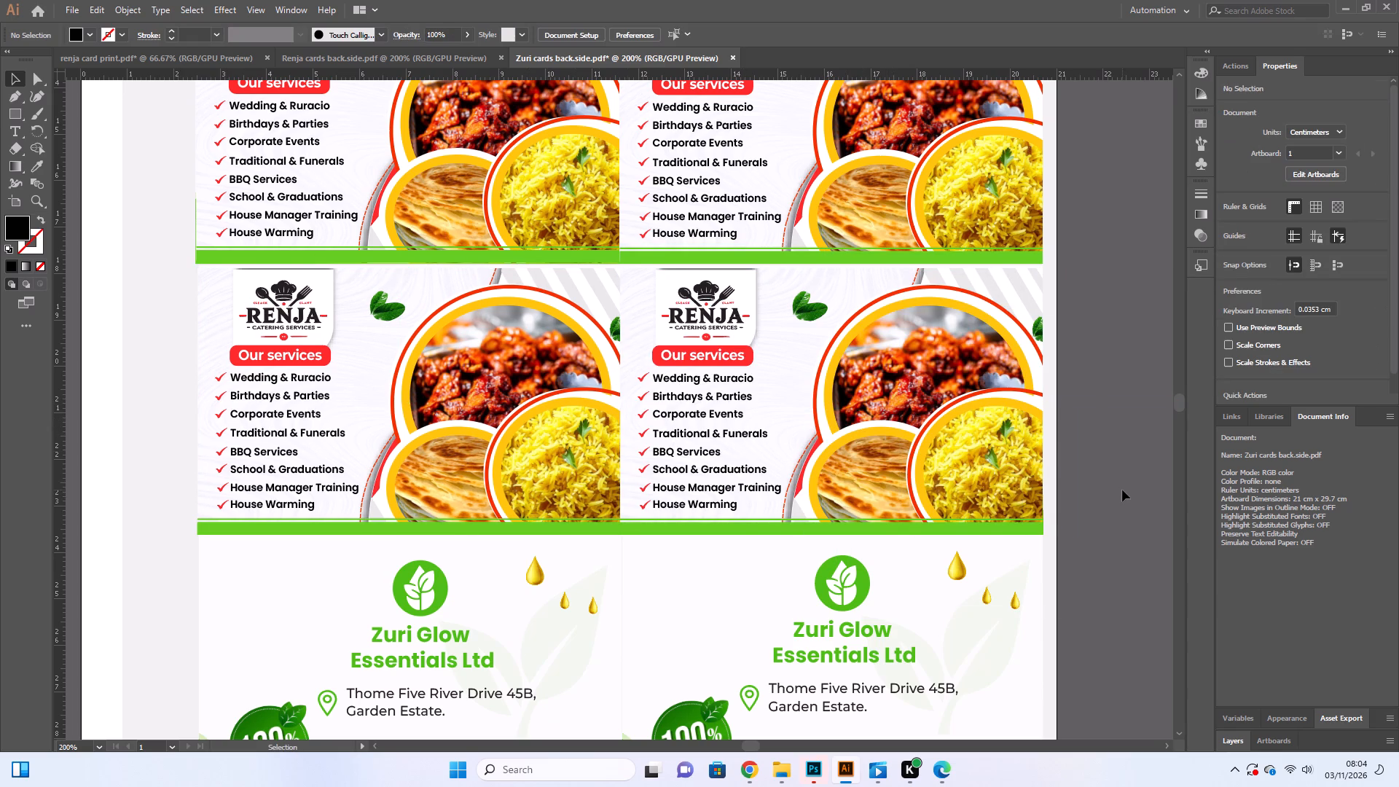
Duplicate the fourth row's left Renja card over the bottom-left Zuri Glow card, centred at about X 7.06, Y 26.50 cm.
scroll(1121, 490, up, 4)
scroll(842, 465, down, 3)
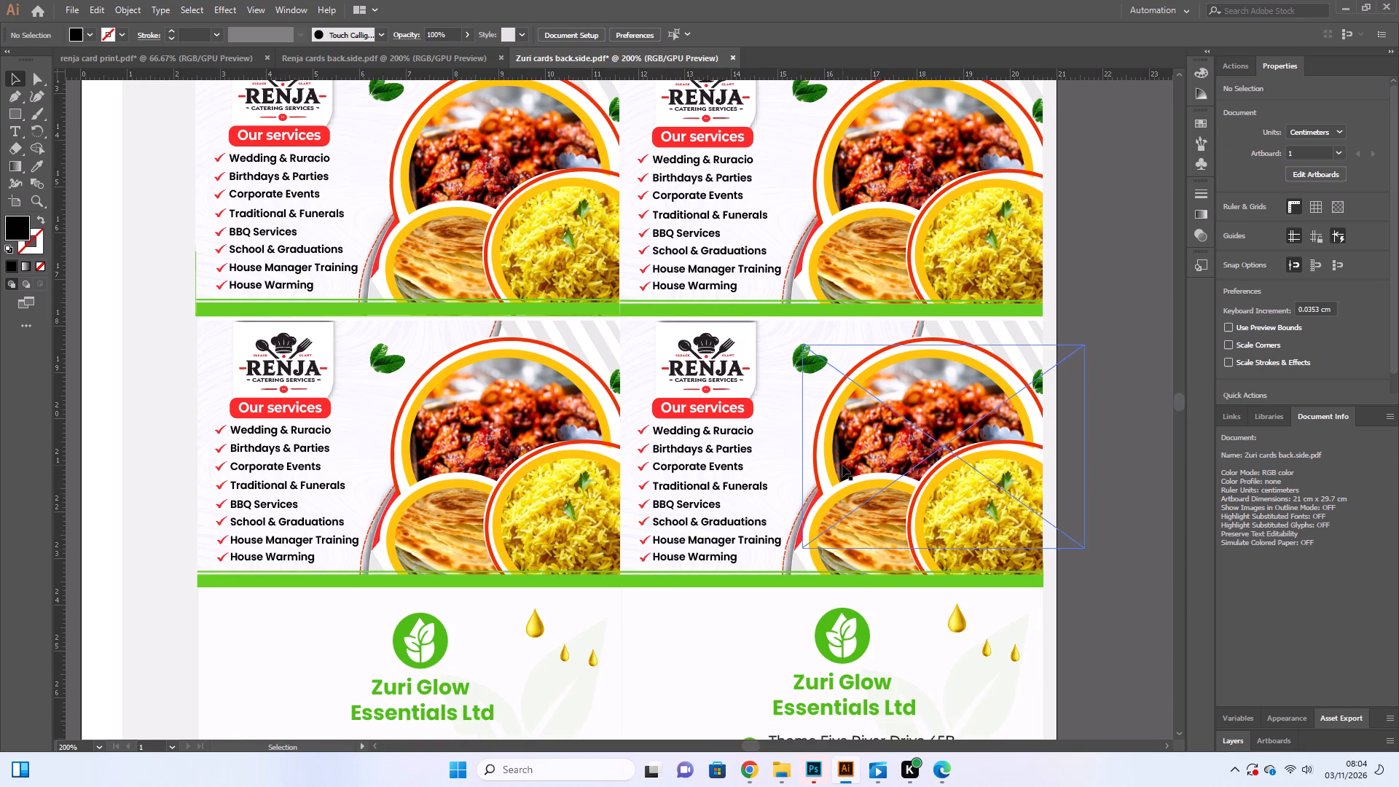
scroll(842, 465, down, 2)
click(326, 390)
scroll(326, 390, down, 13)
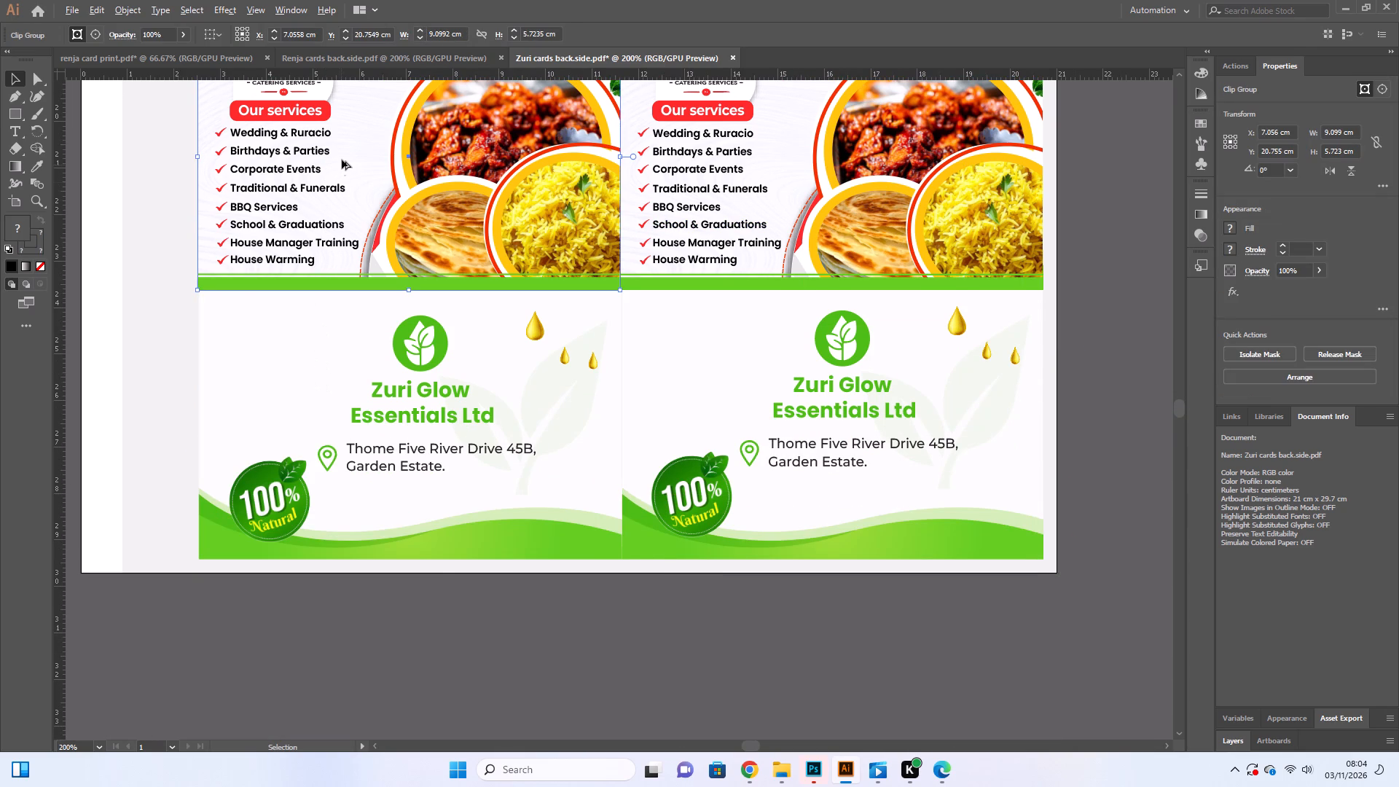
alt+drag(342, 158, 346, 426)
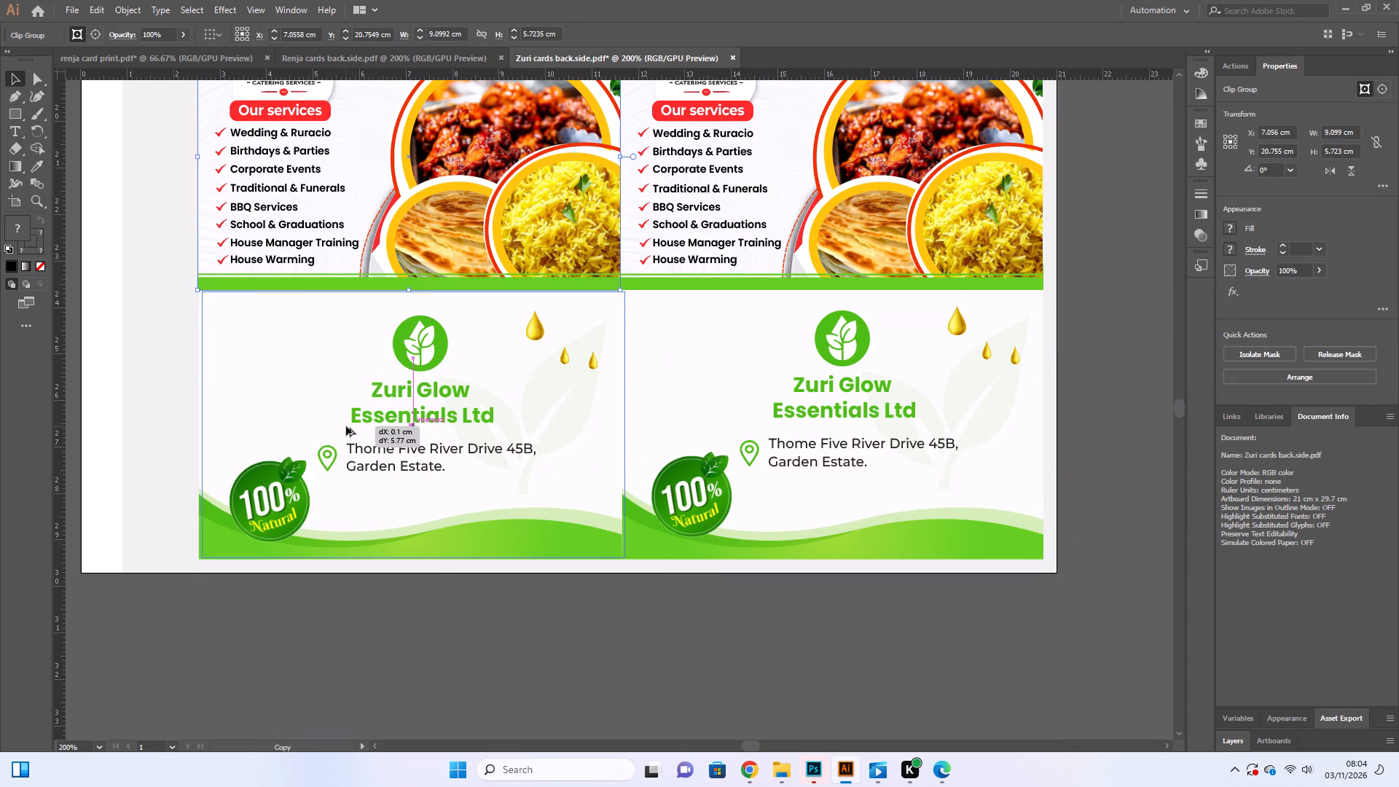
alt+drag(346, 426, 342, 423)
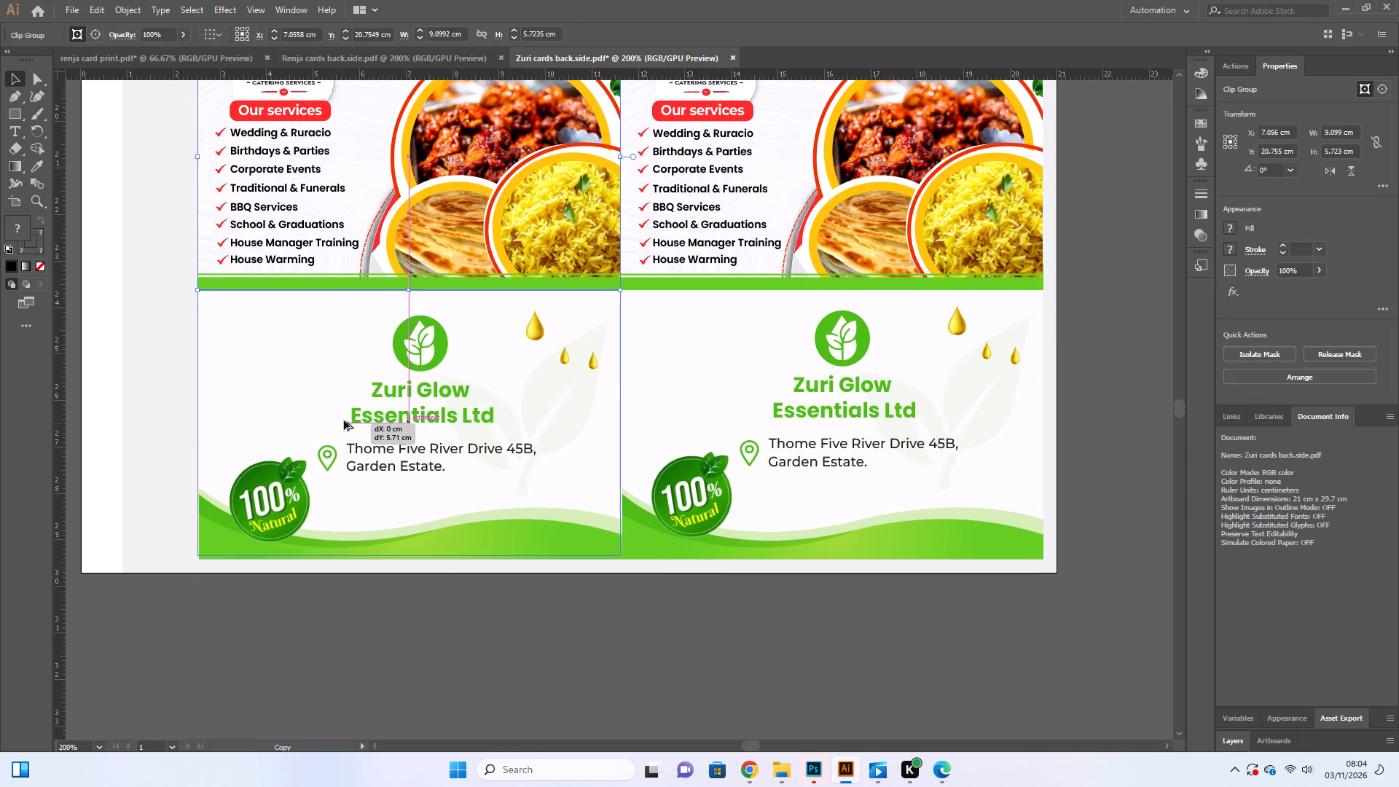
key(Down)
key(Down)
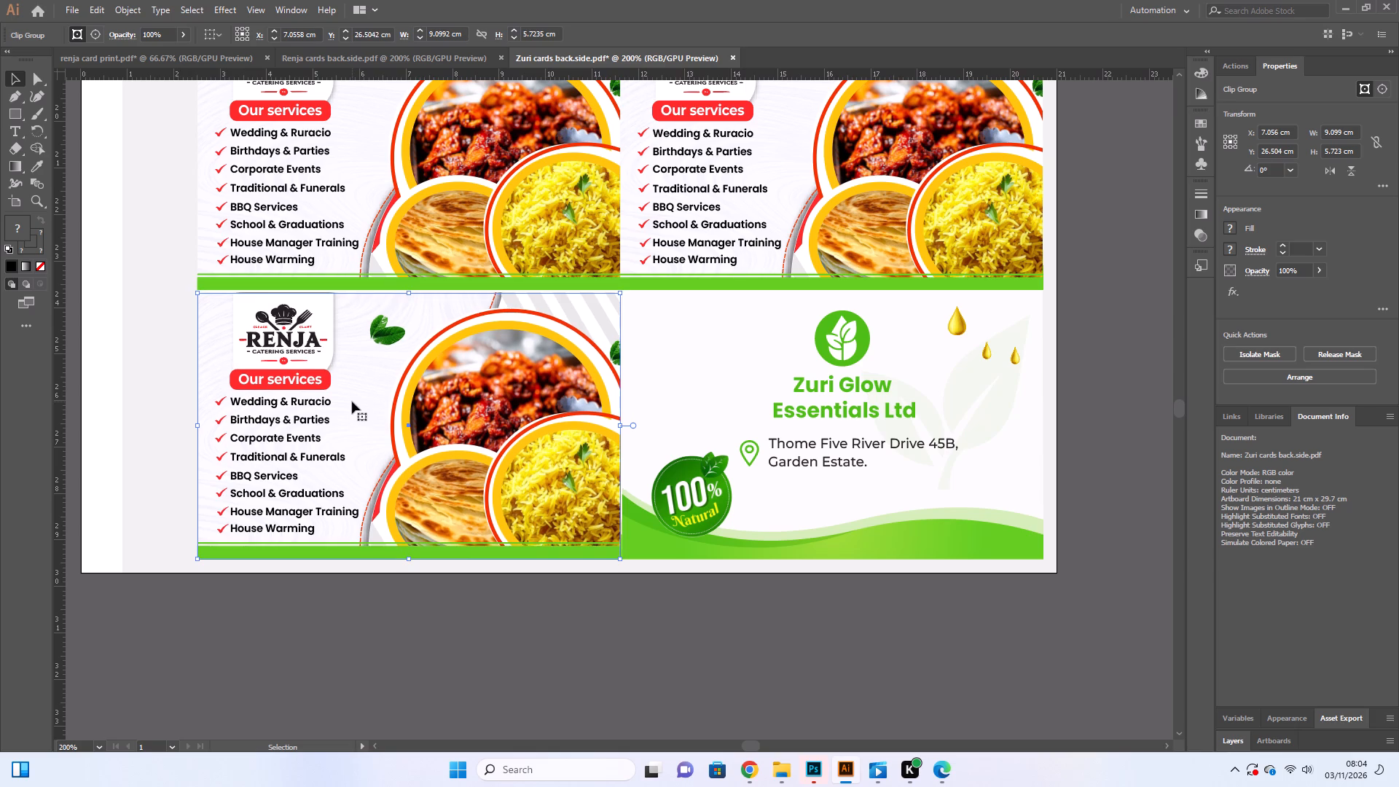
click(589, 624)
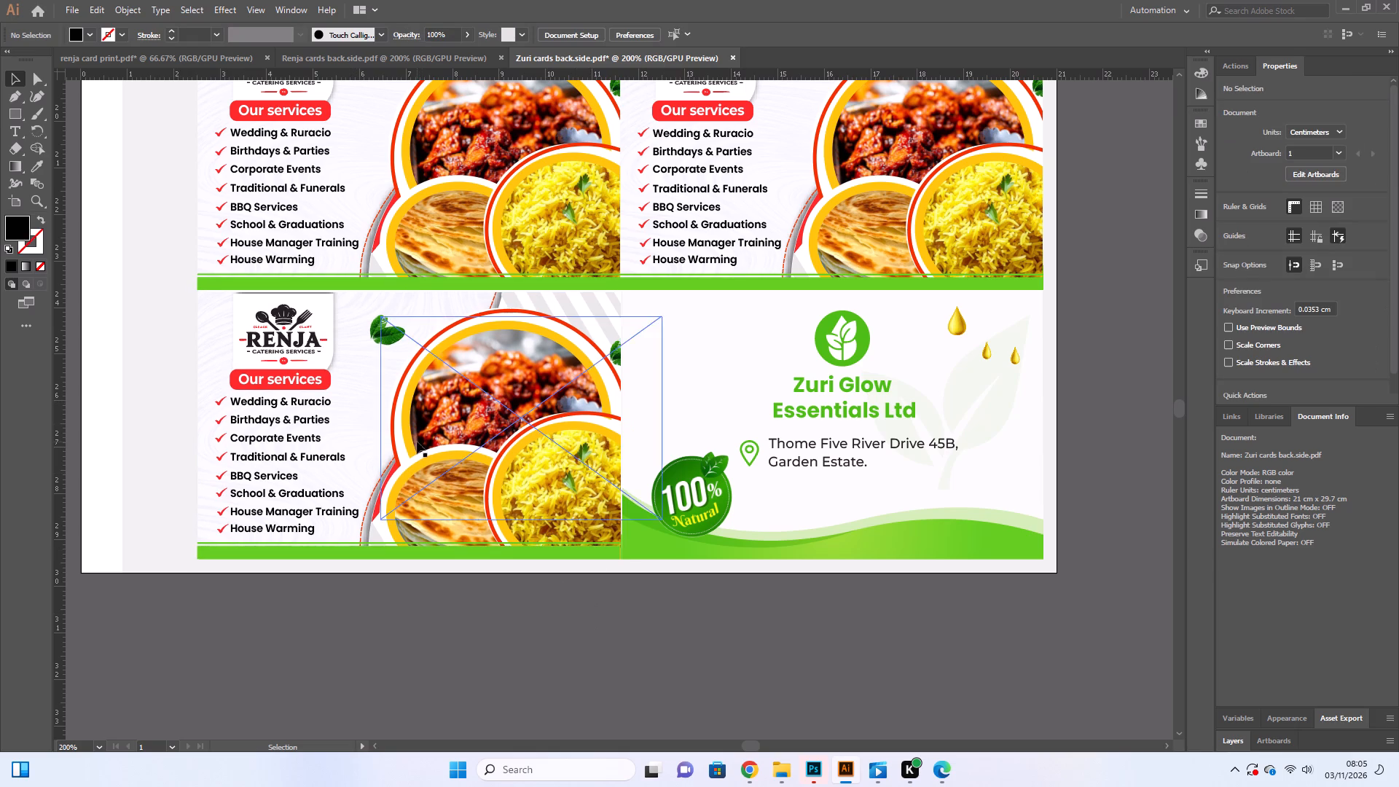
Duplicate the bottom-left Renja card about 9.1 cm to the right, over the last Zuri Glow card.
alt+drag(417, 442, 842, 436)
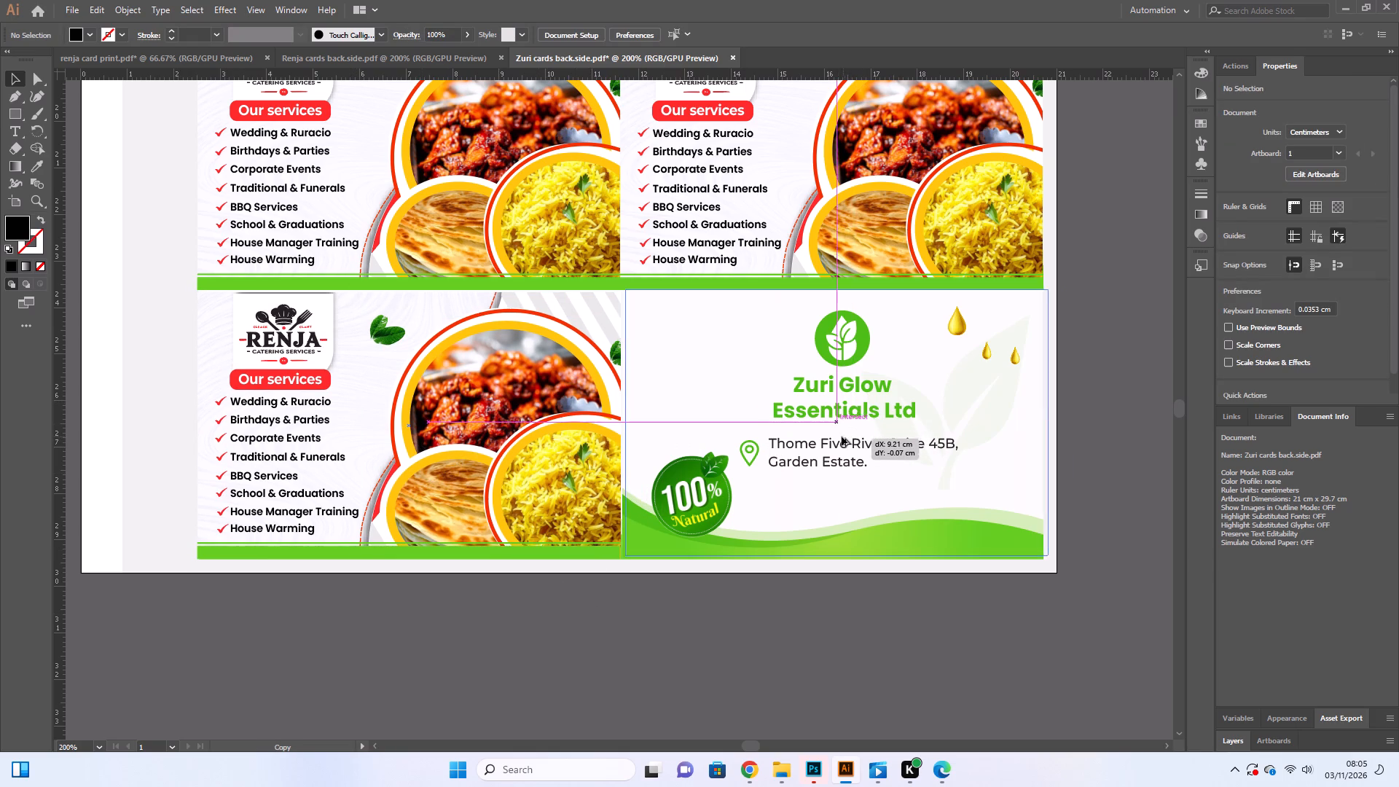
alt+drag(842, 436, 839, 441)
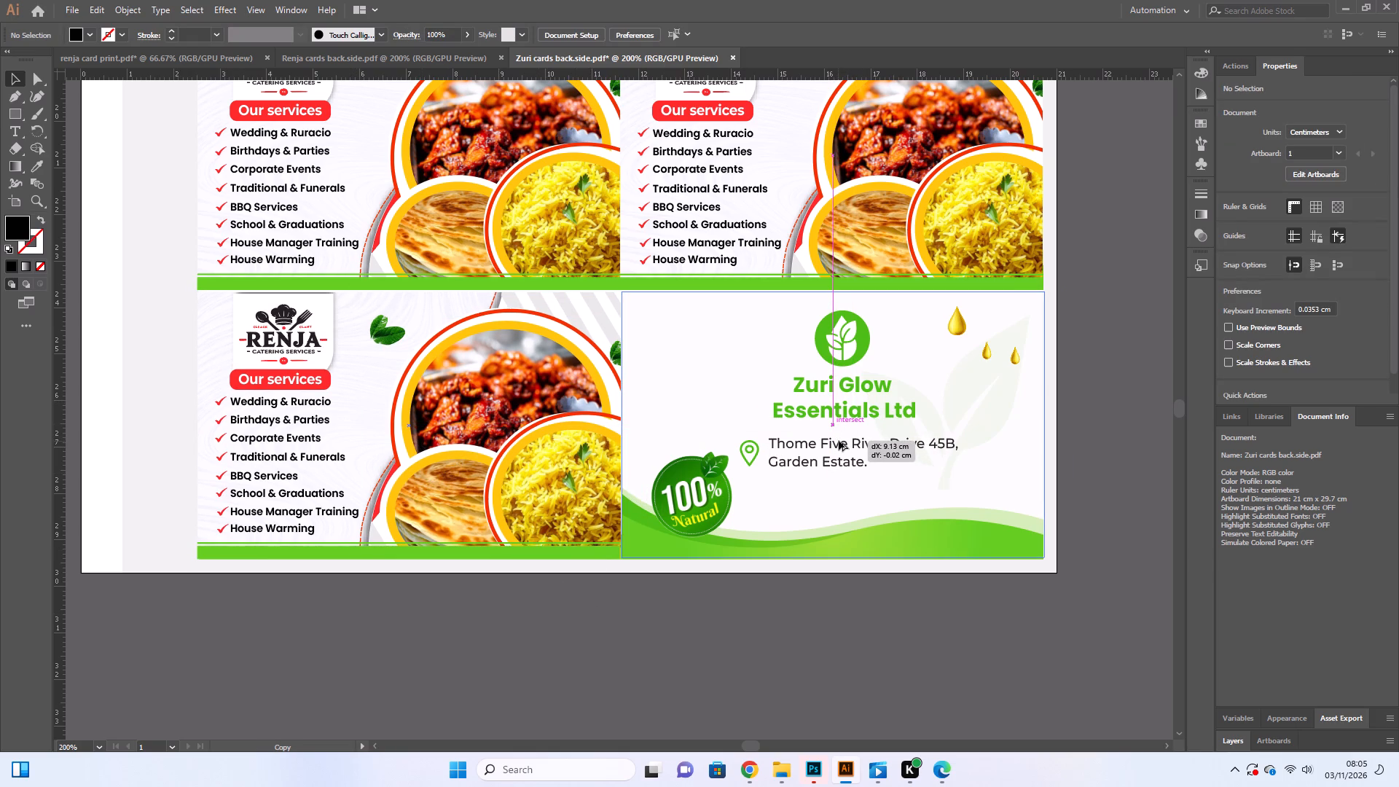
alt+drag(839, 441, 836, 442)
click(1095, 417)
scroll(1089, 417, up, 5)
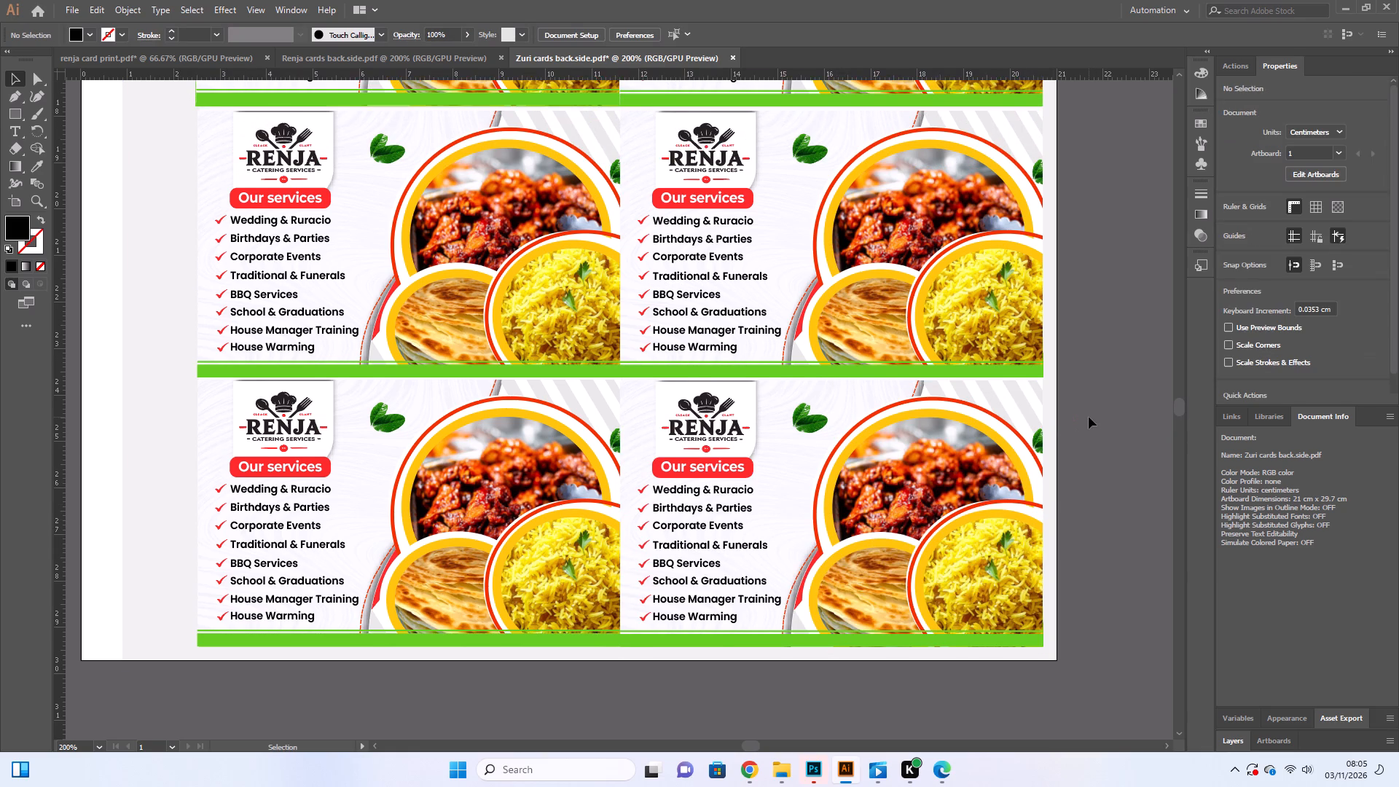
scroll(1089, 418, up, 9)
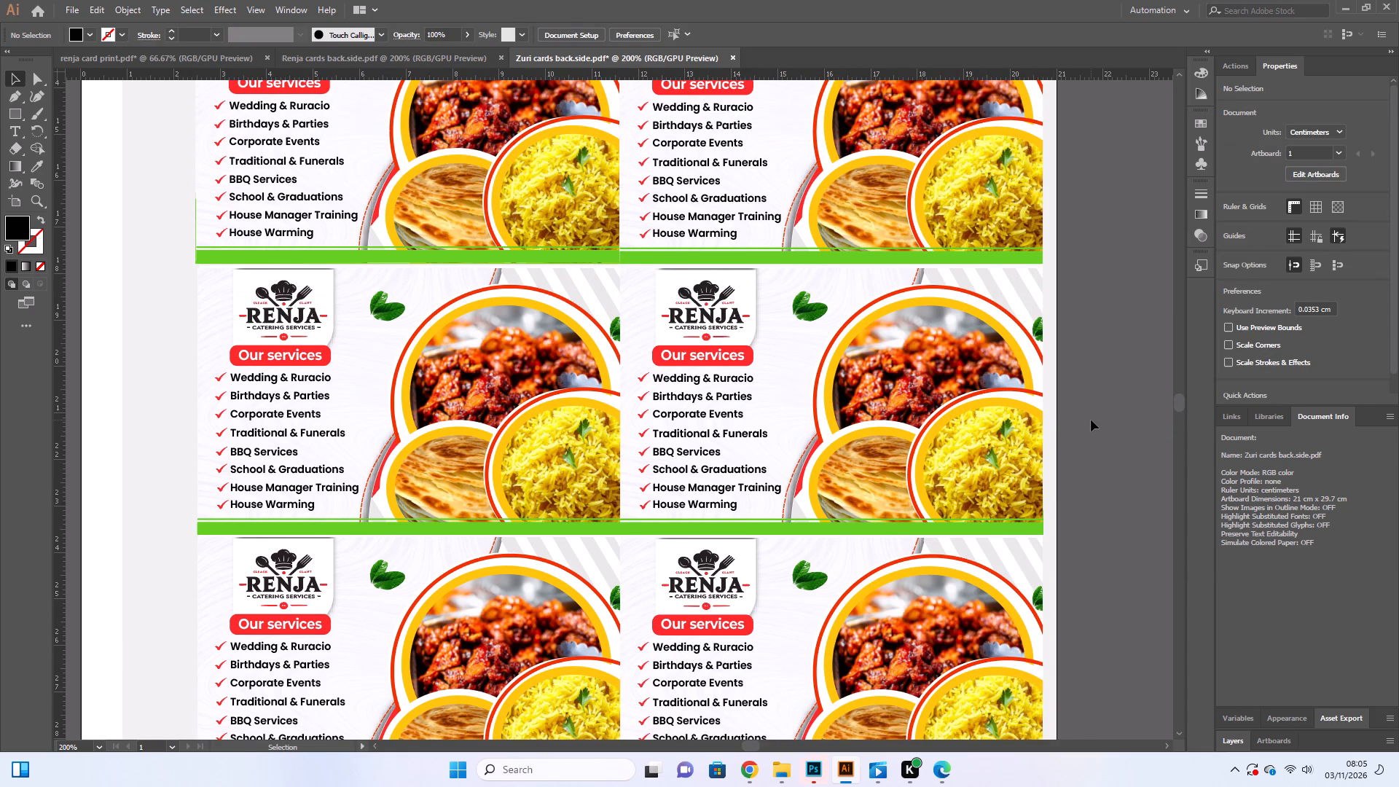
Delete the grouped sheet of Davana Hotel cards beside the artboard.
key(ctrl+minus)
key(ctrl+minus)
key(ctrl+minus)
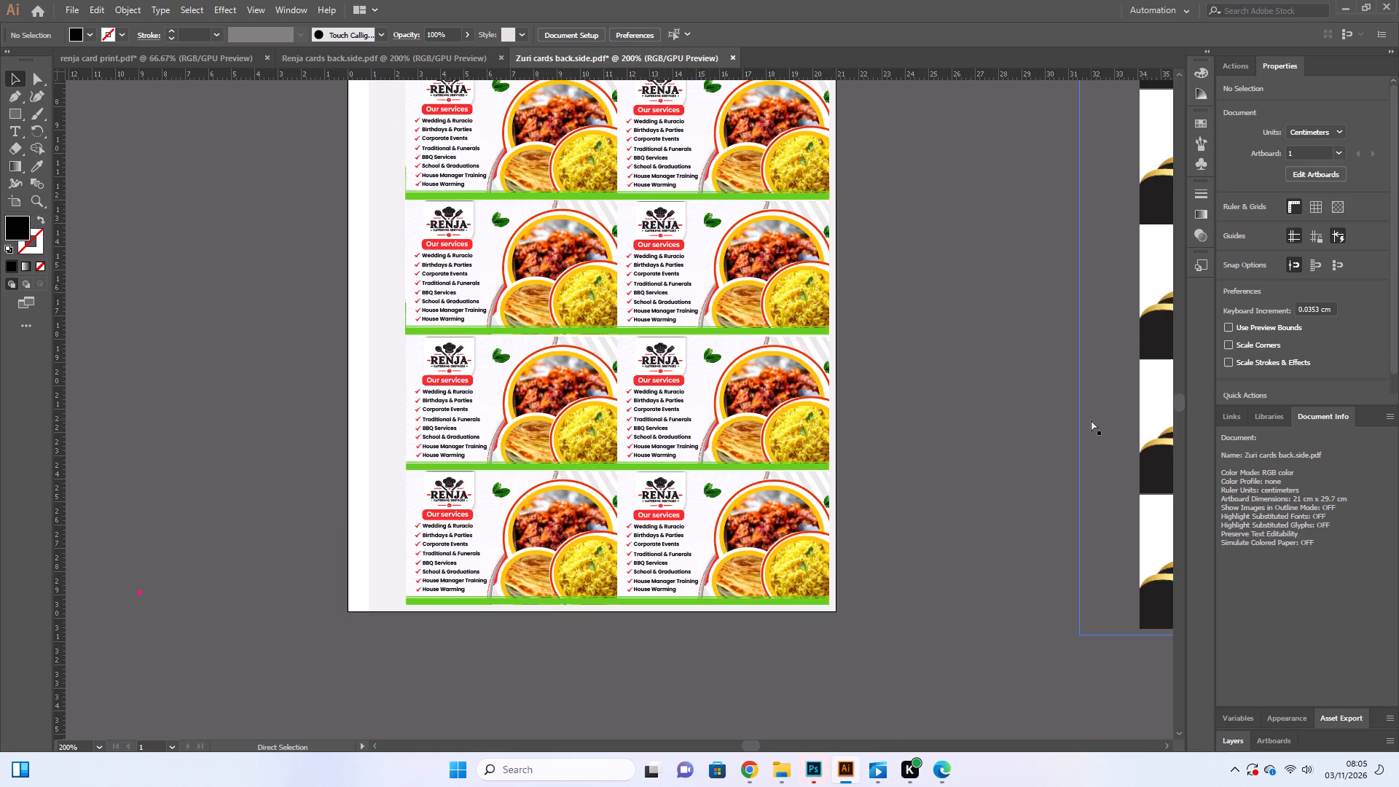
key(ctrl+minus)
scroll(681, 317, up, 5)
scroll(691, 380, up, 5)
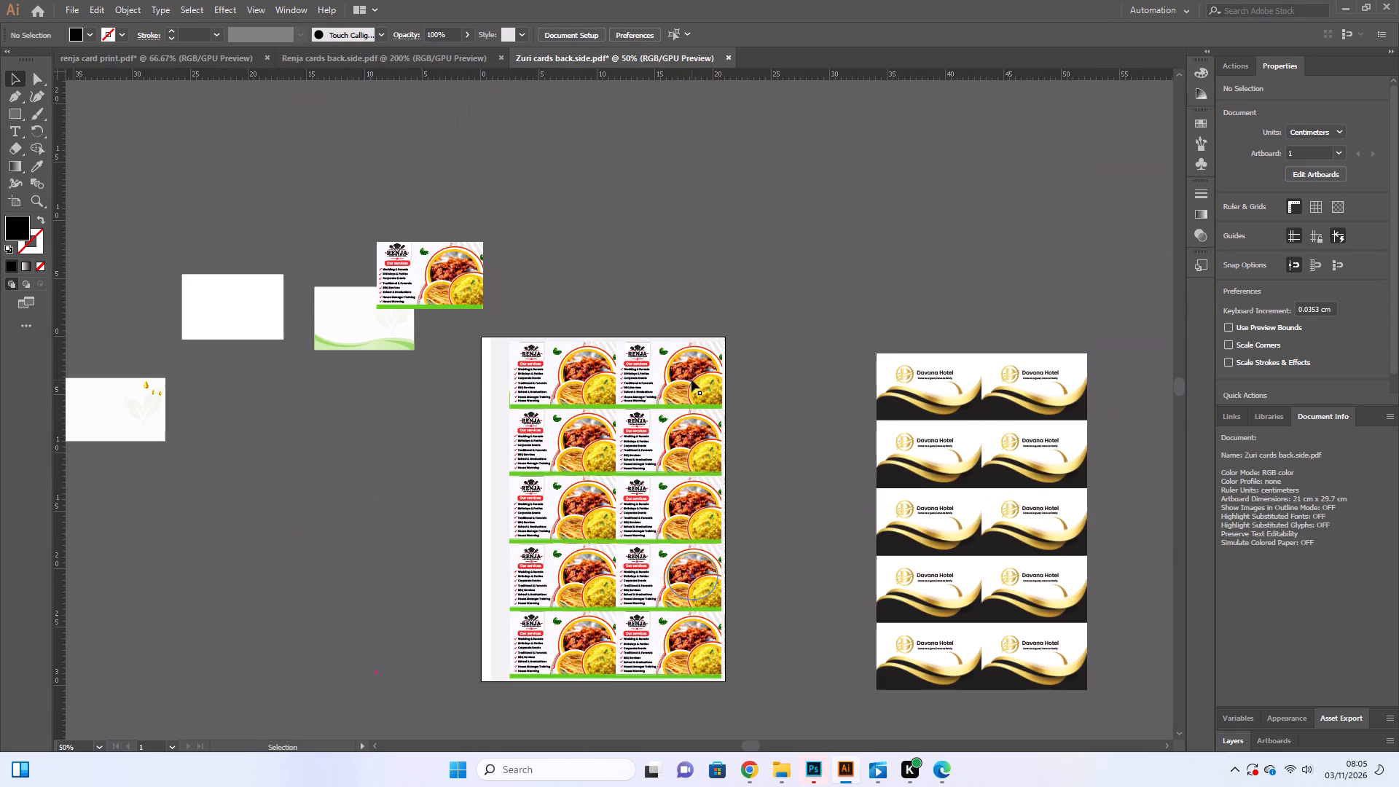
drag(882, 302, 1145, 716)
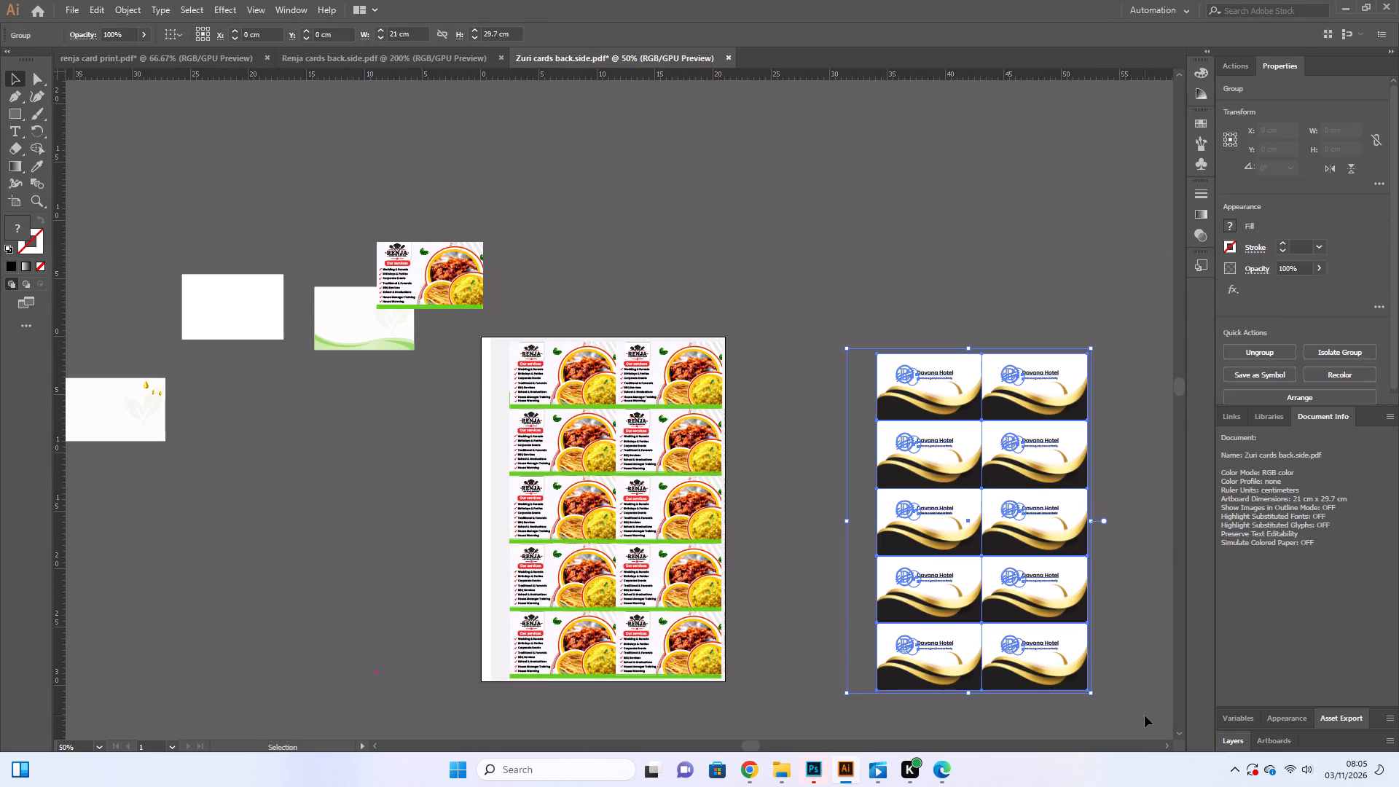
key(BackSpace)
Delete the spare Renja card, the green wave card and the blank card backgrounds lying outside the artboard.
drag(207, 189, 359, 351)
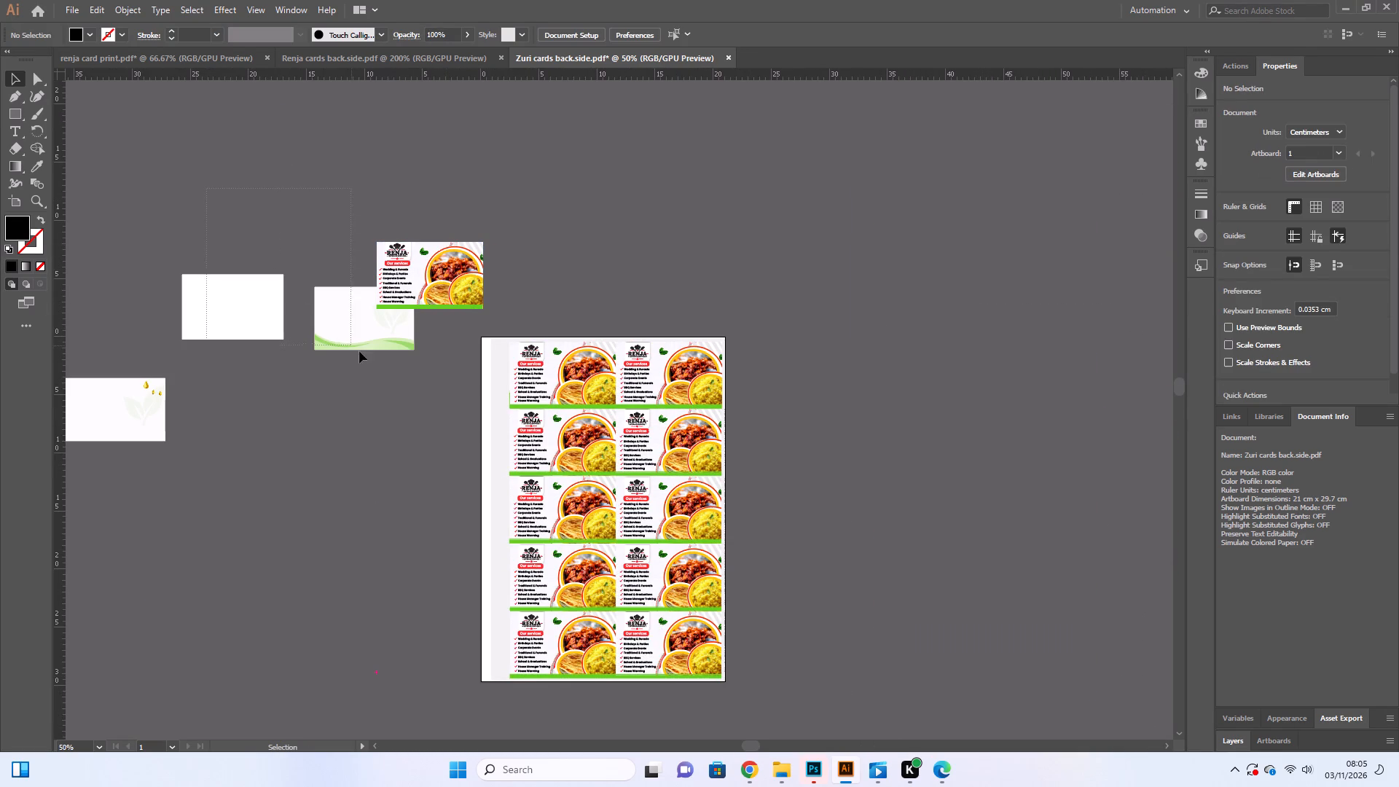
drag(359, 351, 419, 388)
key(BackSpace)
drag(318, 273, 137, 477)
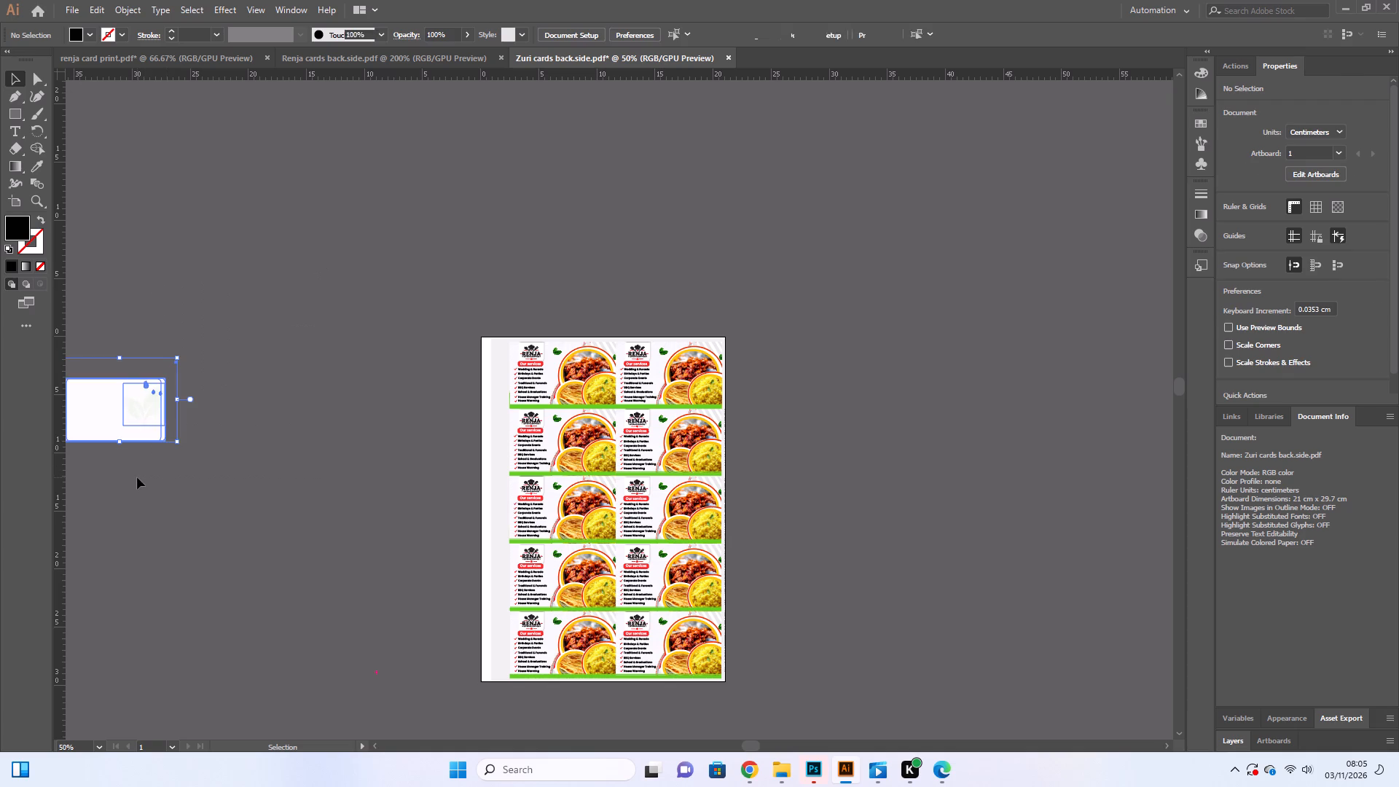
key(BackSpace)
scroll(426, 157, down, 6)
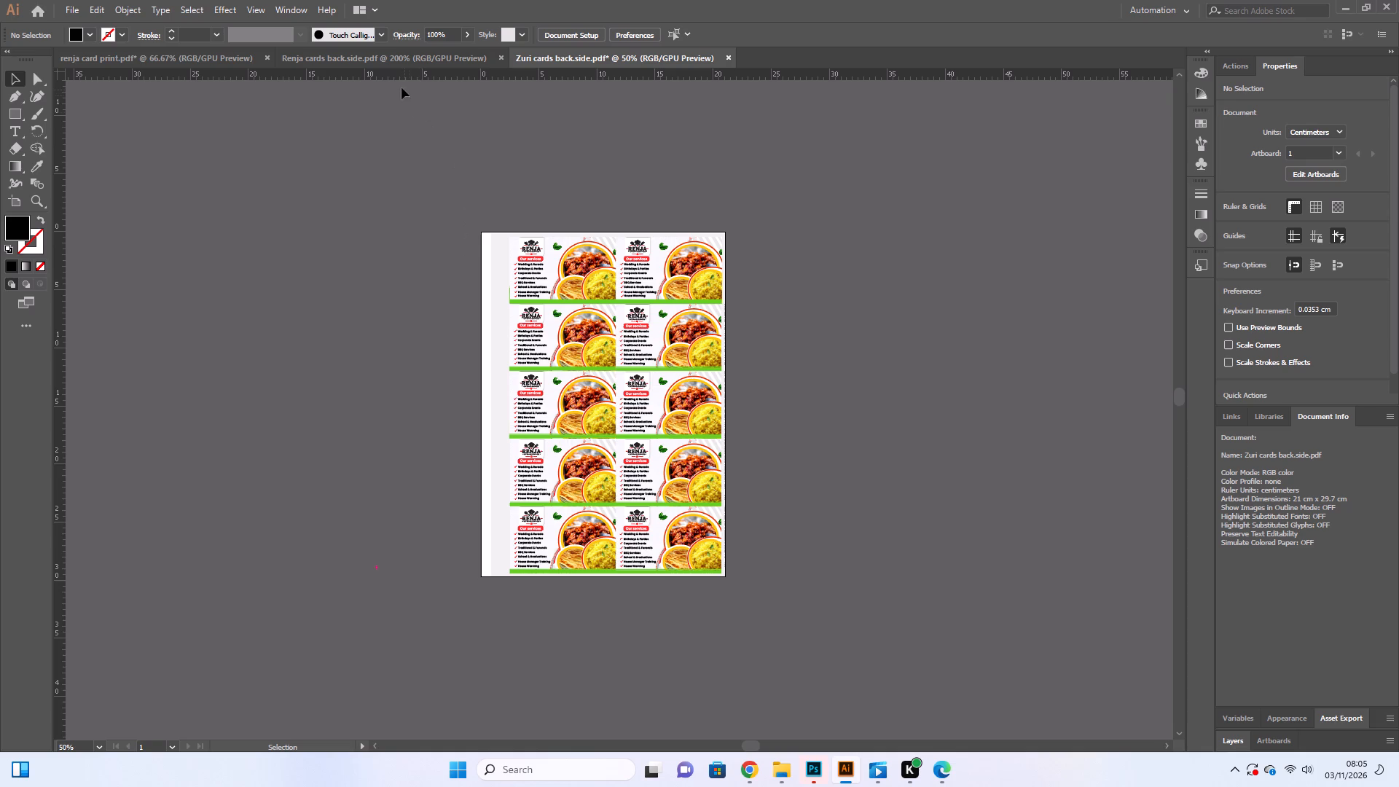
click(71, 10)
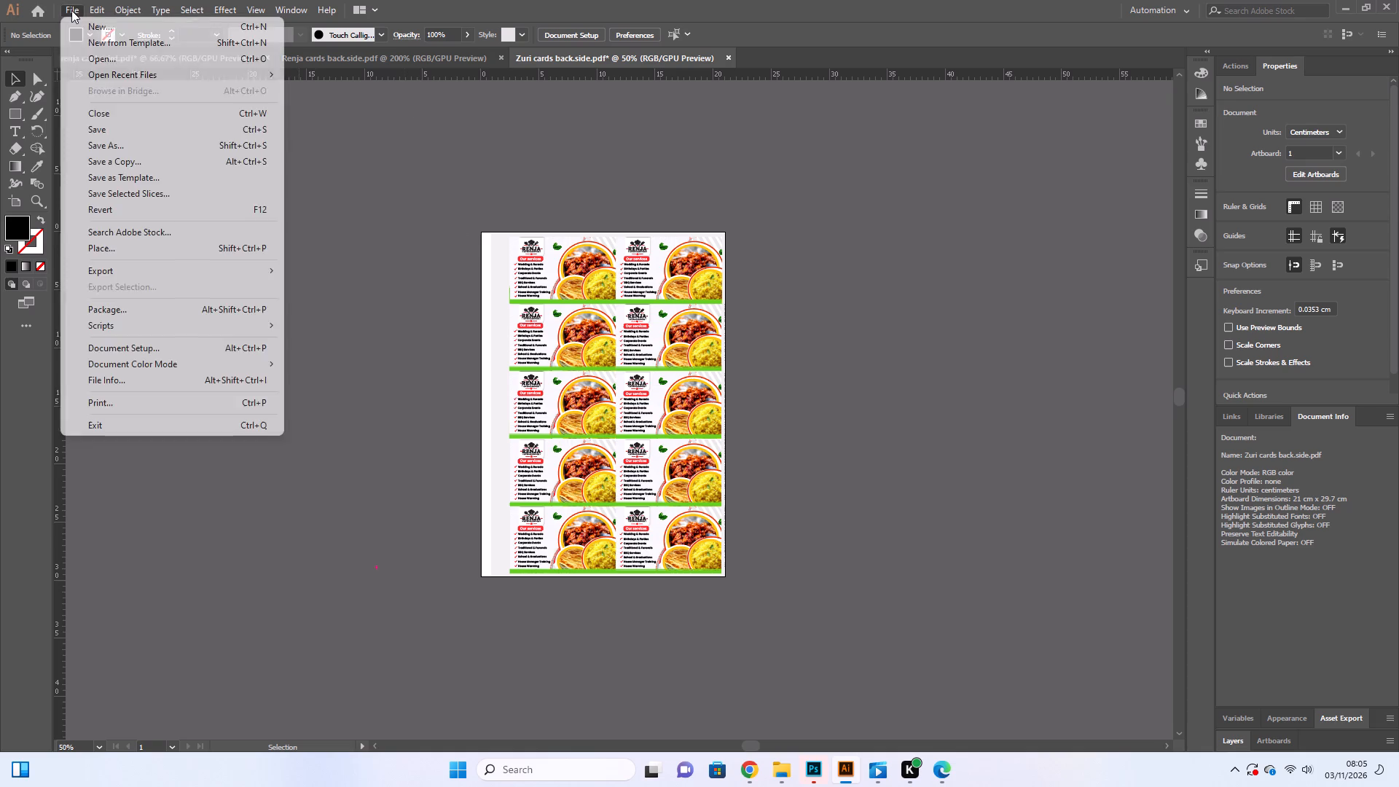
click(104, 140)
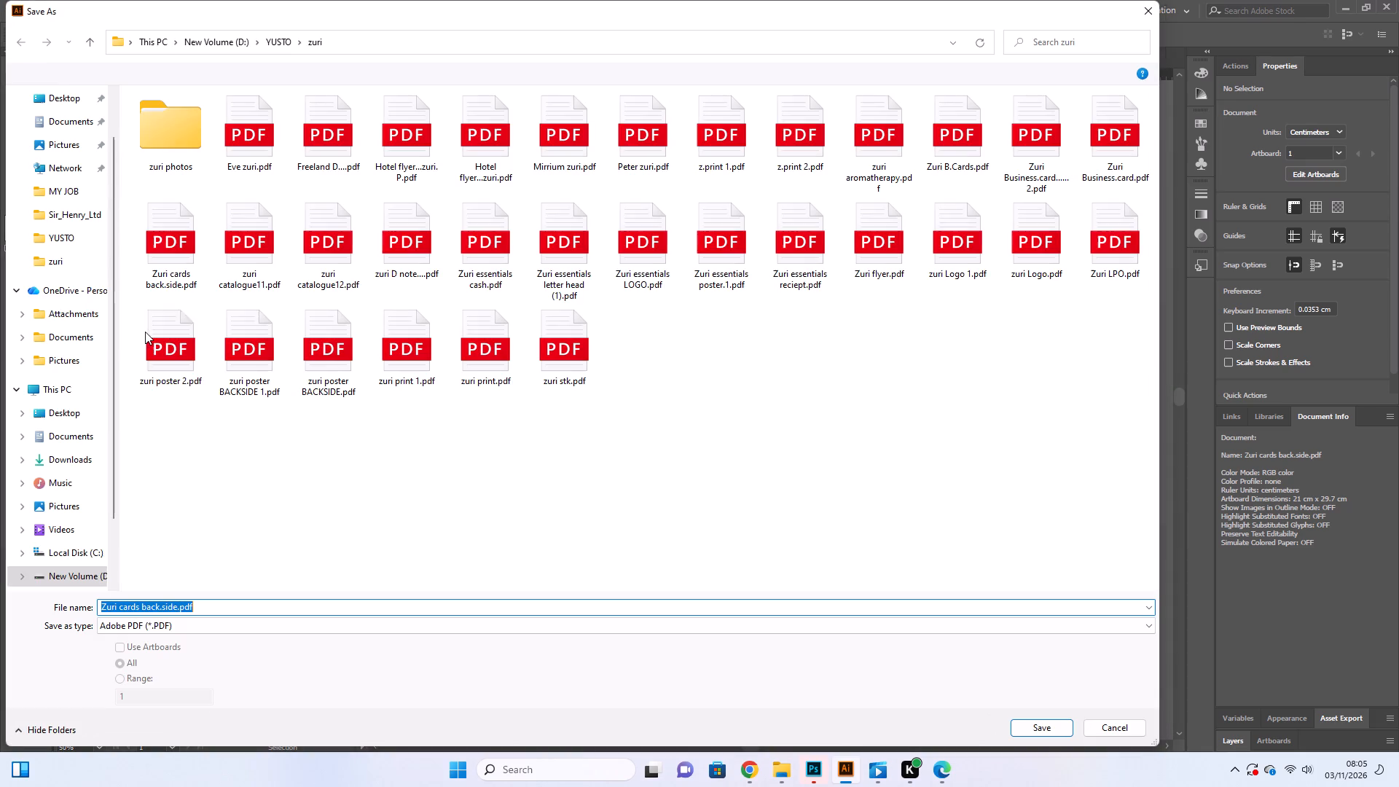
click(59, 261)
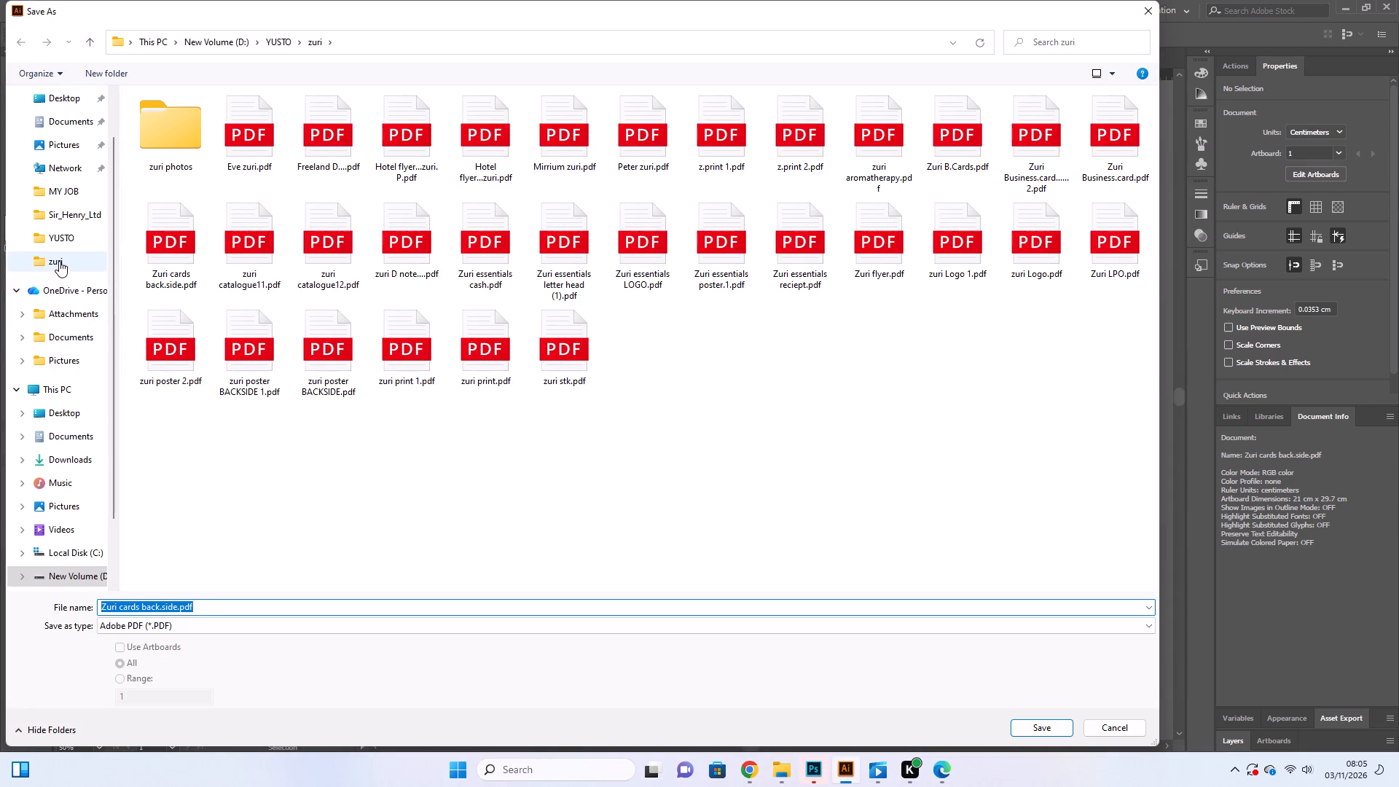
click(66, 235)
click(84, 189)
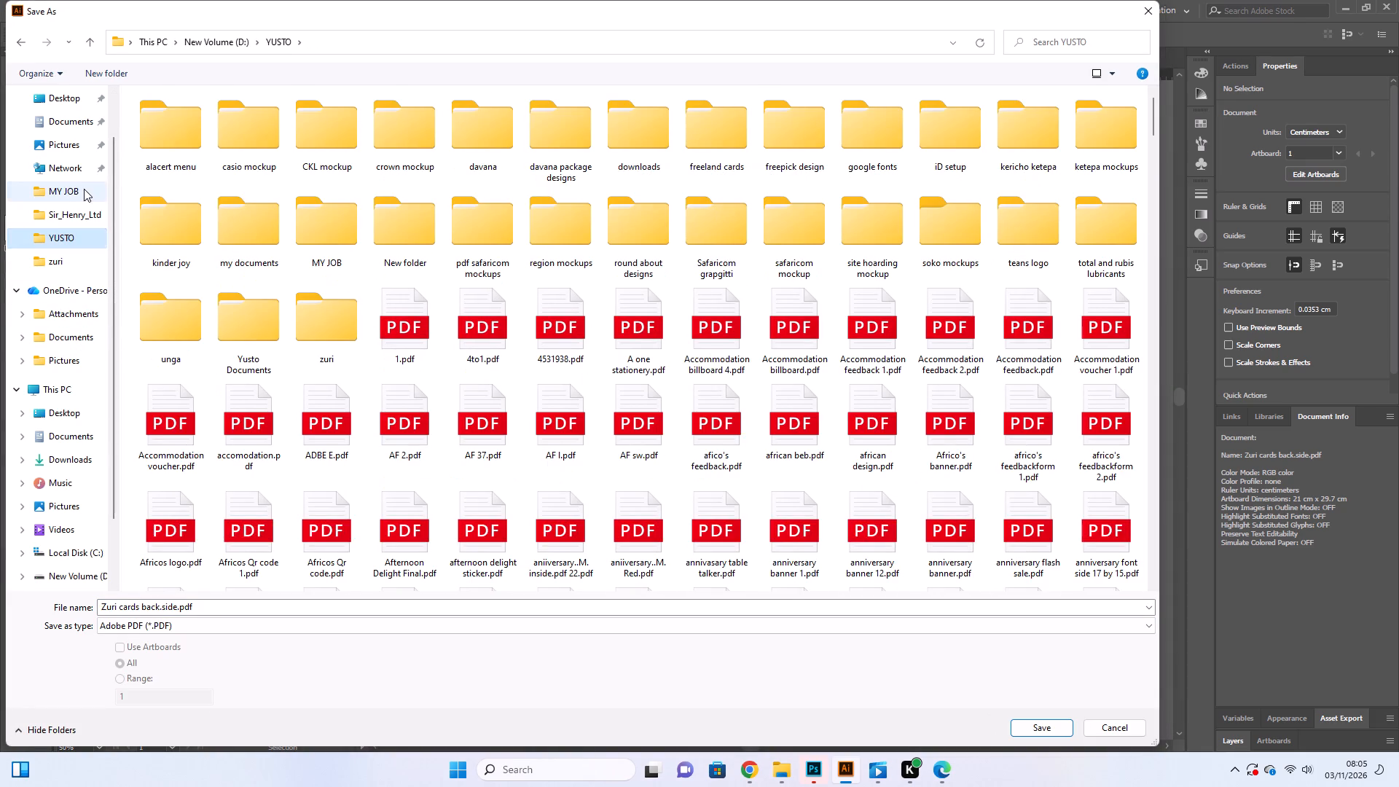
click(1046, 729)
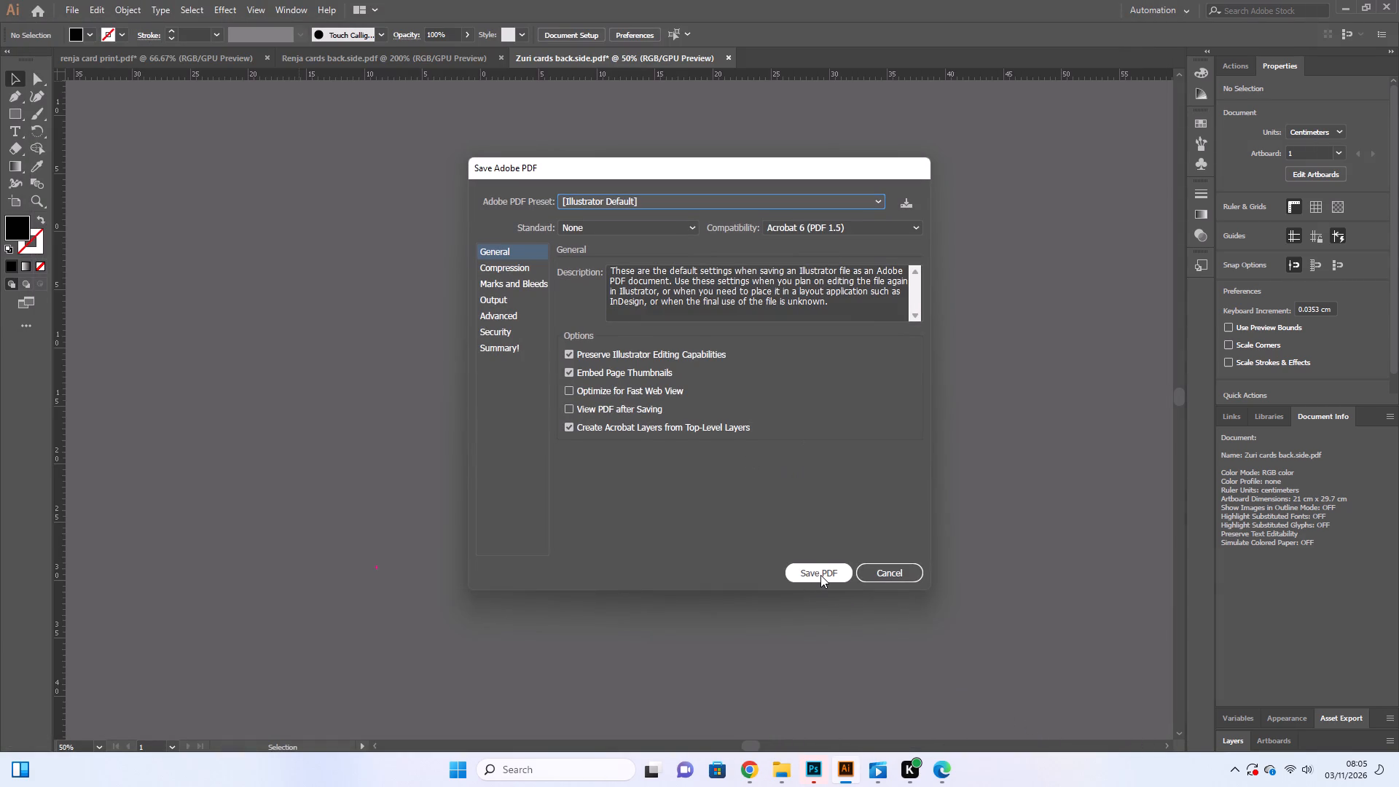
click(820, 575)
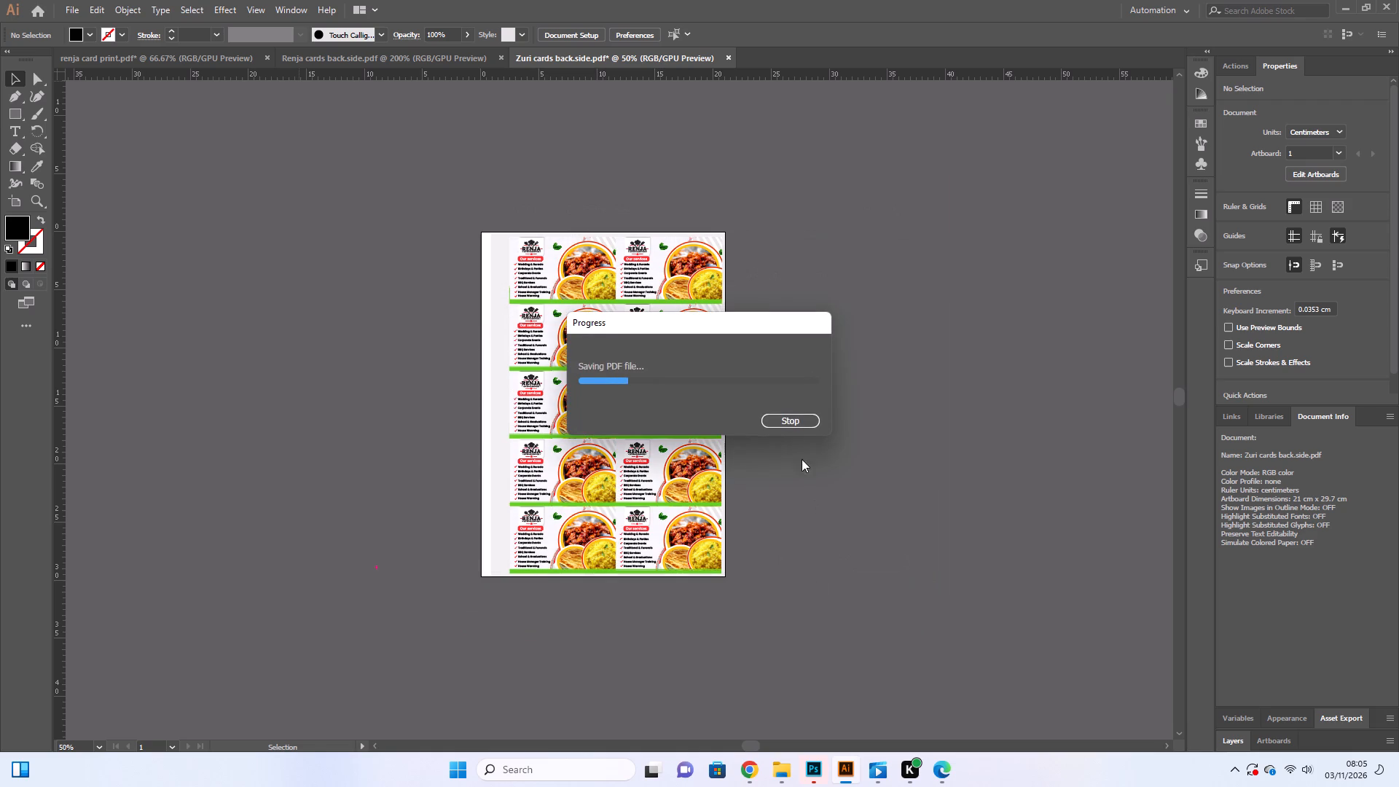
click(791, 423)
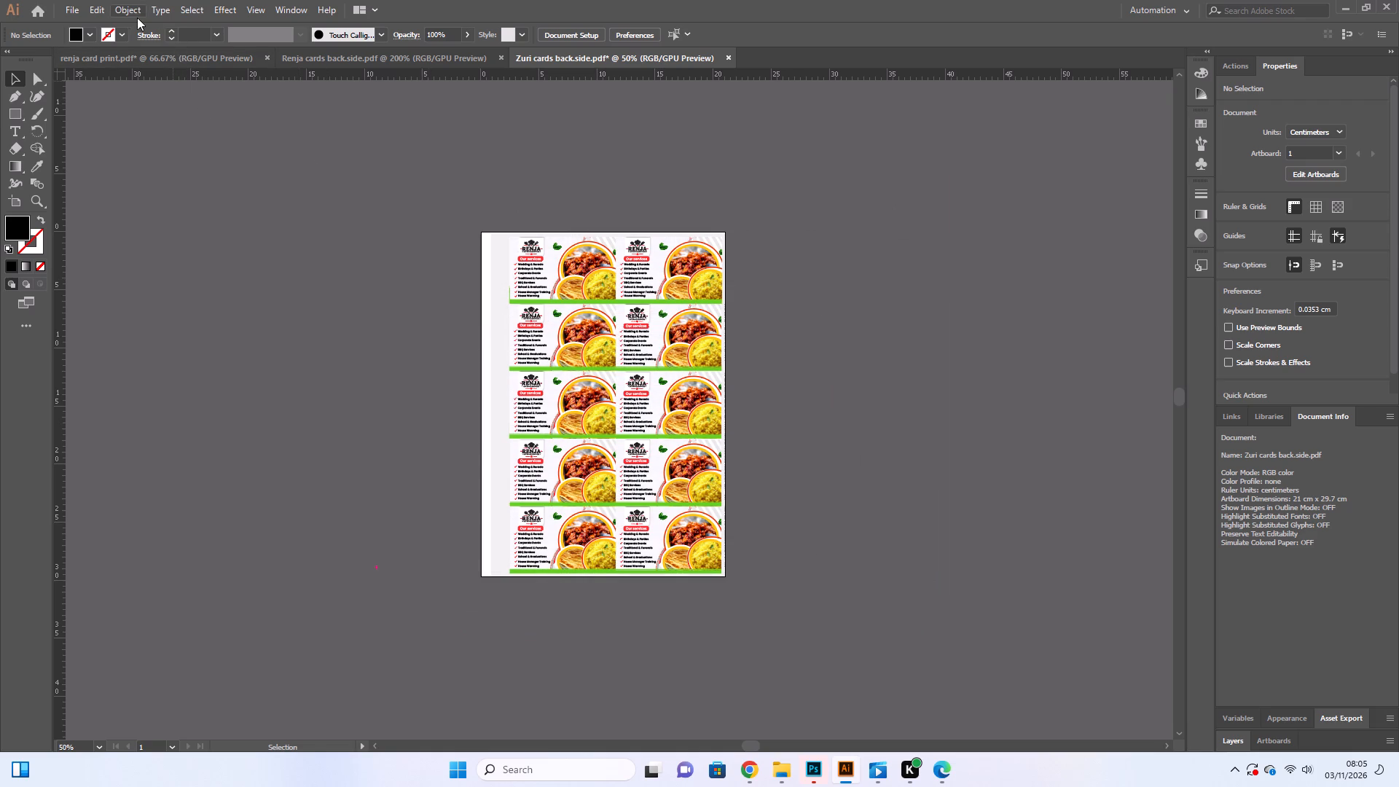
Save the sheet as an Adobe PDF named "Renja back..side" in the MY JOB folder, using the Illustrator Default preset.
click(70, 9)
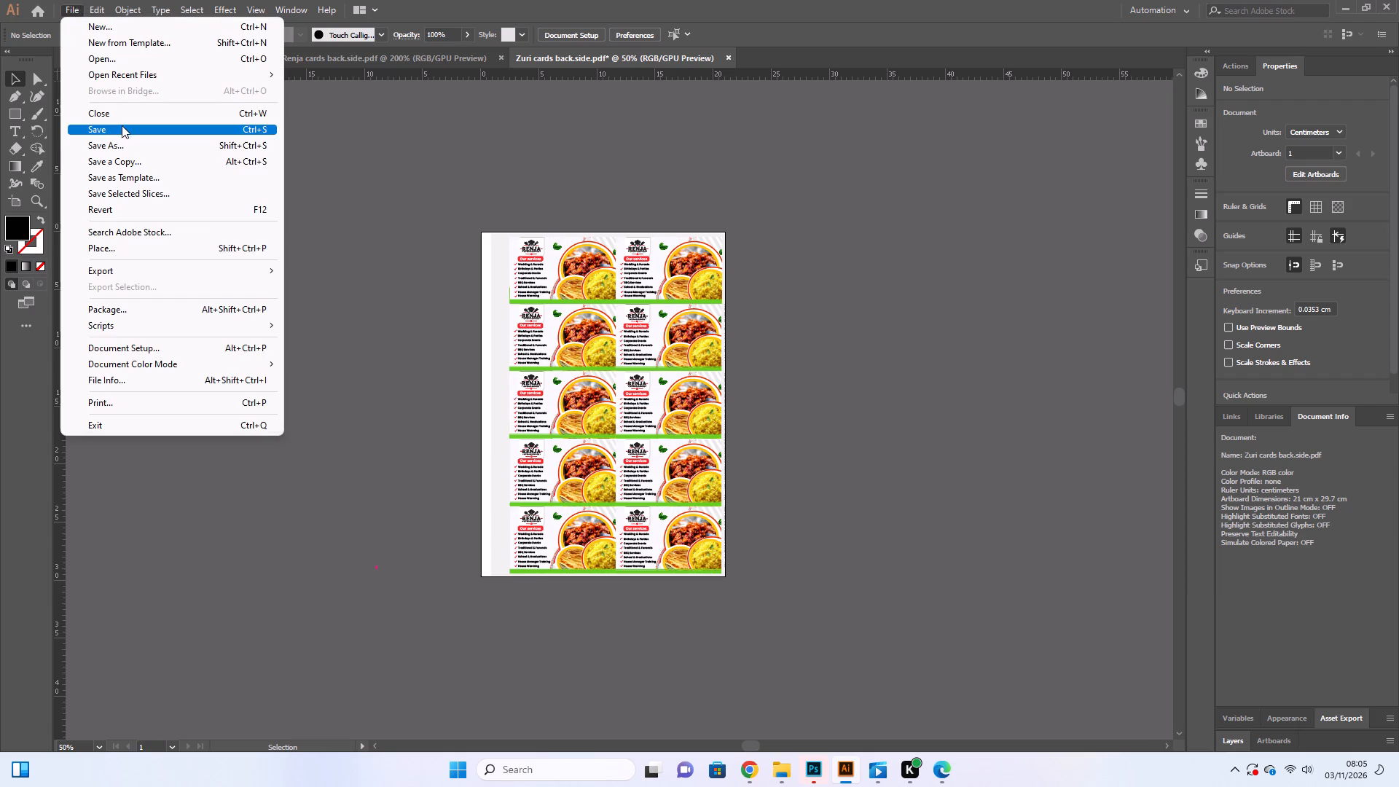
click(124, 140)
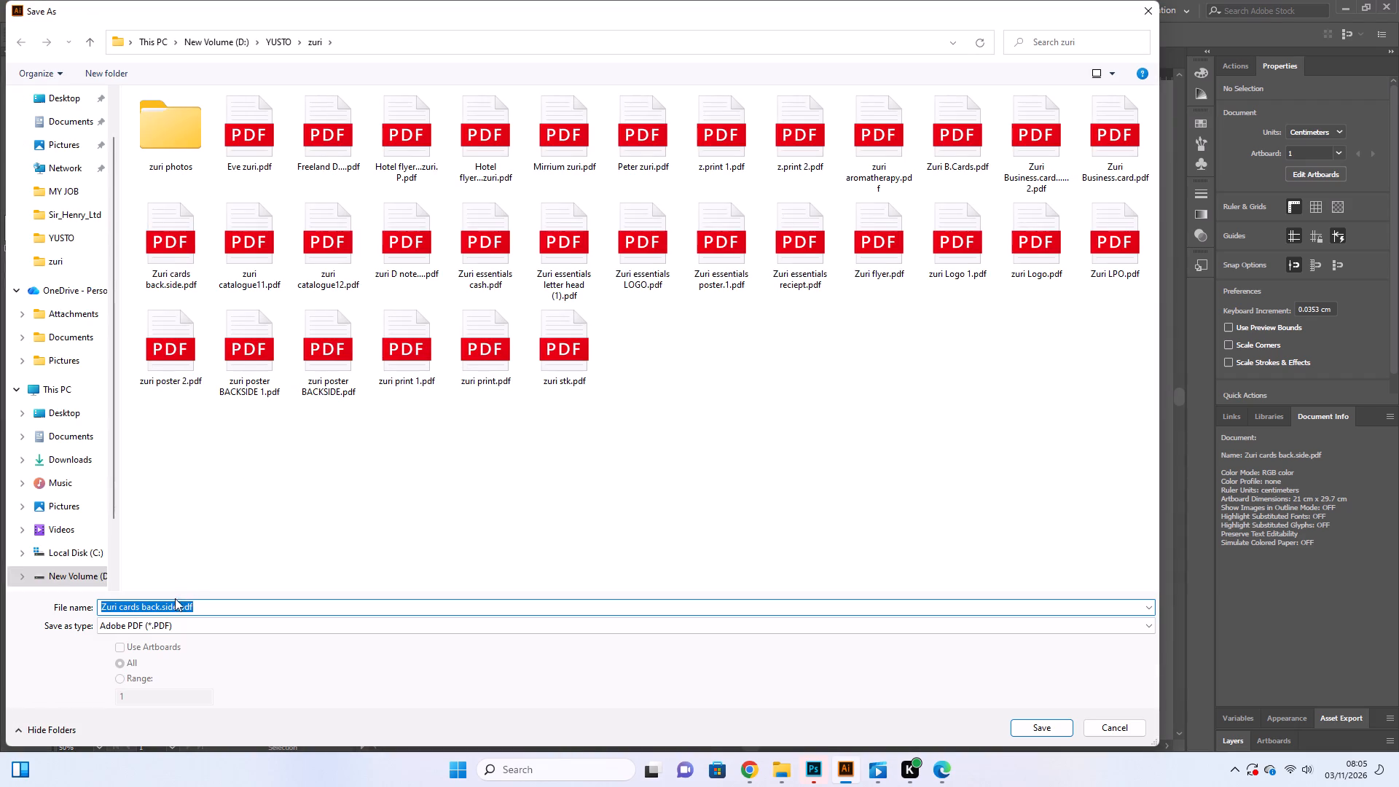
drag(197, 607, 65, 606)
key(BackSpace)
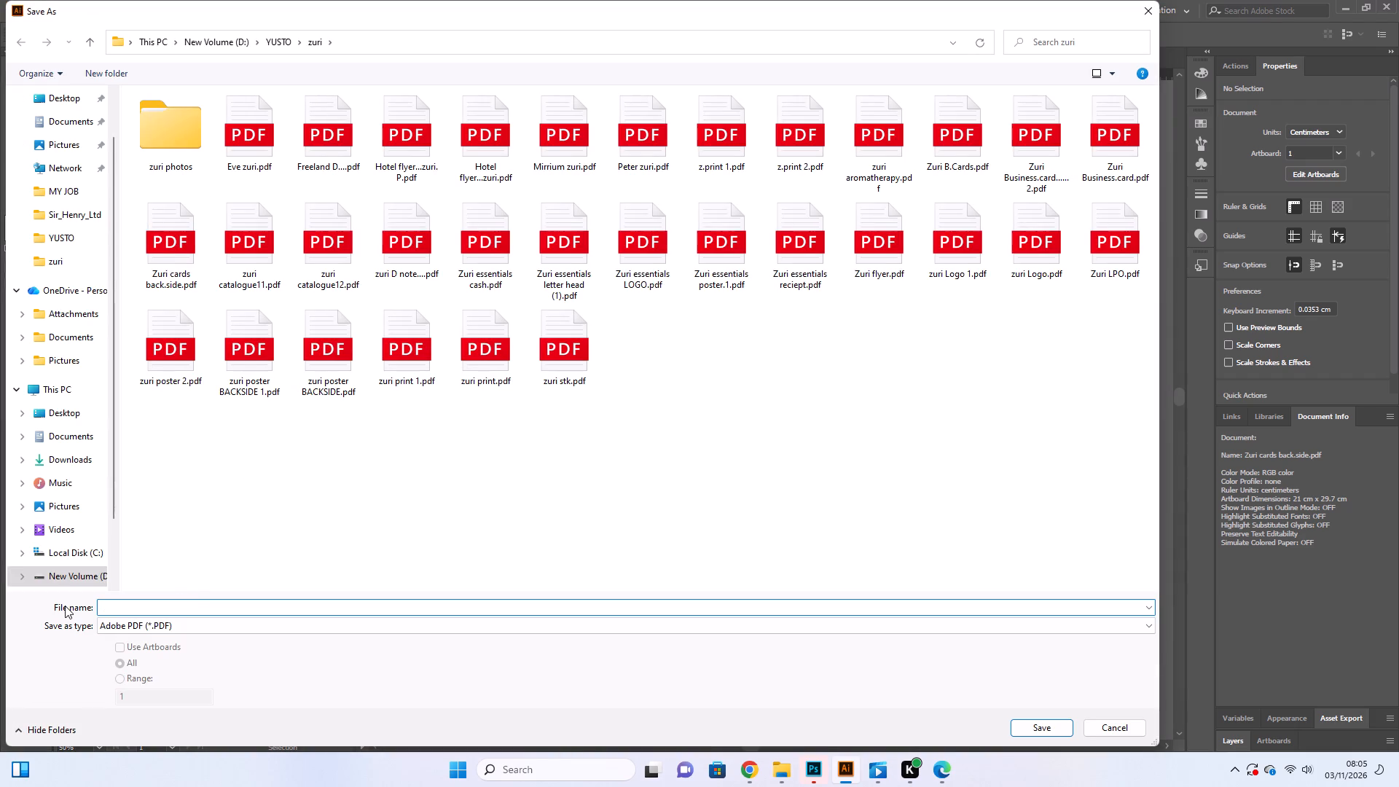
key(r)
key(r)
text(enja)
key(space)
text(bac)
text(k..side)
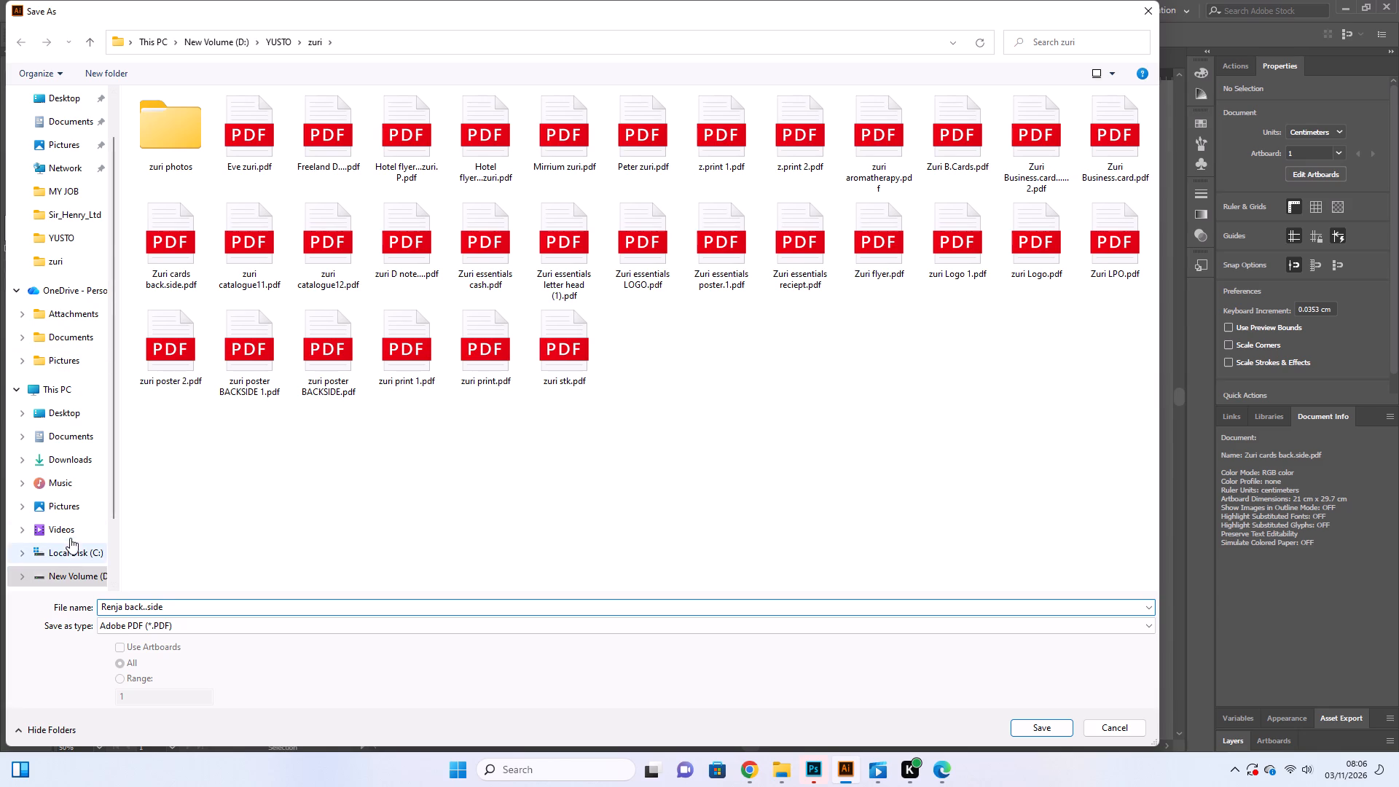
click(68, 244)
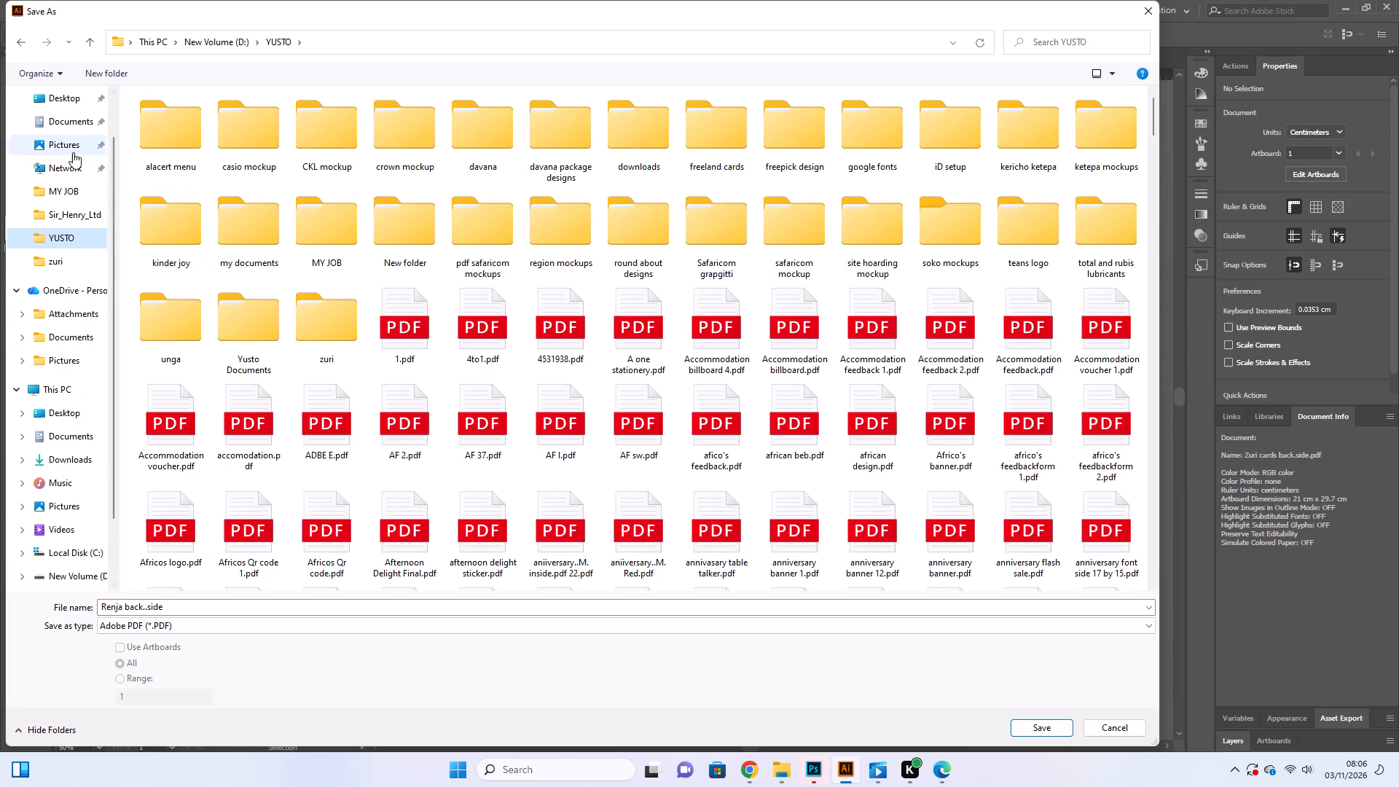
click(73, 189)
click(1031, 723)
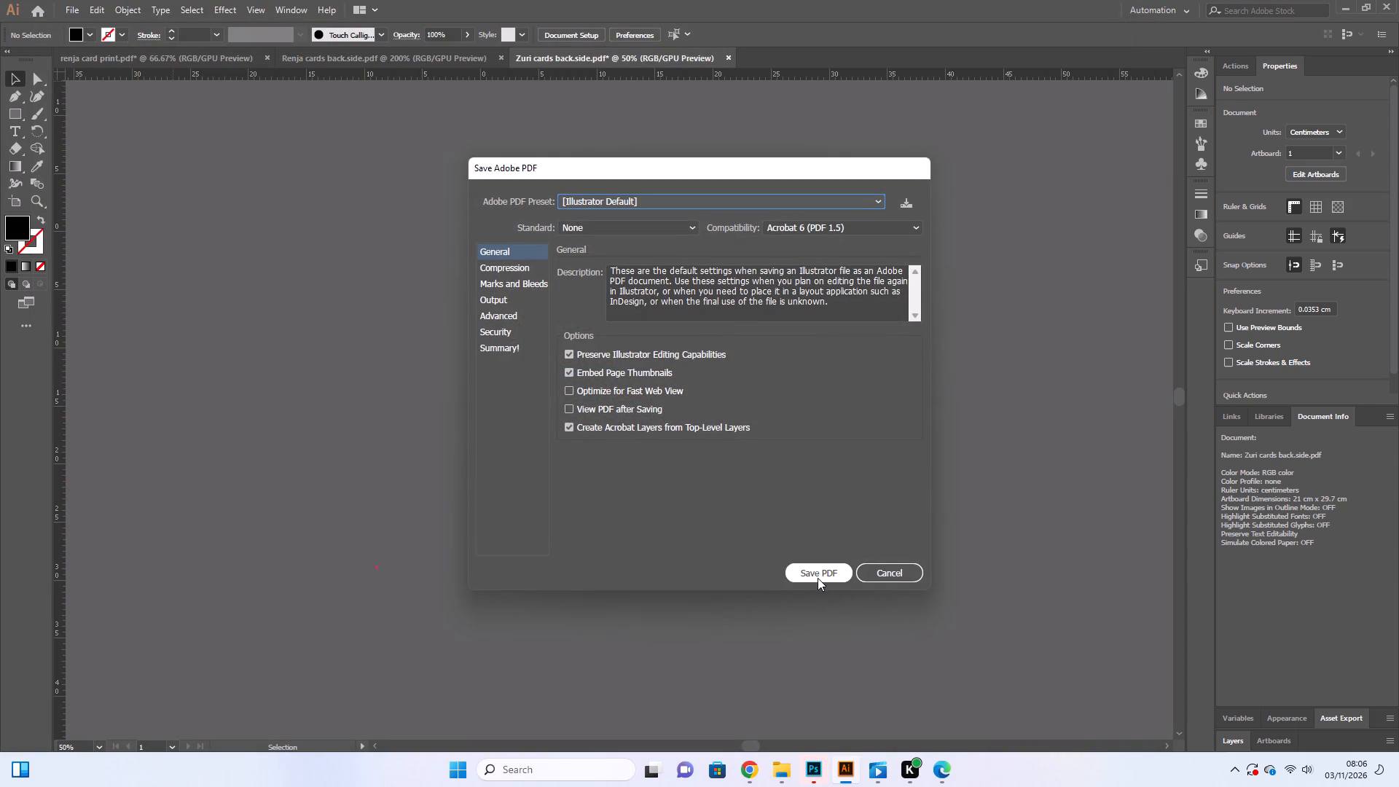
click(818, 578)
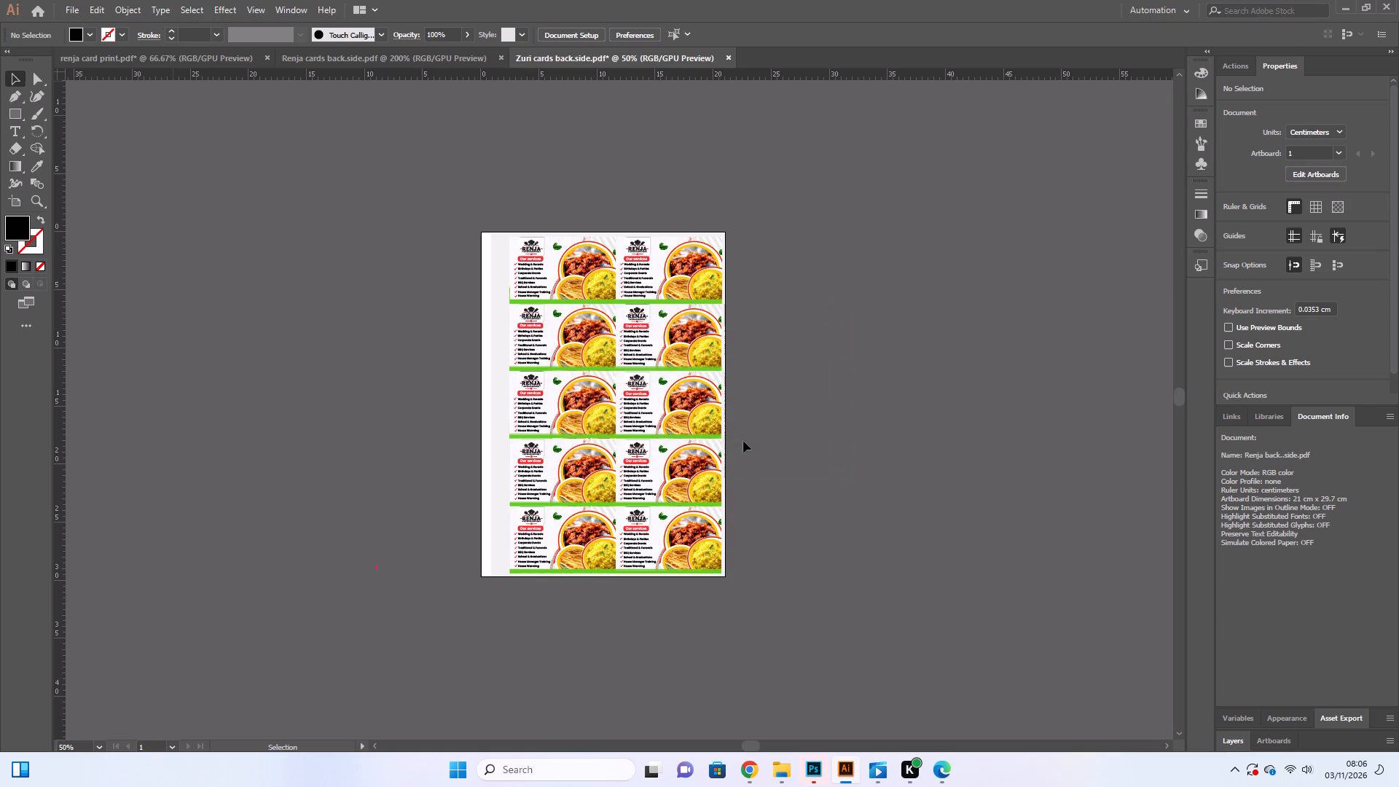
Select all ten Renja cards across the five rows and send them to the back, behind the Zuri Glow artwork.
click(548, 270)
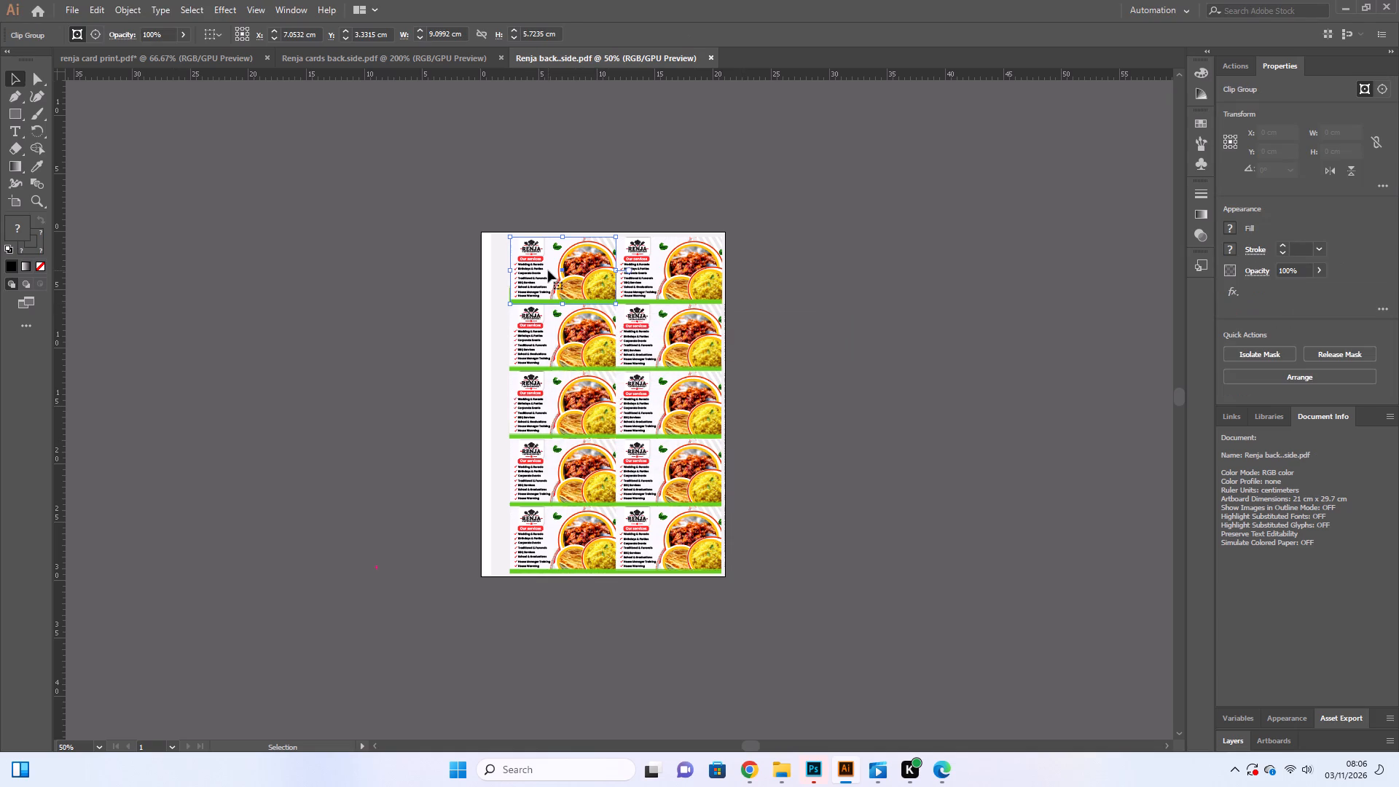
key(ctrl+equal)
key(ctrl+equal)
key(ctrl+equal)
key(ctrl+equal)
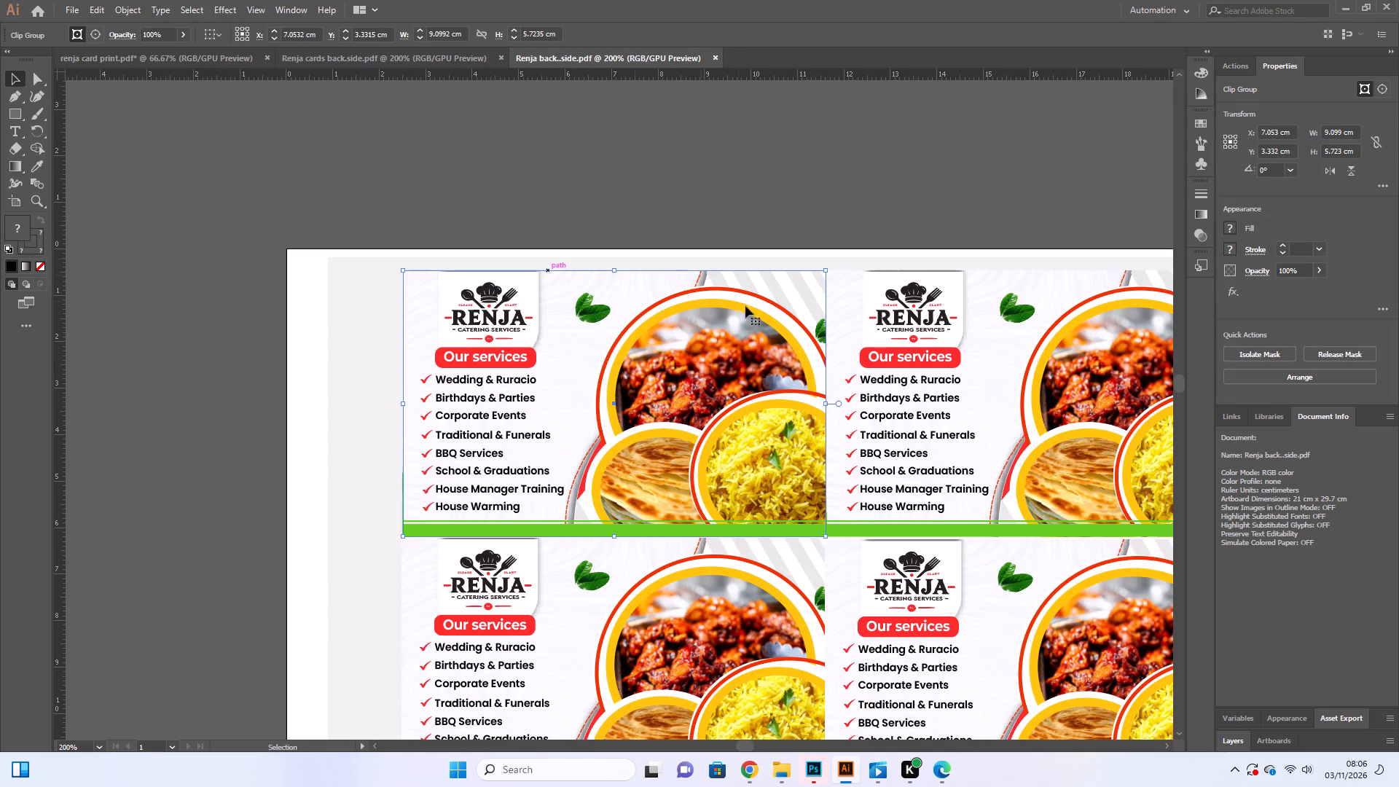
ctrl+click(904, 408)
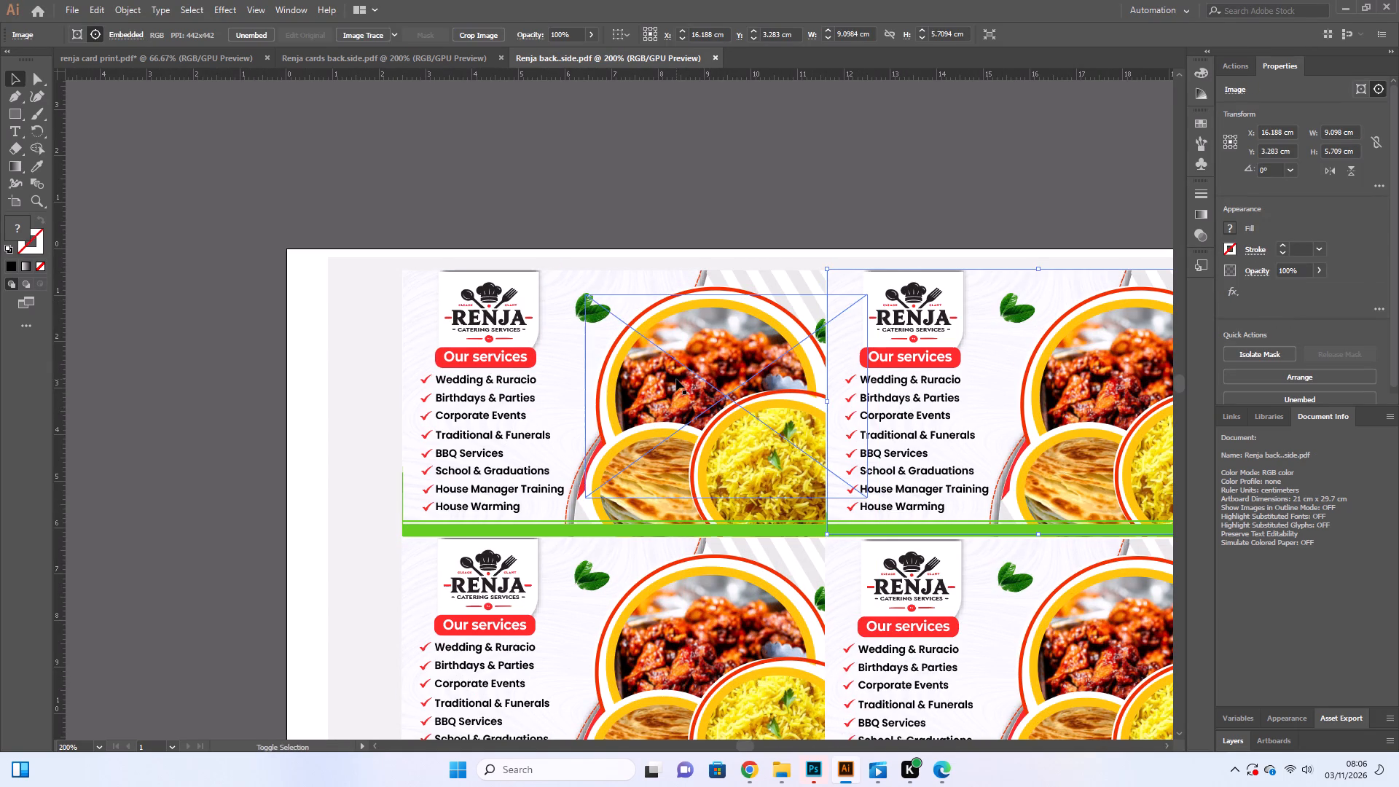
shift+click(676, 379)
scroll(737, 473, down, 10)
shift+click(695, 456)
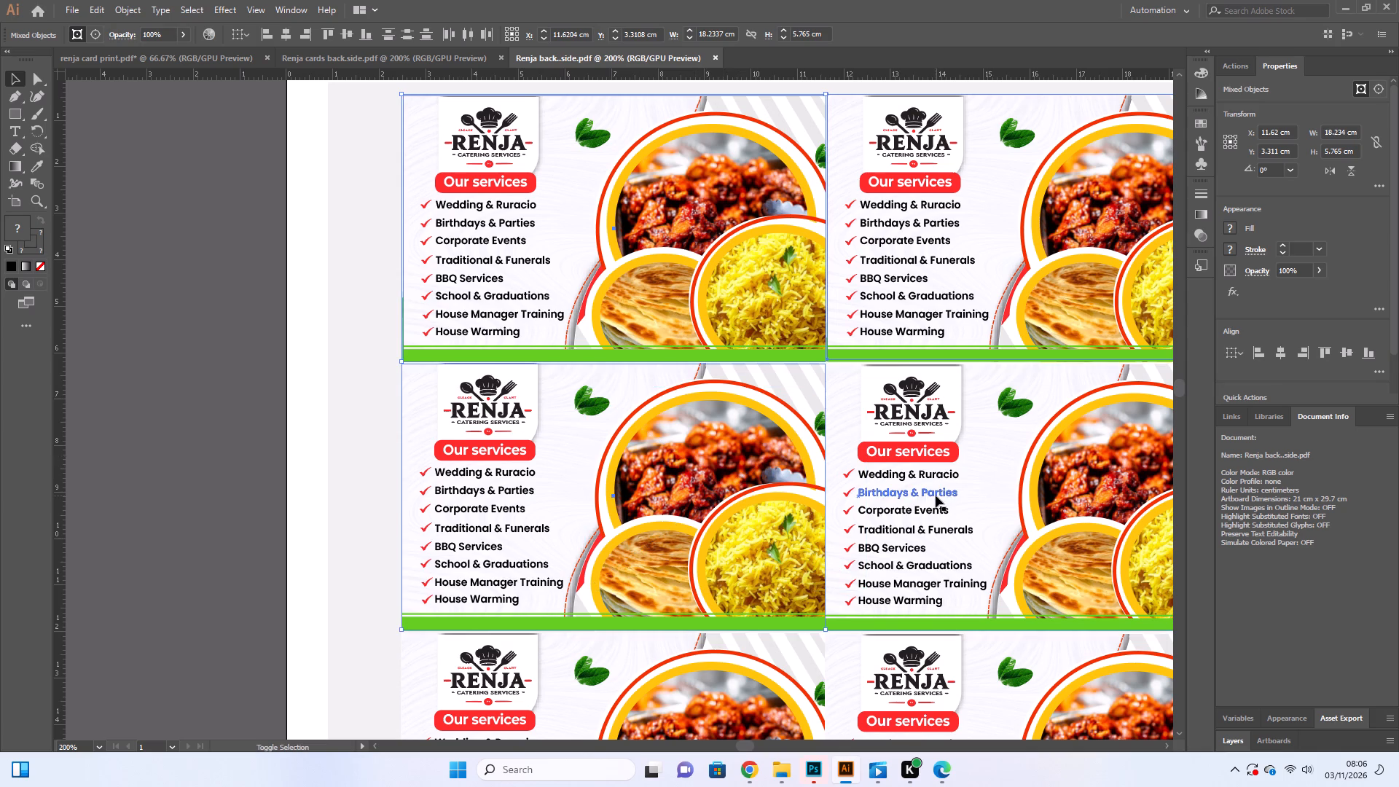
shift+click(936, 496)
scroll(847, 549, down, 16)
shift+click(753, 493)
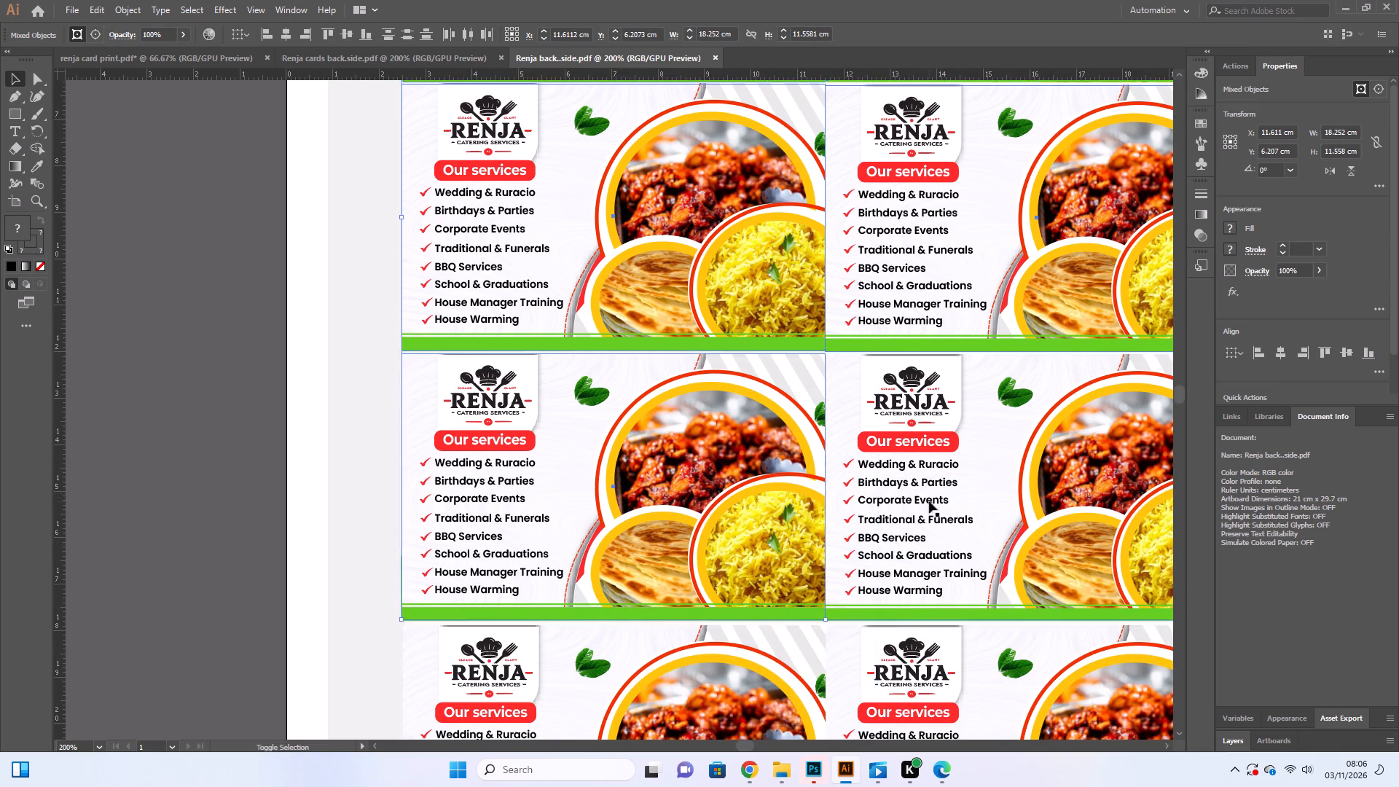
shift+click(977, 501)
scroll(824, 568, down, 12)
shift+click(724, 544)
shift+click(981, 544)
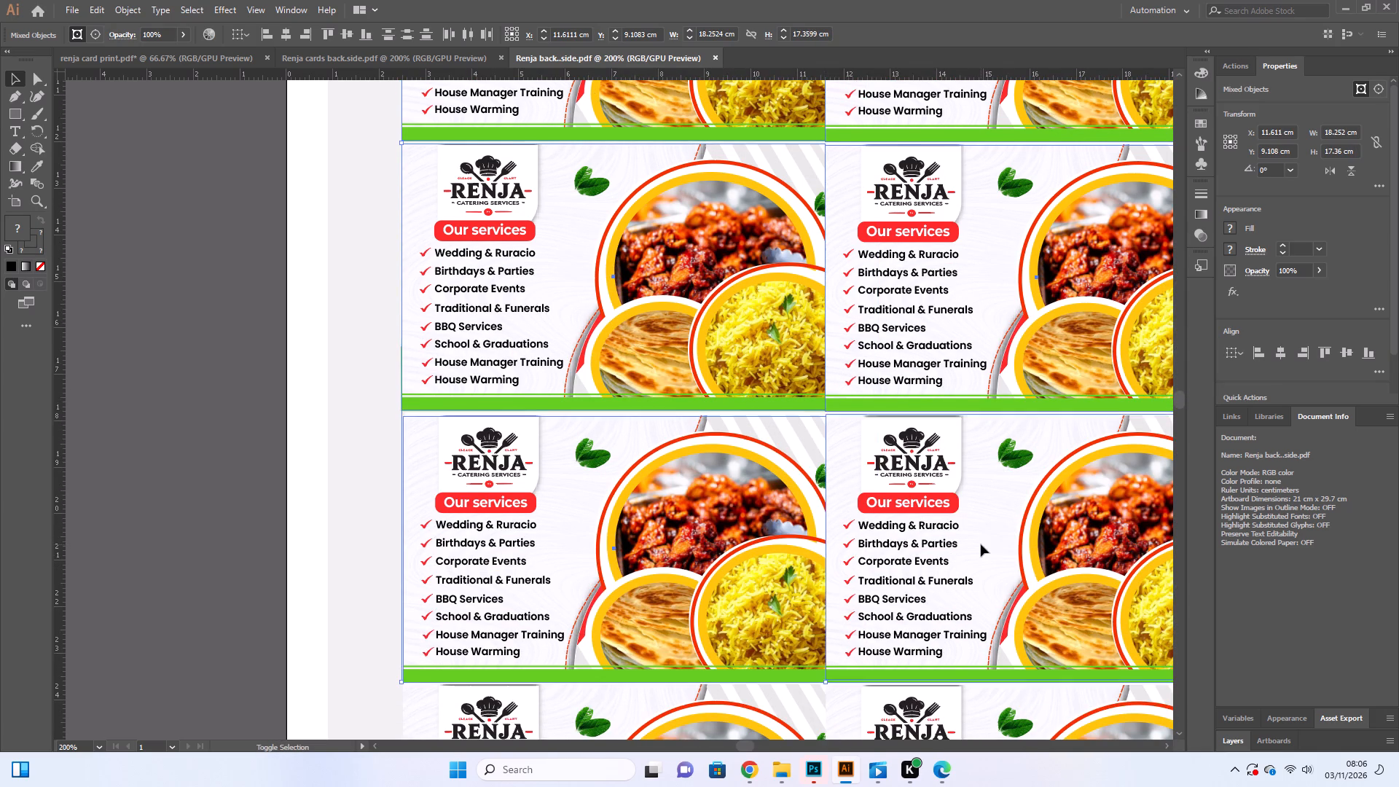
scroll(818, 551, down, 18)
shift+click(698, 490)
shift+click(895, 490)
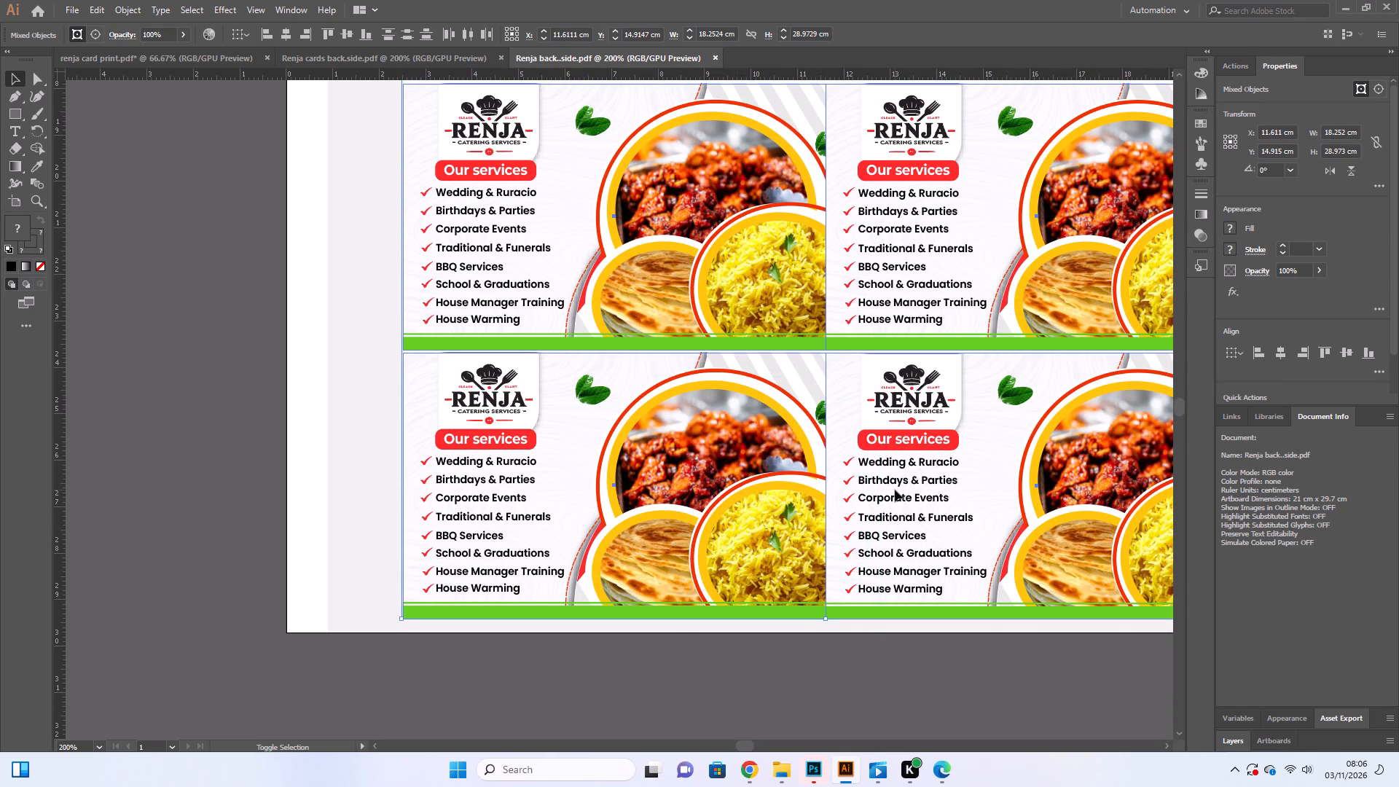
scroll(863, 530, up, 5)
right_click(821, 354)
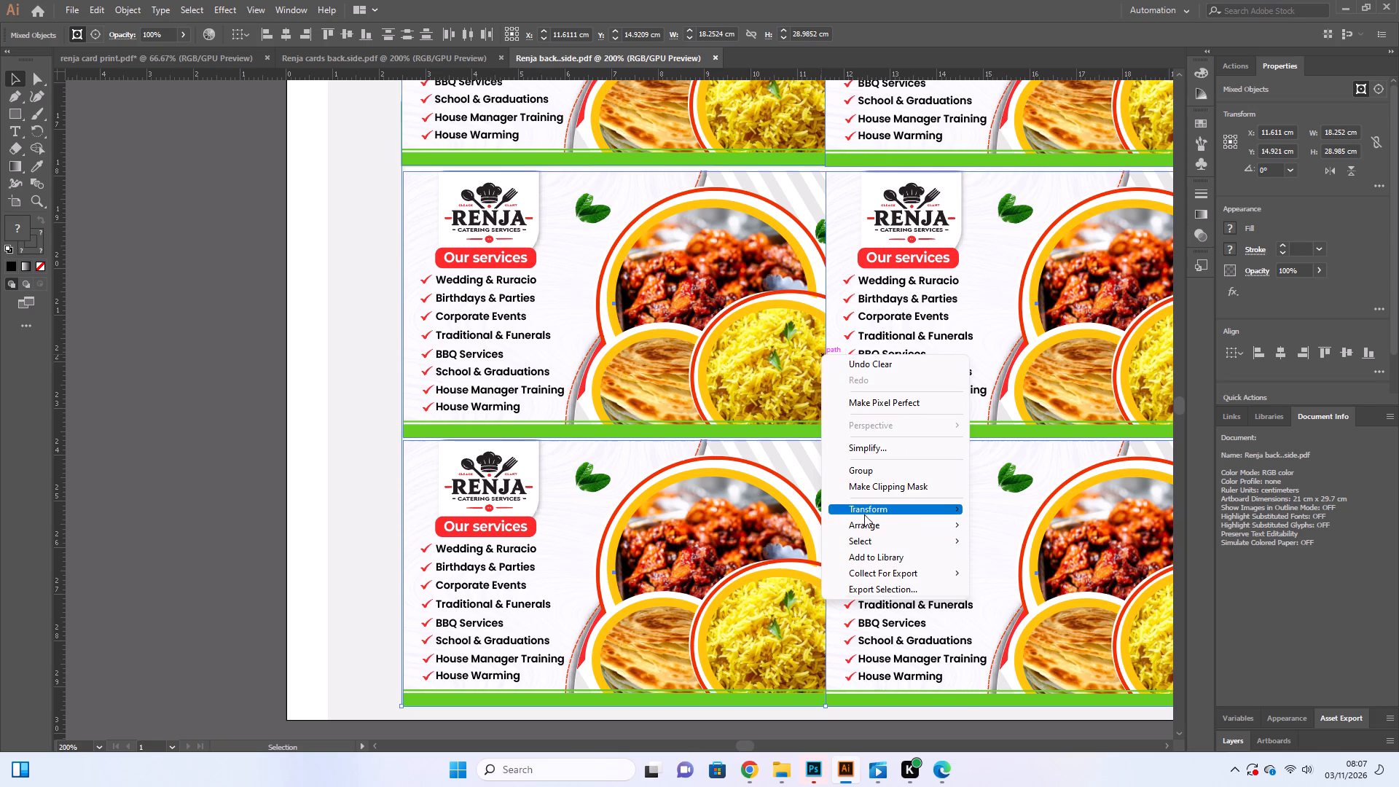
click(1012, 571)
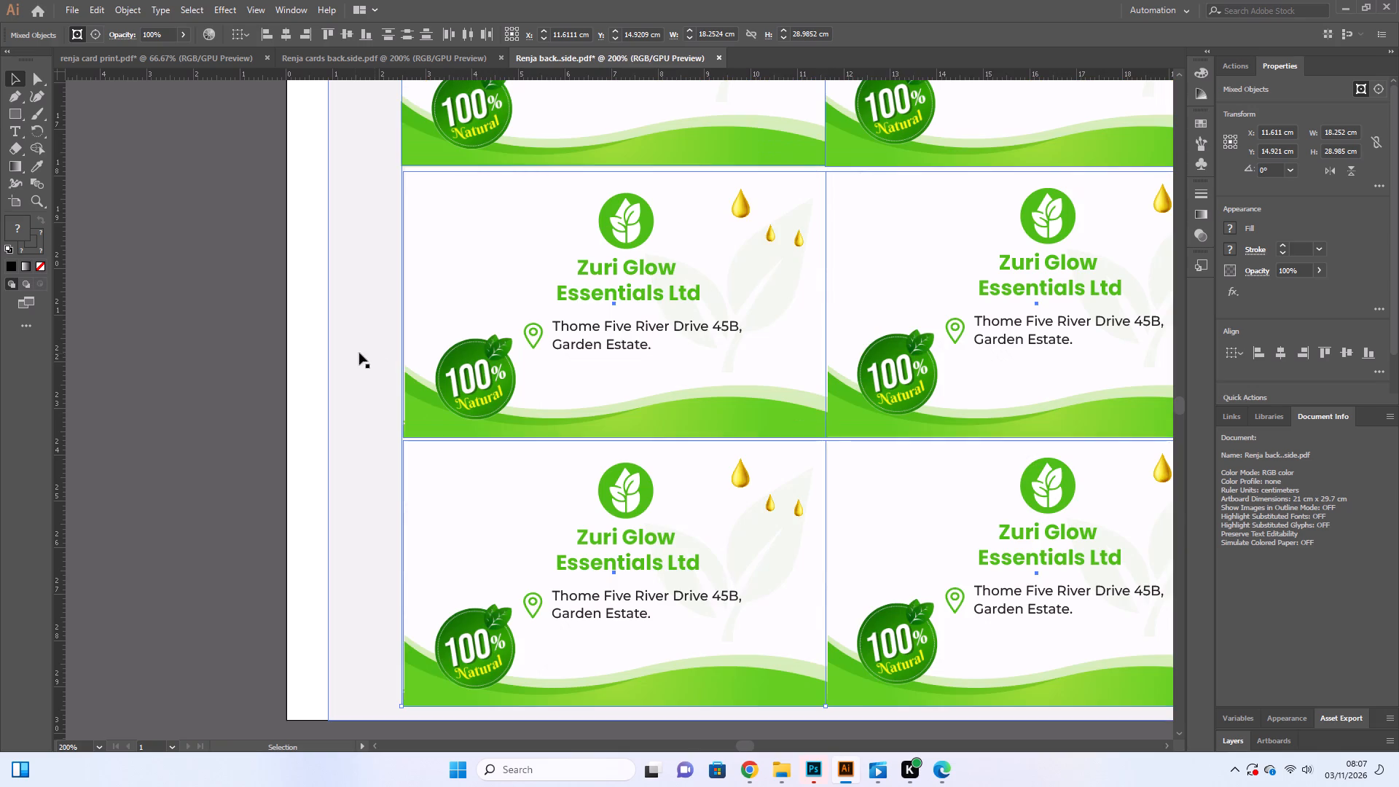
Ungroup the Zuri Glow card pair in the bottom row.
click(193, 335)
click(568, 508)
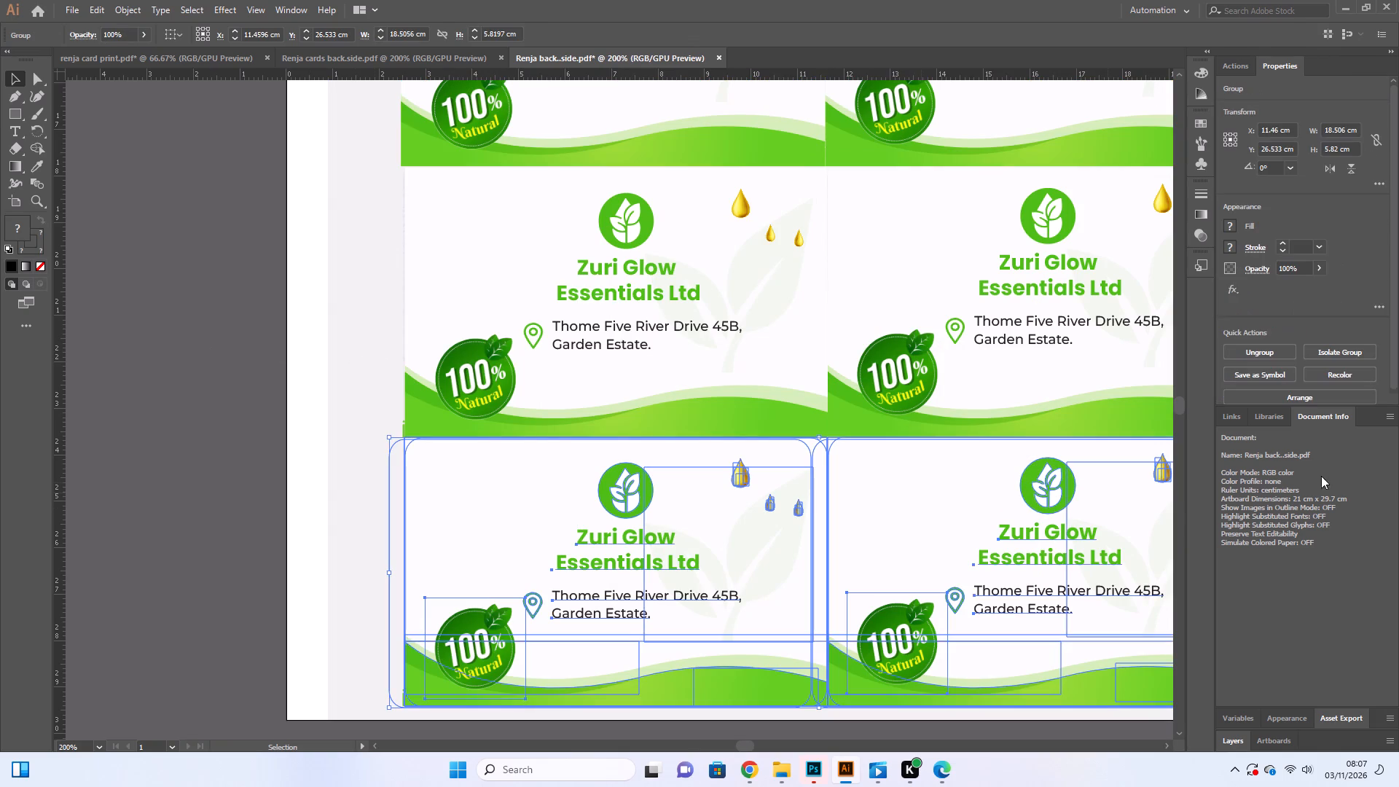
click(1259, 353)
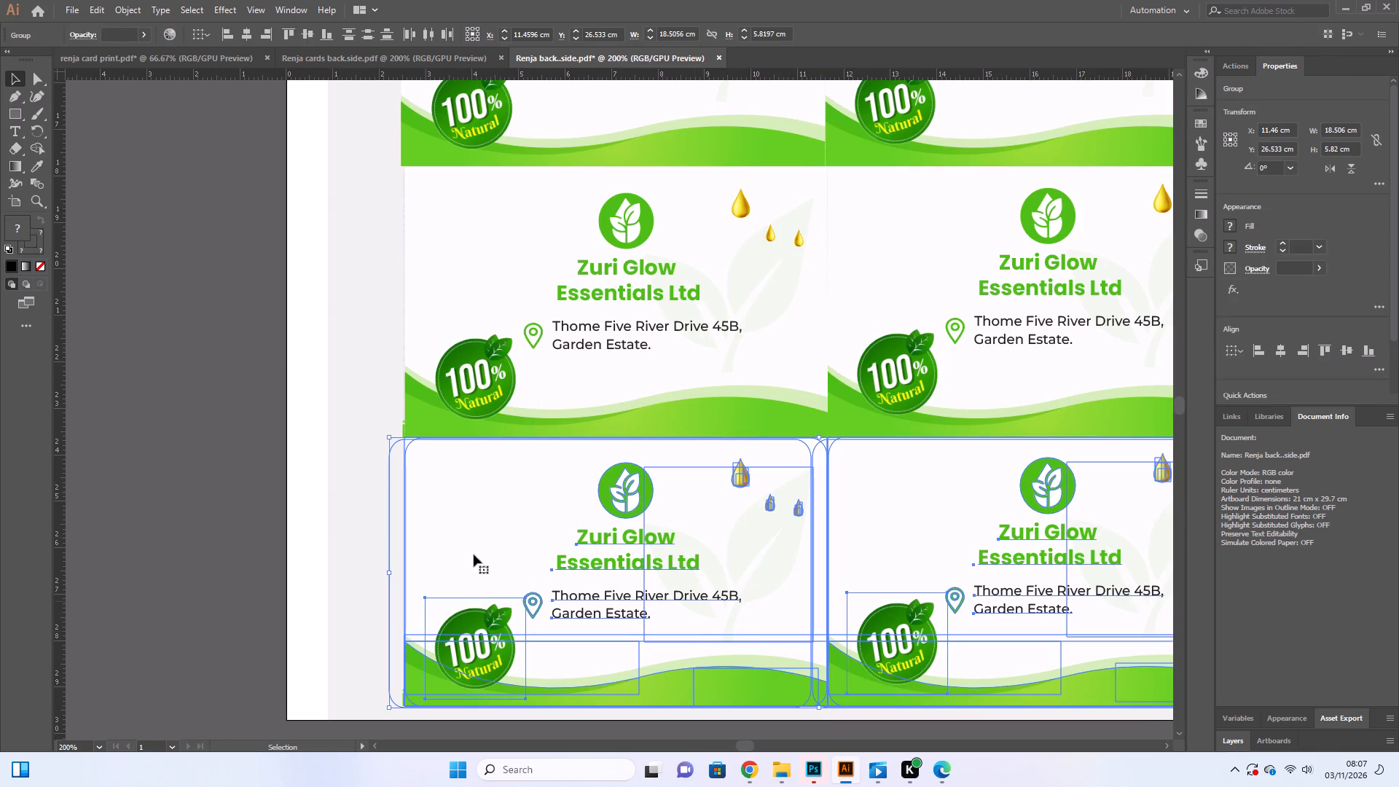
click(244, 460)
Delete the left Zuri Glow card's background and the right card's logo-and-text group and background in the bottom row.
click(498, 534)
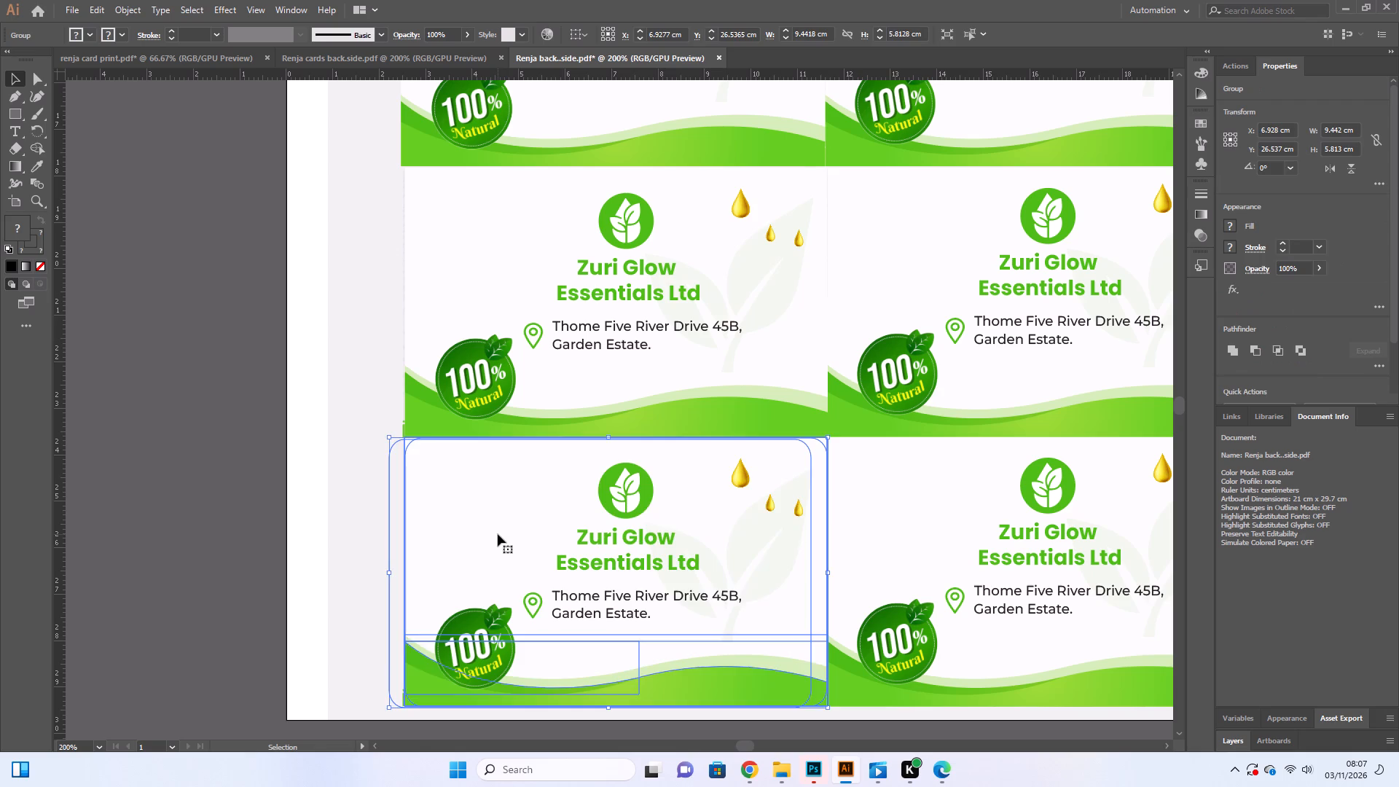
key(BackSpace)
click(871, 592)
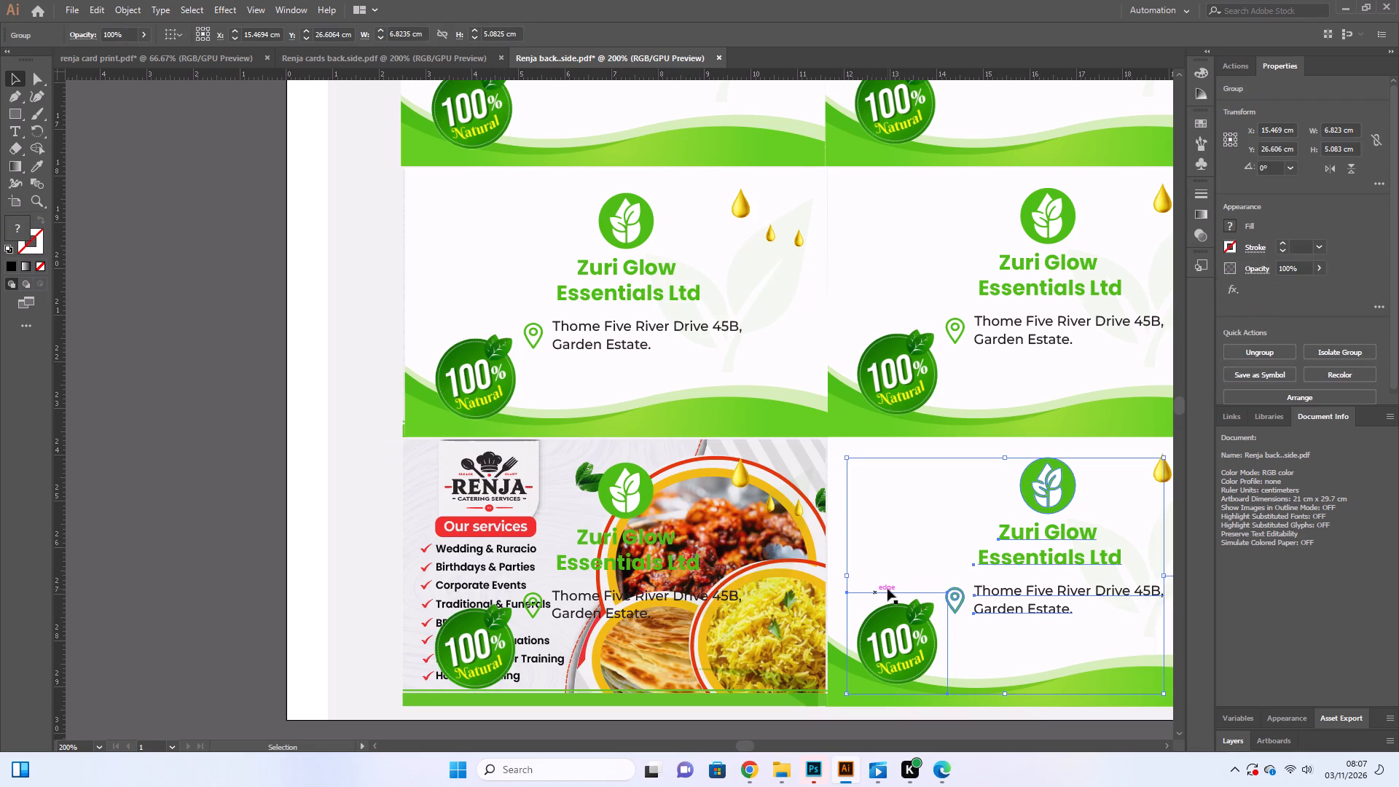
key(BackSpace)
click(928, 583)
key(BackSpace)
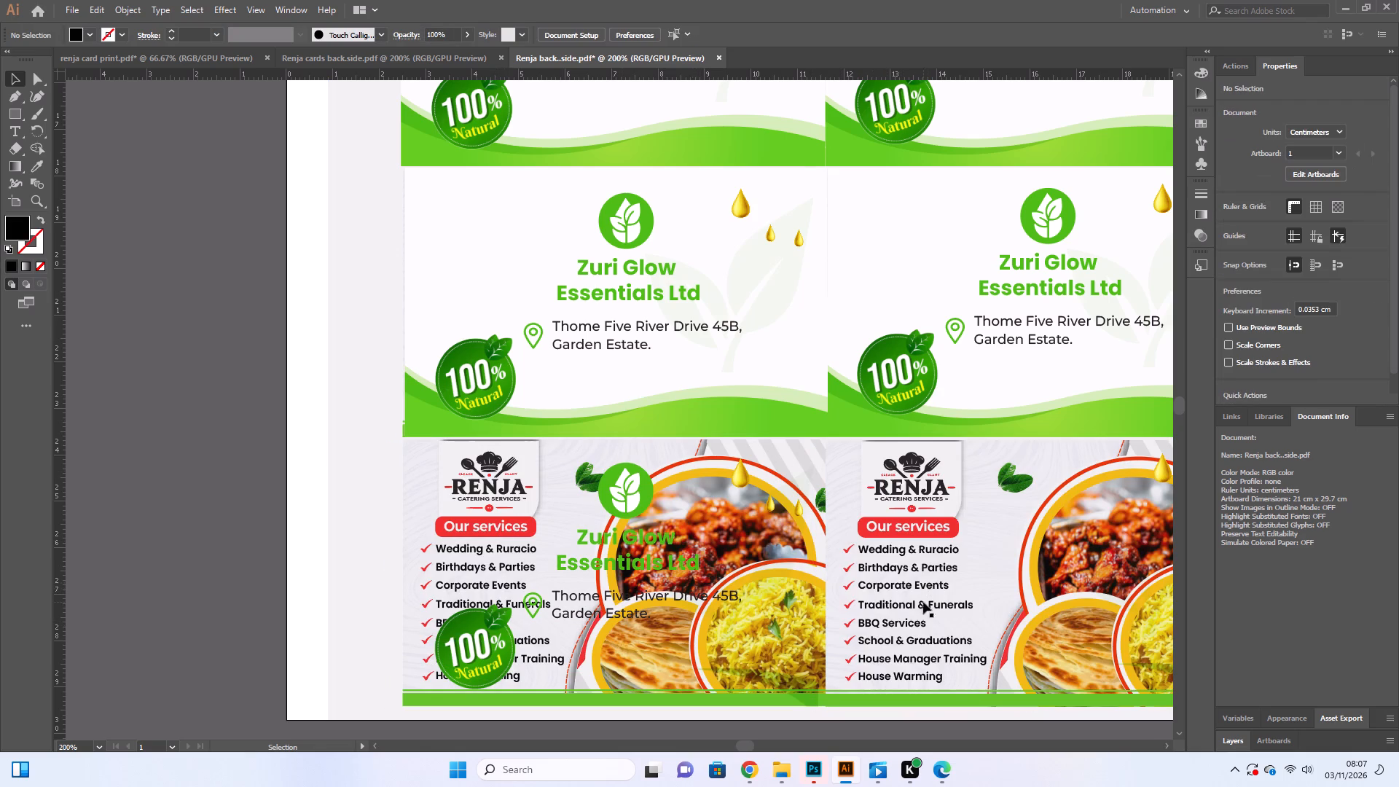
Ungroup the fourth-row Zuri Glow card pair and delete the right card's background and its logo-and-text group.
drag(746, 745, 753, 744)
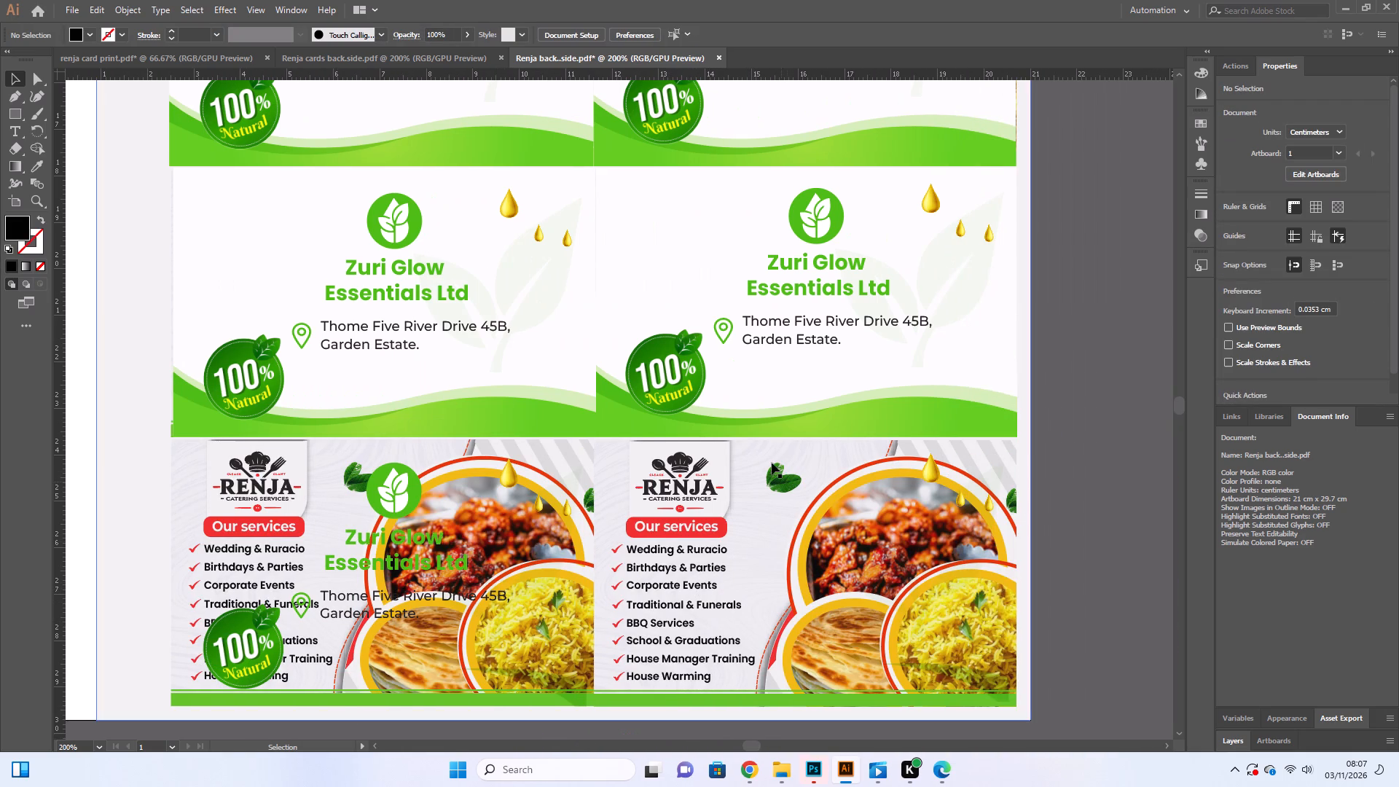
click(729, 376)
right_click(729, 376)
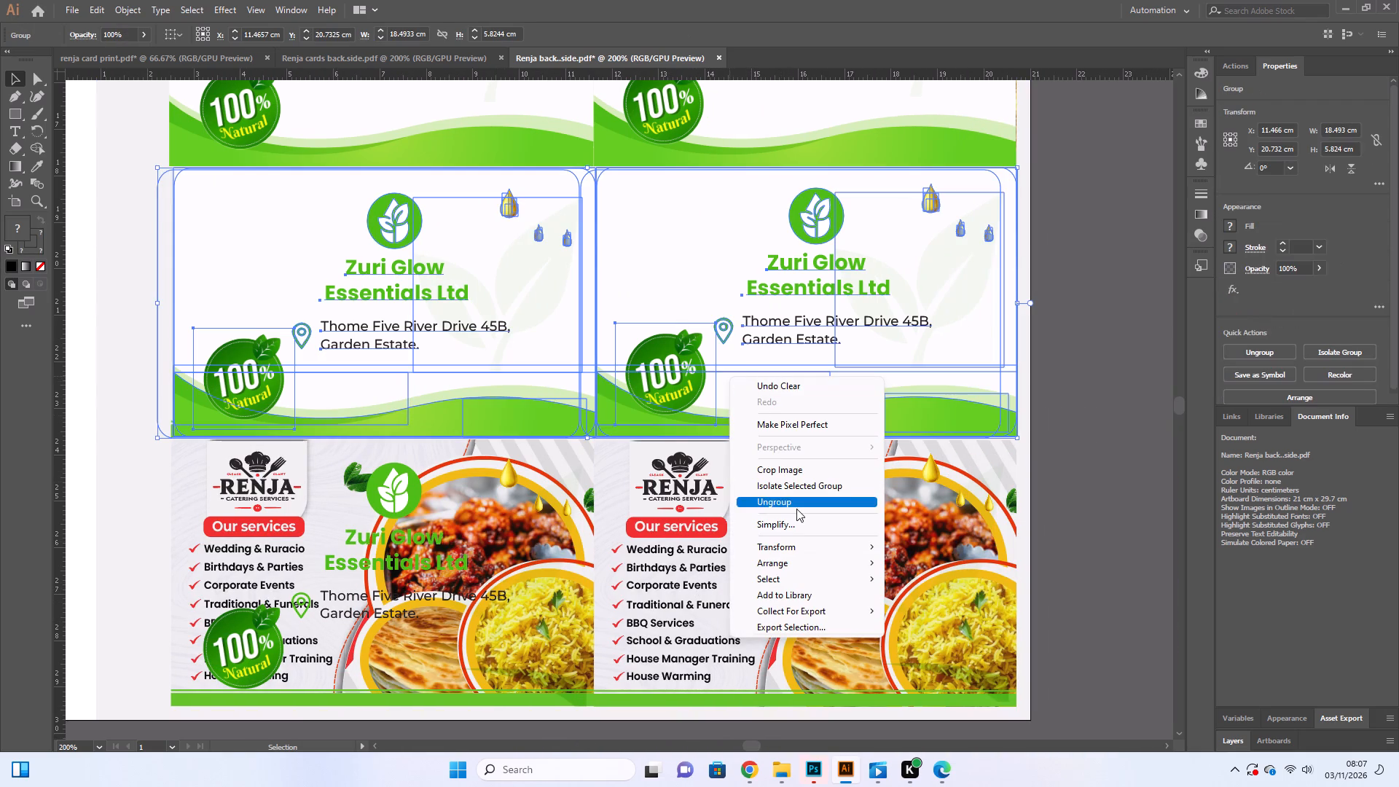
click(798, 506)
click(1057, 404)
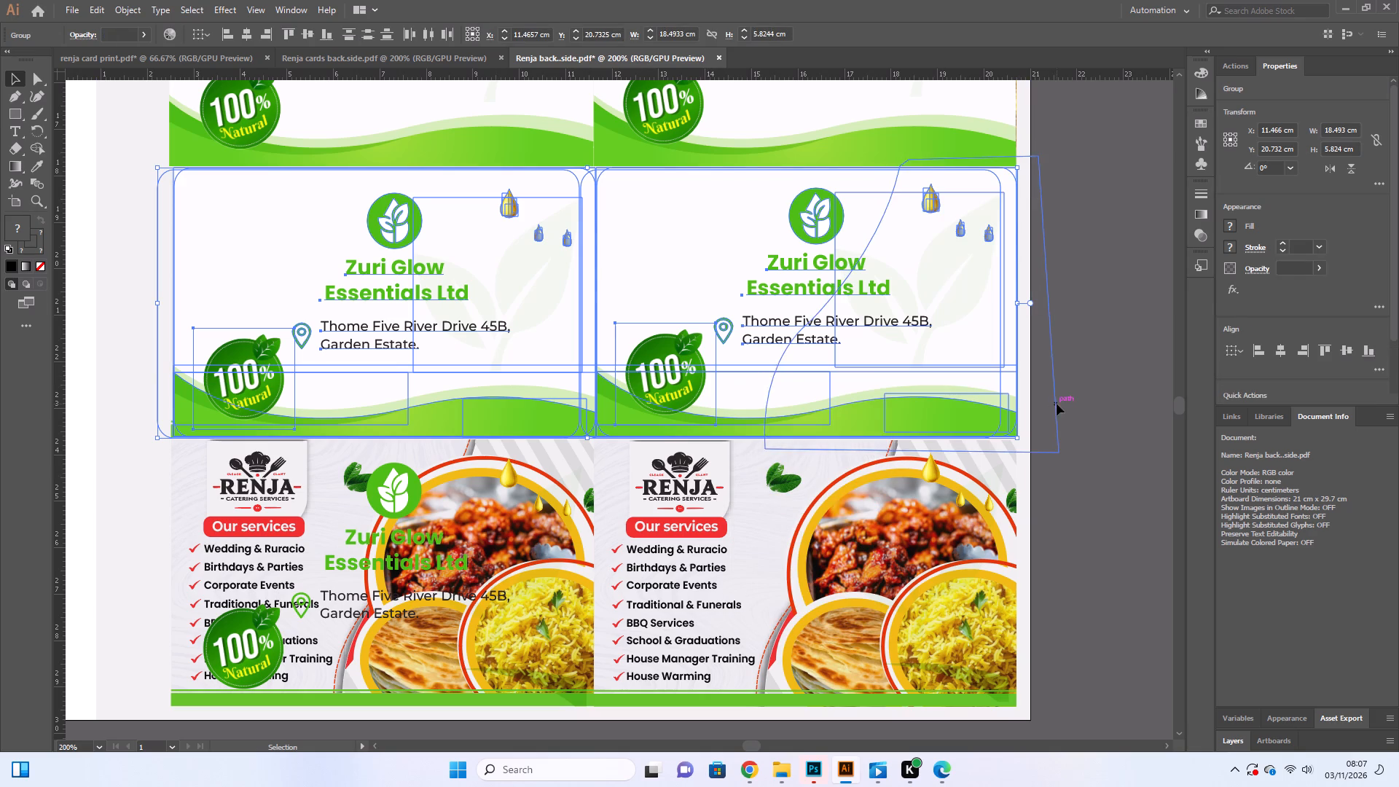
click(781, 363)
key(BackSpace)
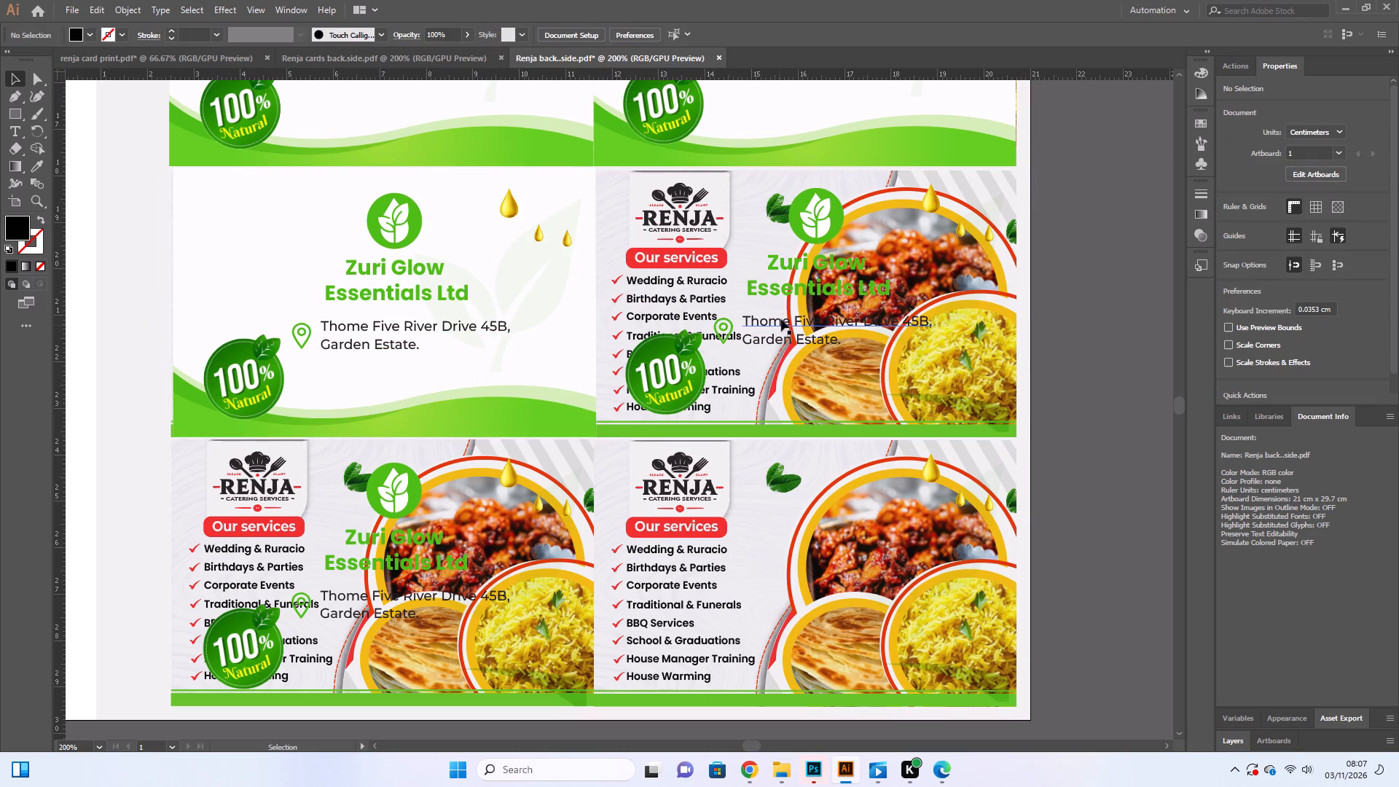
click(792, 293)
key(BackSpace)
Ungroup and delete the logo, address and badge artwork of the left fourth-row card, plus its Zuri Glow background.
click(404, 355)
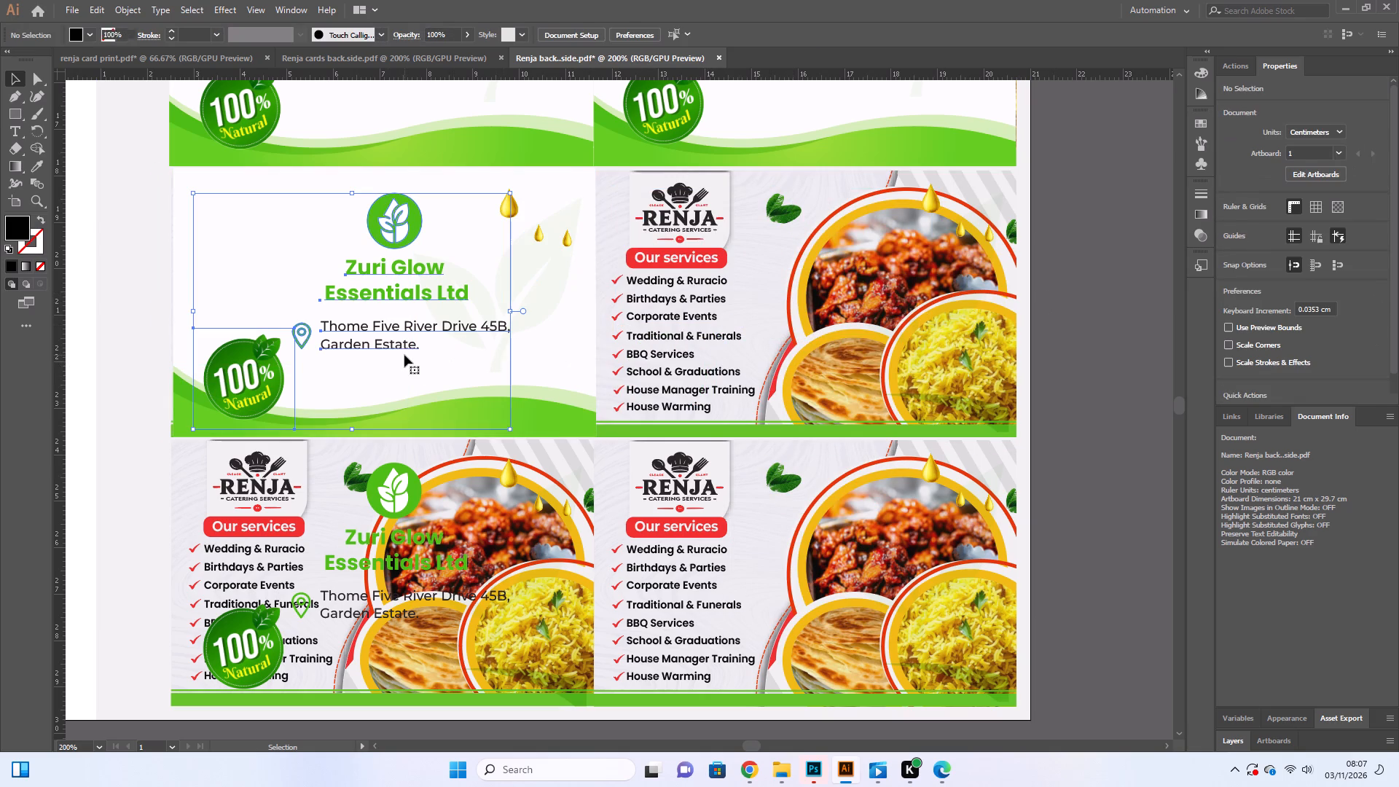
right_click(404, 355)
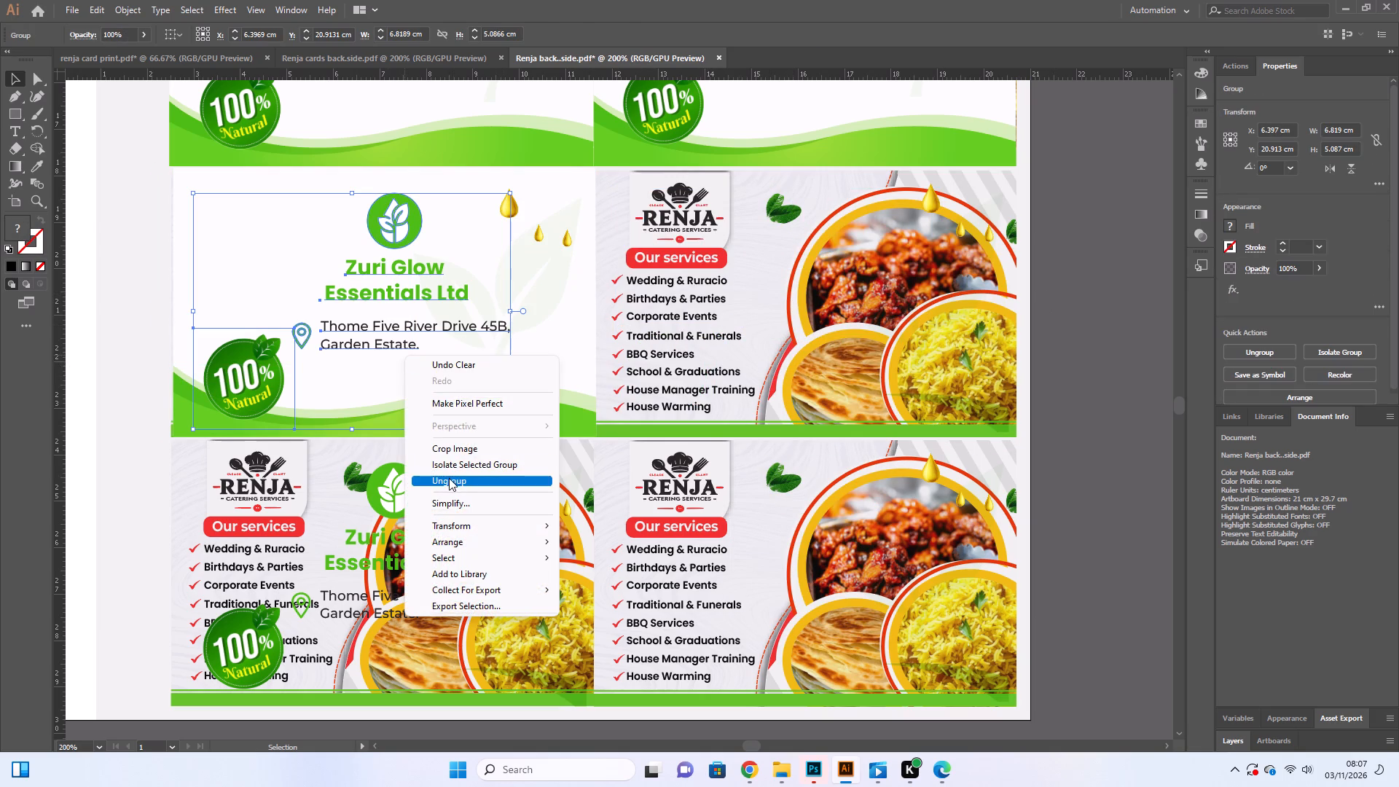
click(449, 478)
key(BackSpace)
click(447, 395)
key(BackSpace)
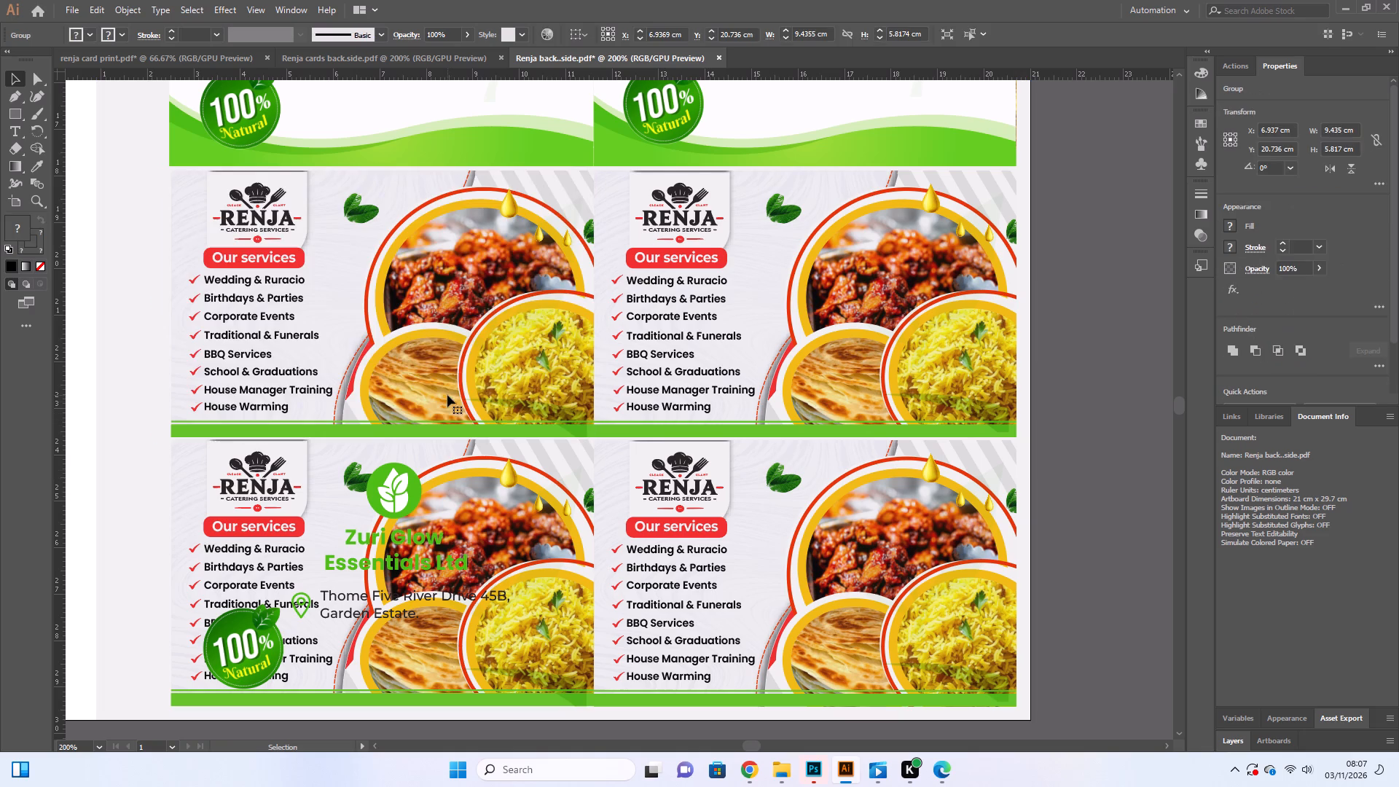
Delete the faint leaf and the top pieces of the golden oil drops over the left fourth-row Renja card.
click(508, 206)
key(BackSpace)
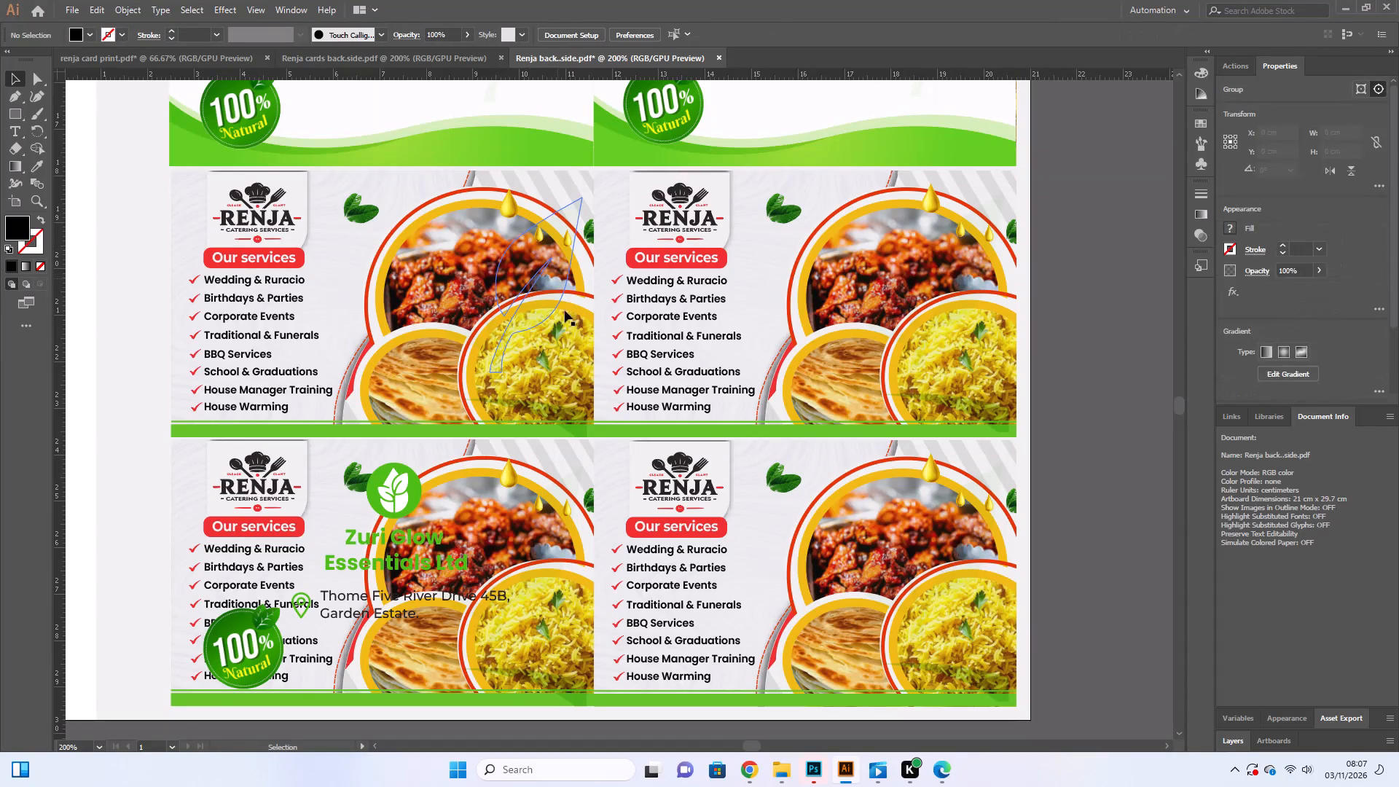
click(568, 239)
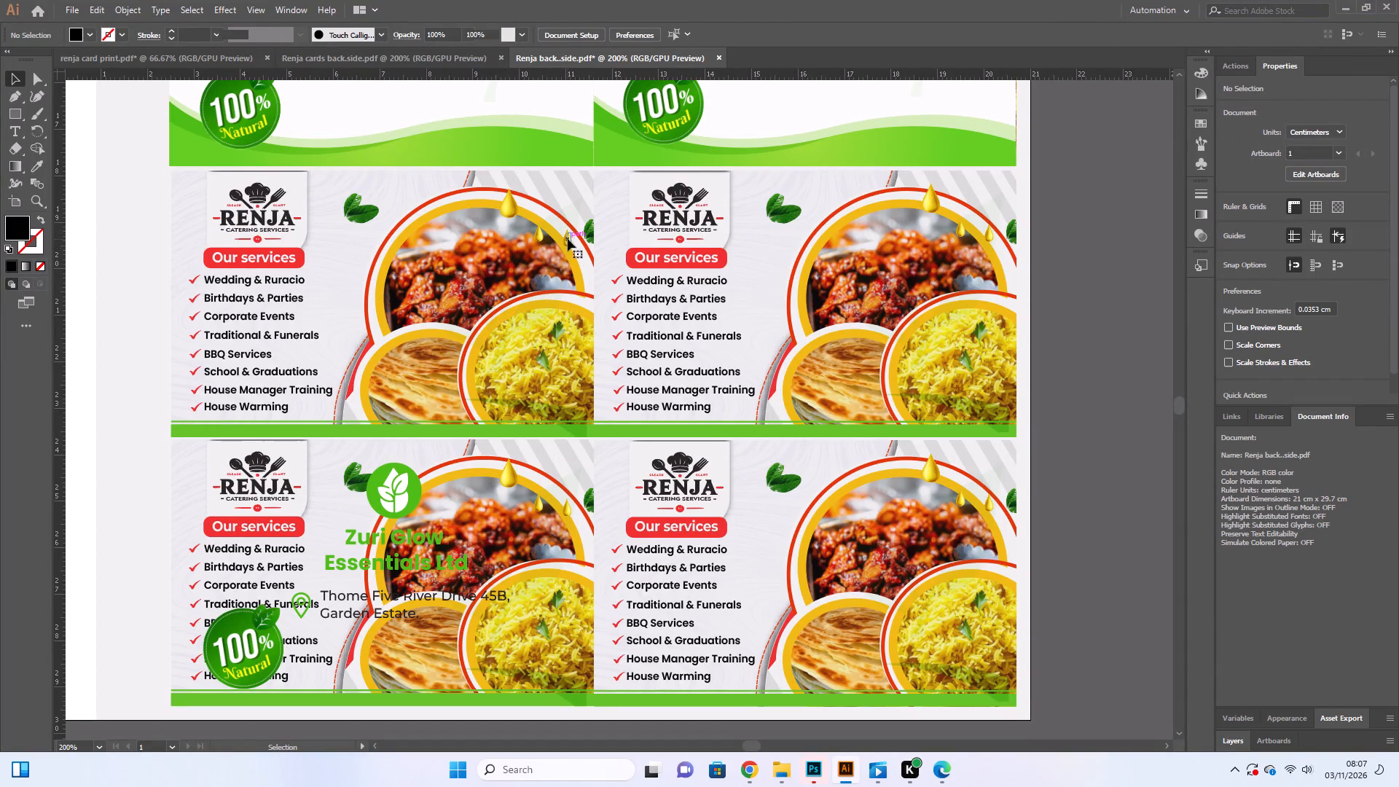
key(BackSpace)
click(541, 278)
key(BackSpace)
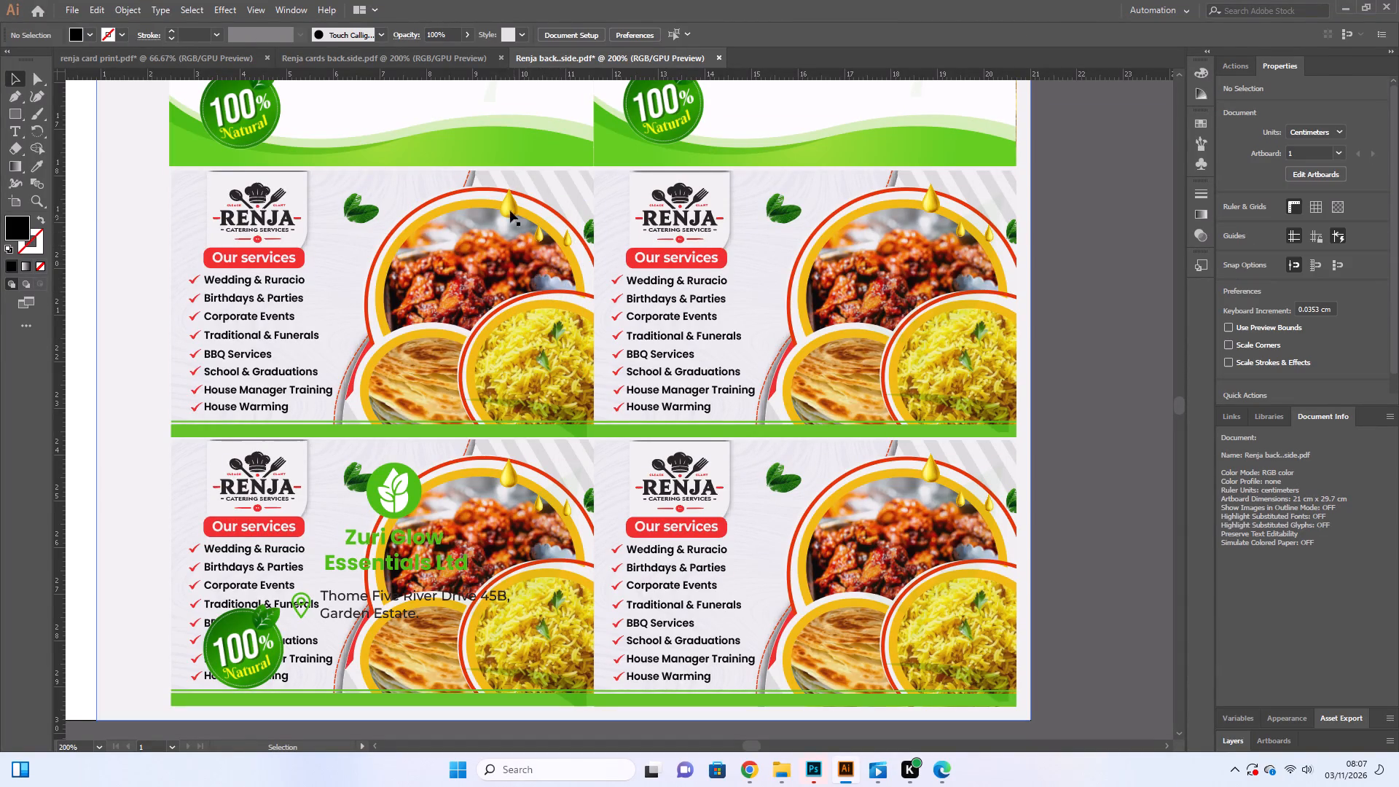
click(507, 205)
key(BackSpace)
click(540, 234)
key(BackSpace)
Delete the remaining pieces of the rightmost small oil drop on the left fourth-row Renja card.
click(558, 240)
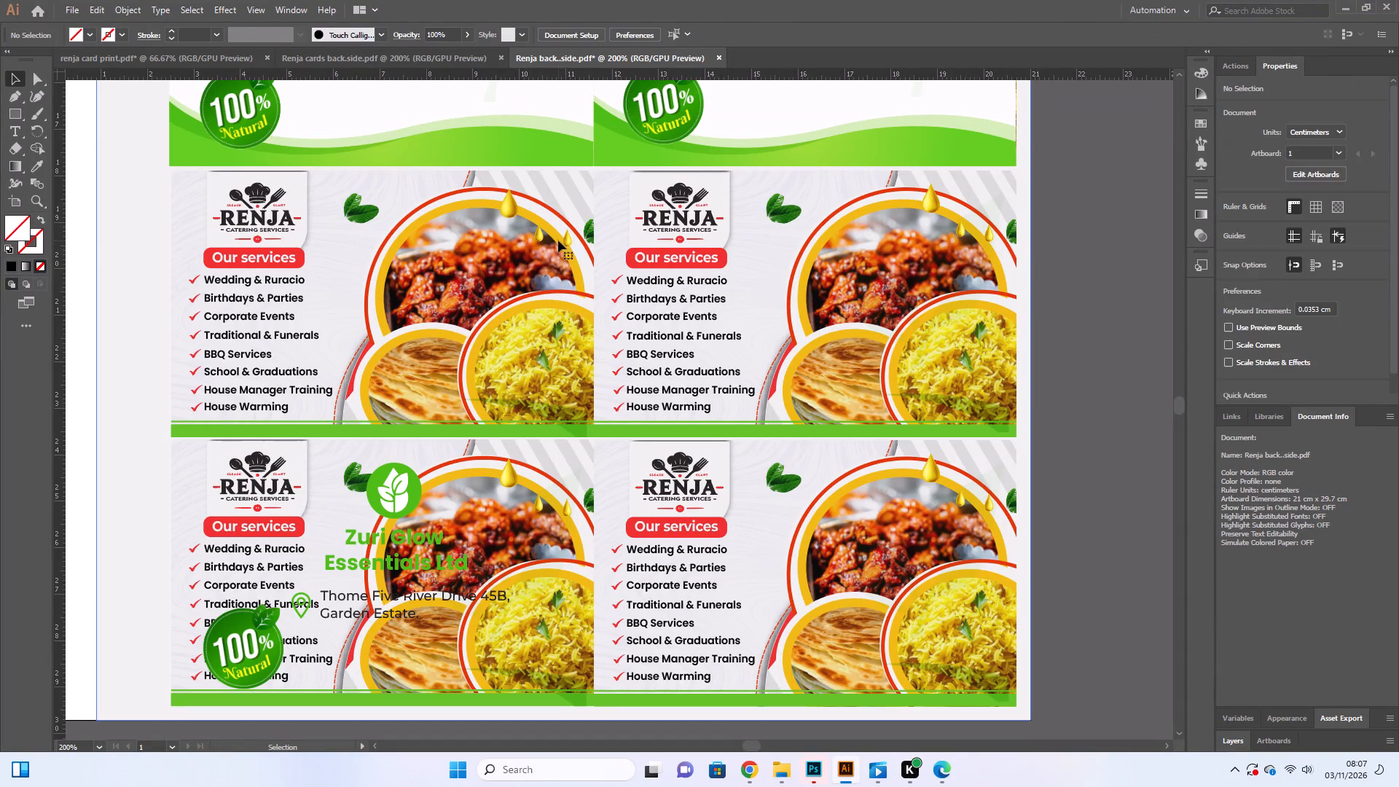
click(567, 240)
key(BackSpace)
click(566, 238)
key(BackSpace)
click(566, 239)
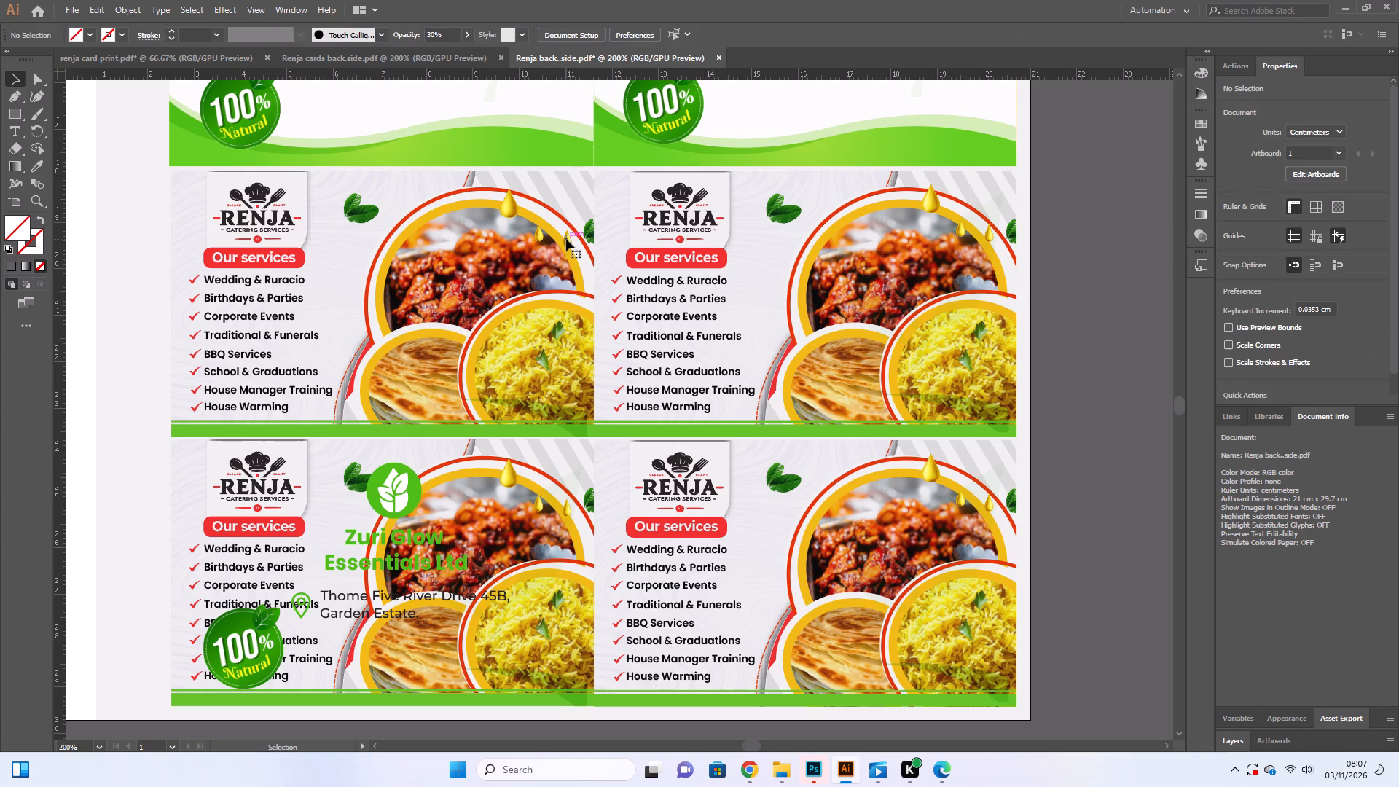
key(BackSpace)
click(566, 239)
key(BackSpace)
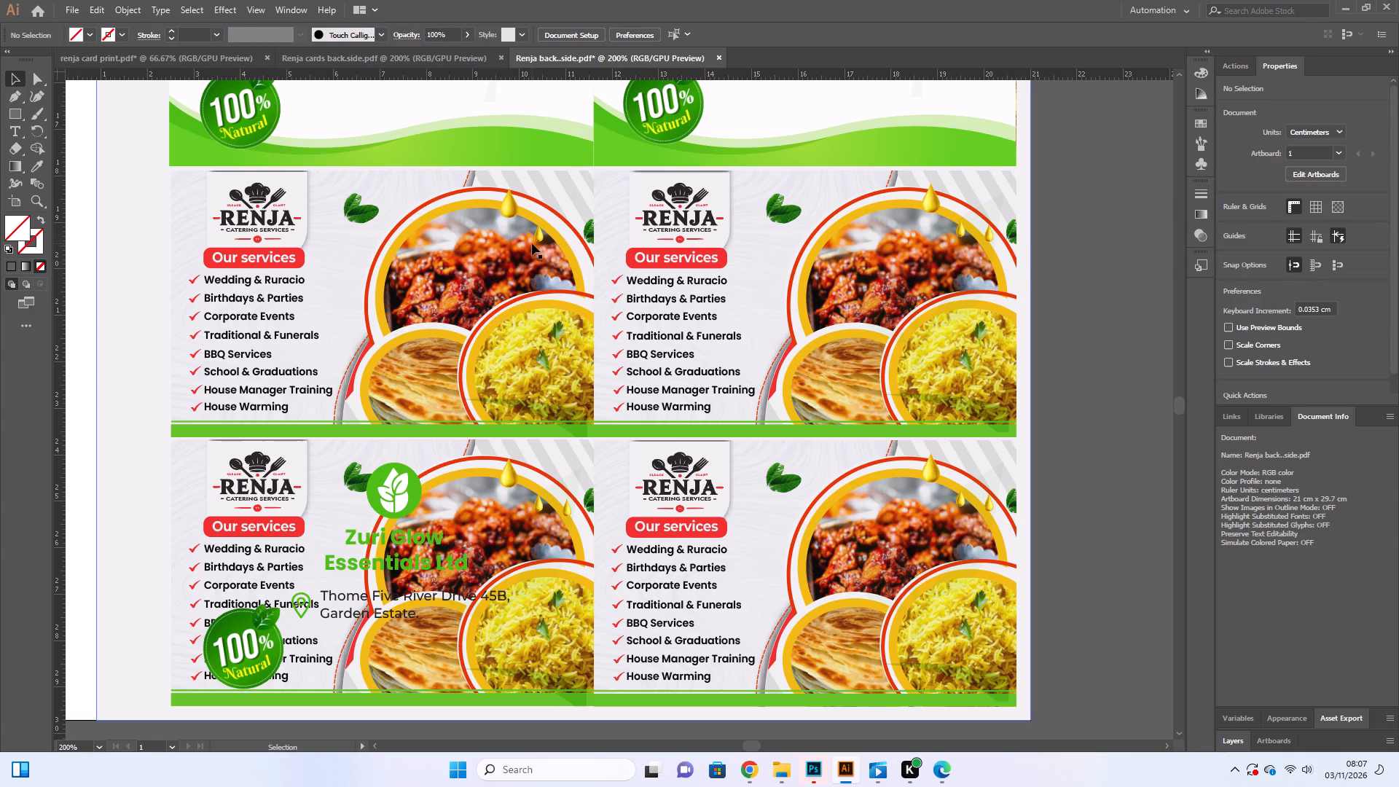
Delete the remaining pieces of the middle small oil drop on the left fourth-row Renja card.
click(535, 239)
key(BackSpace)
click(536, 246)
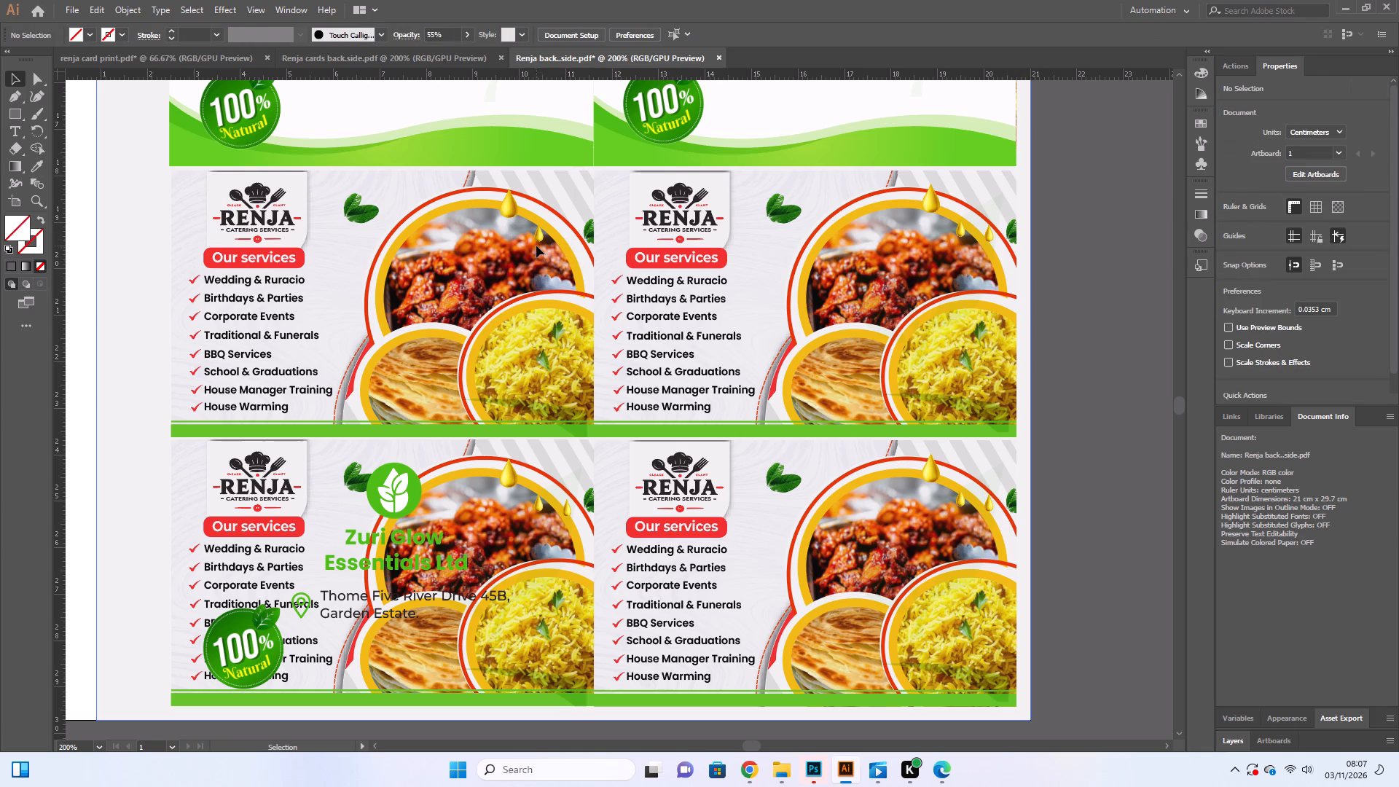
click(535, 238)
key(BackSpace)
click(536, 238)
key(BackSpace)
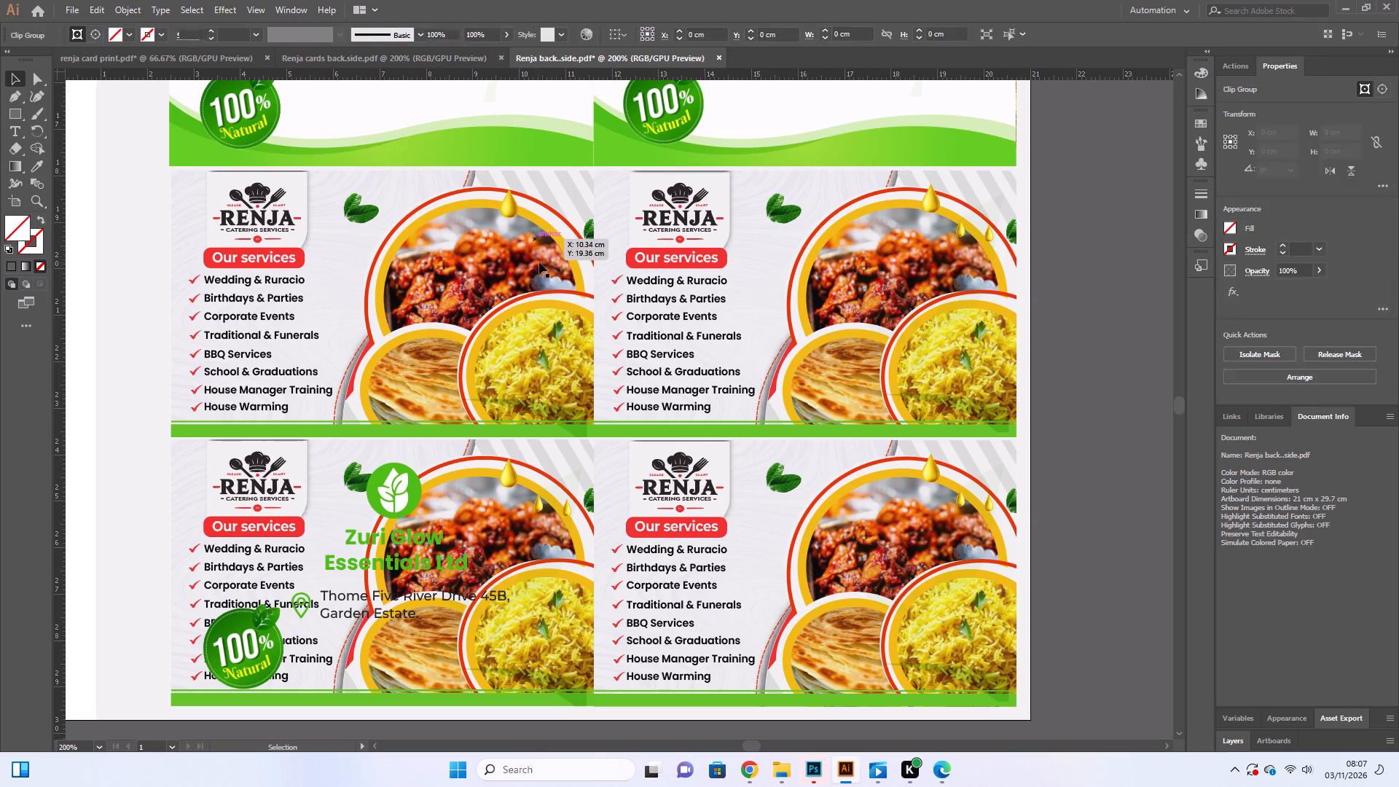
click(538, 234)
key(BackSpace)
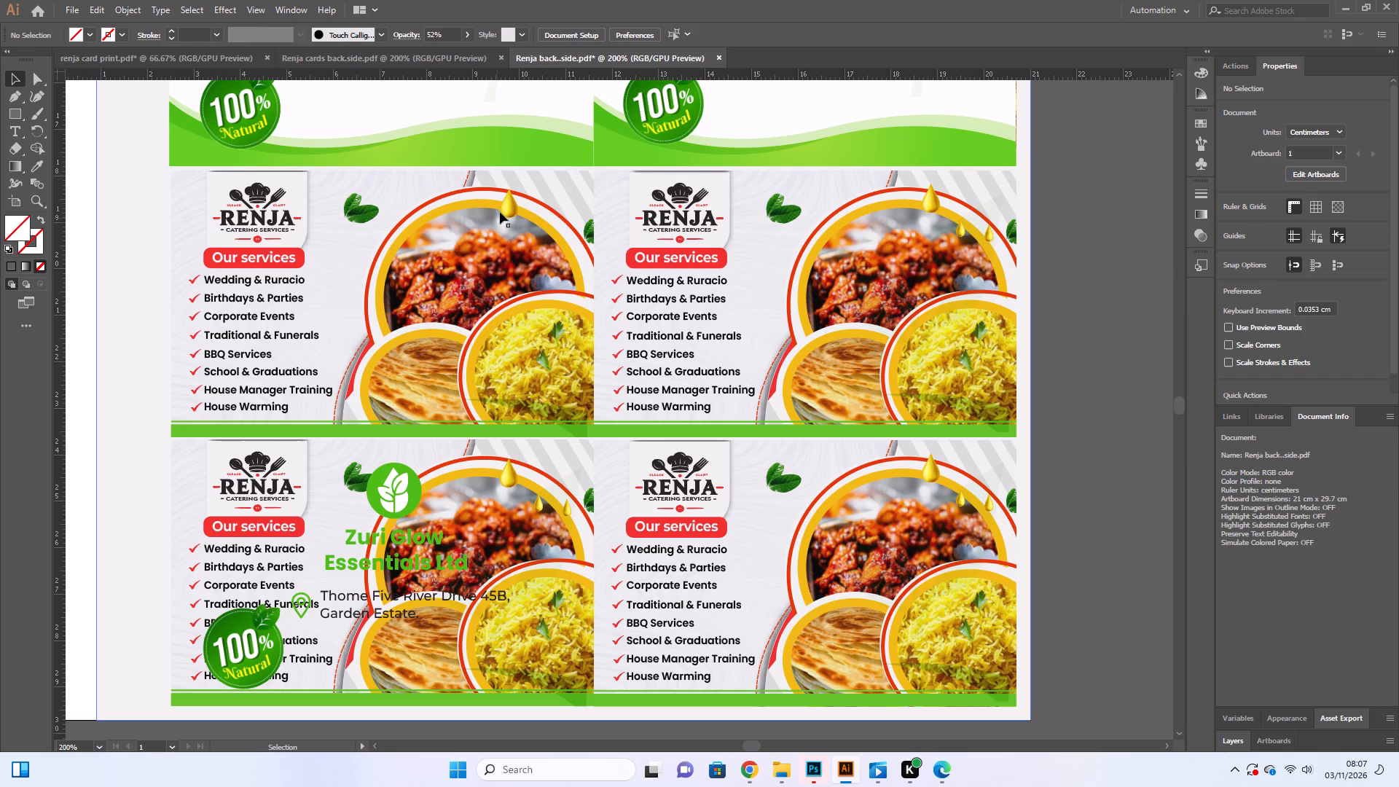
Delete the remaining pieces of the large oil drop on the left fourth-row Renja card.
click(501, 208)
key(BackSpace)
click(513, 210)
key(BackSpace)
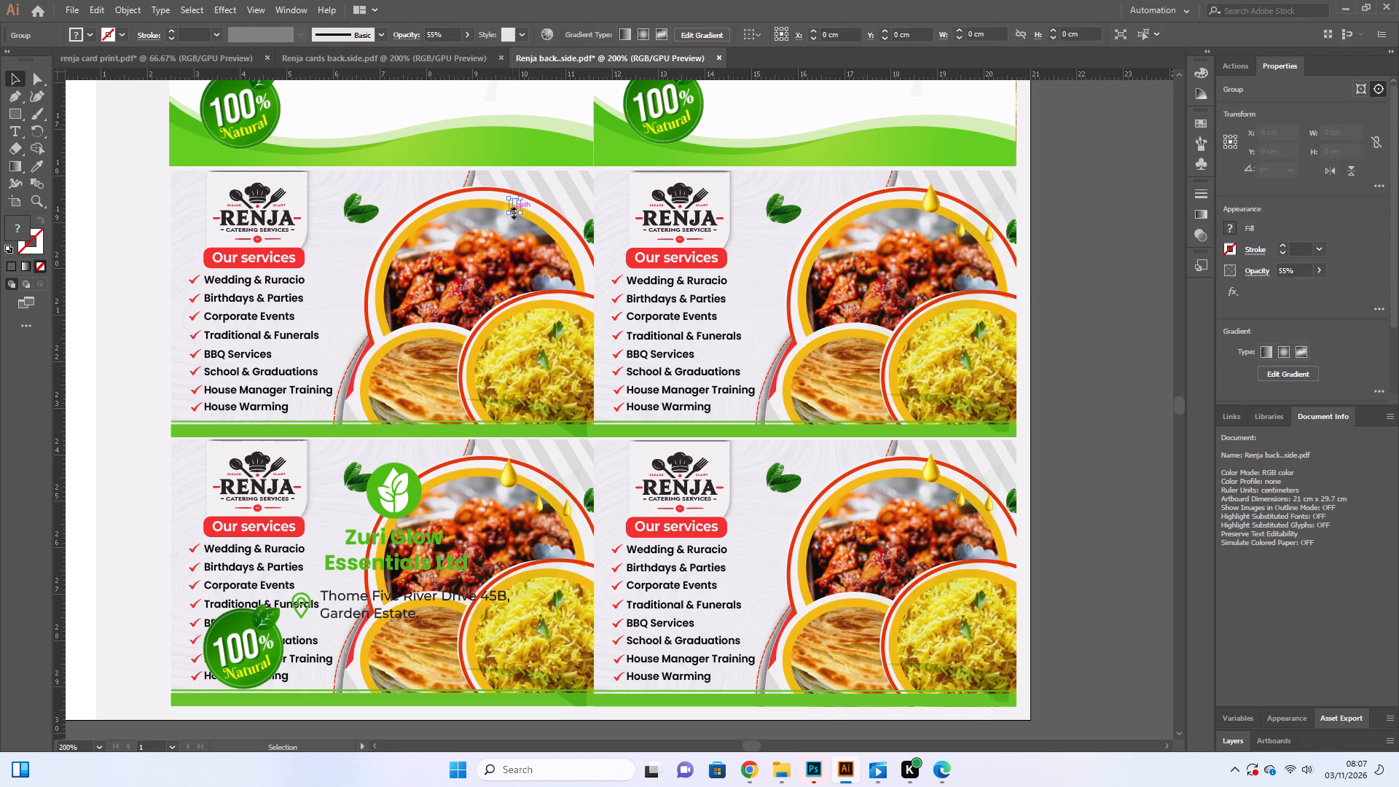
click(505, 208)
key(BackSpace)
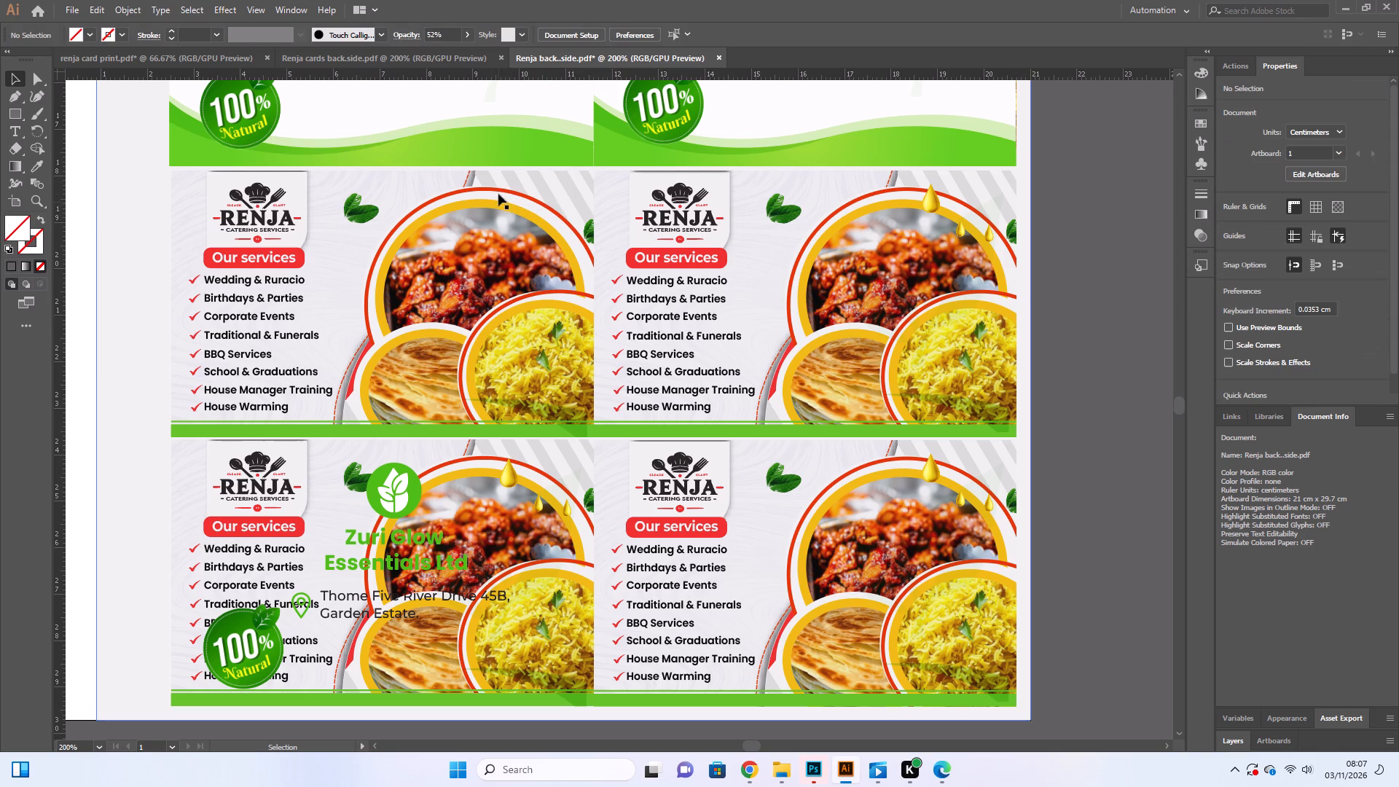
Delete the Zuri Glow logo, address and 100% Natural badge group covering the bottom-left Renja card.
click(415, 482)
scroll(415, 482, down, 11)
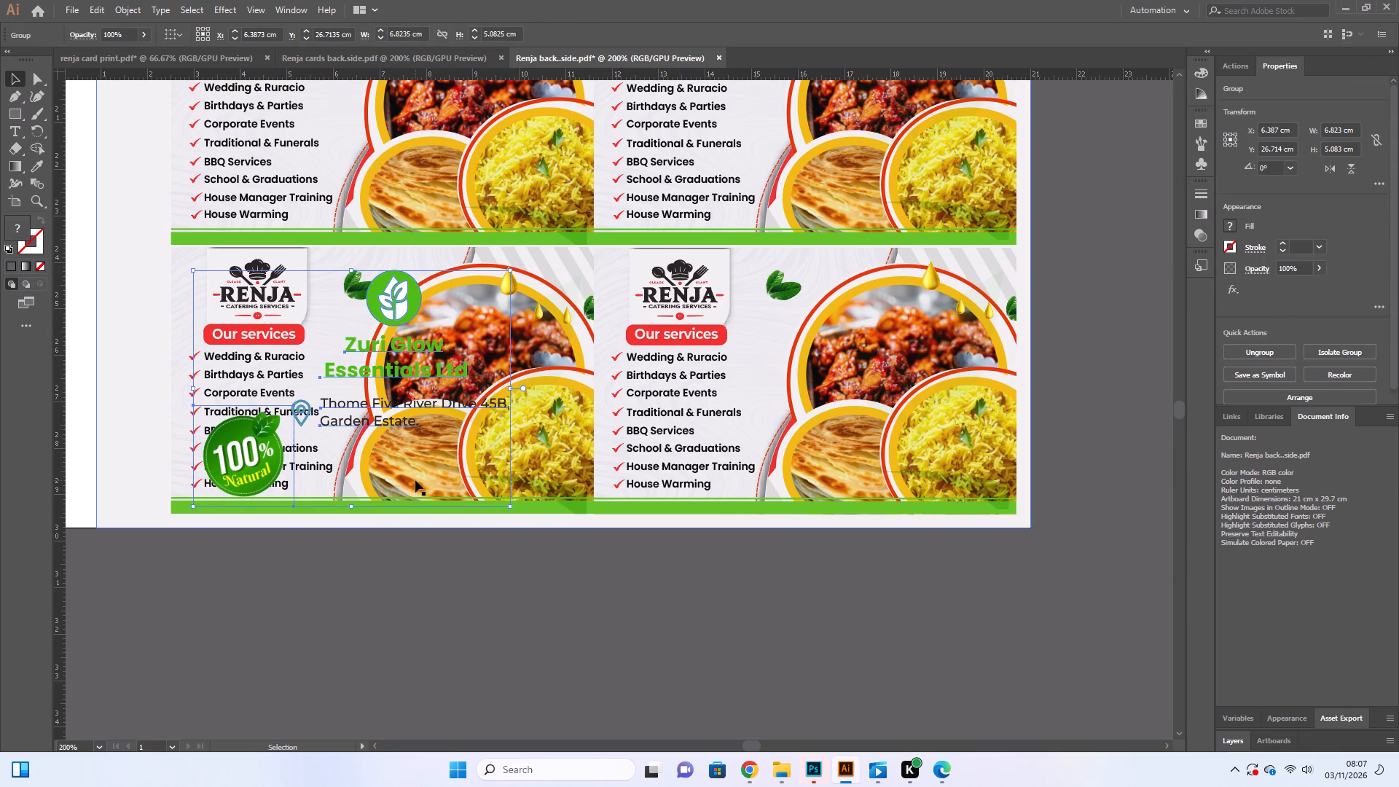
key(BackSpace)
Delete the large golden oil drop piece by piece from the bottom-left Renja card.
scroll(536, 505, up, 7)
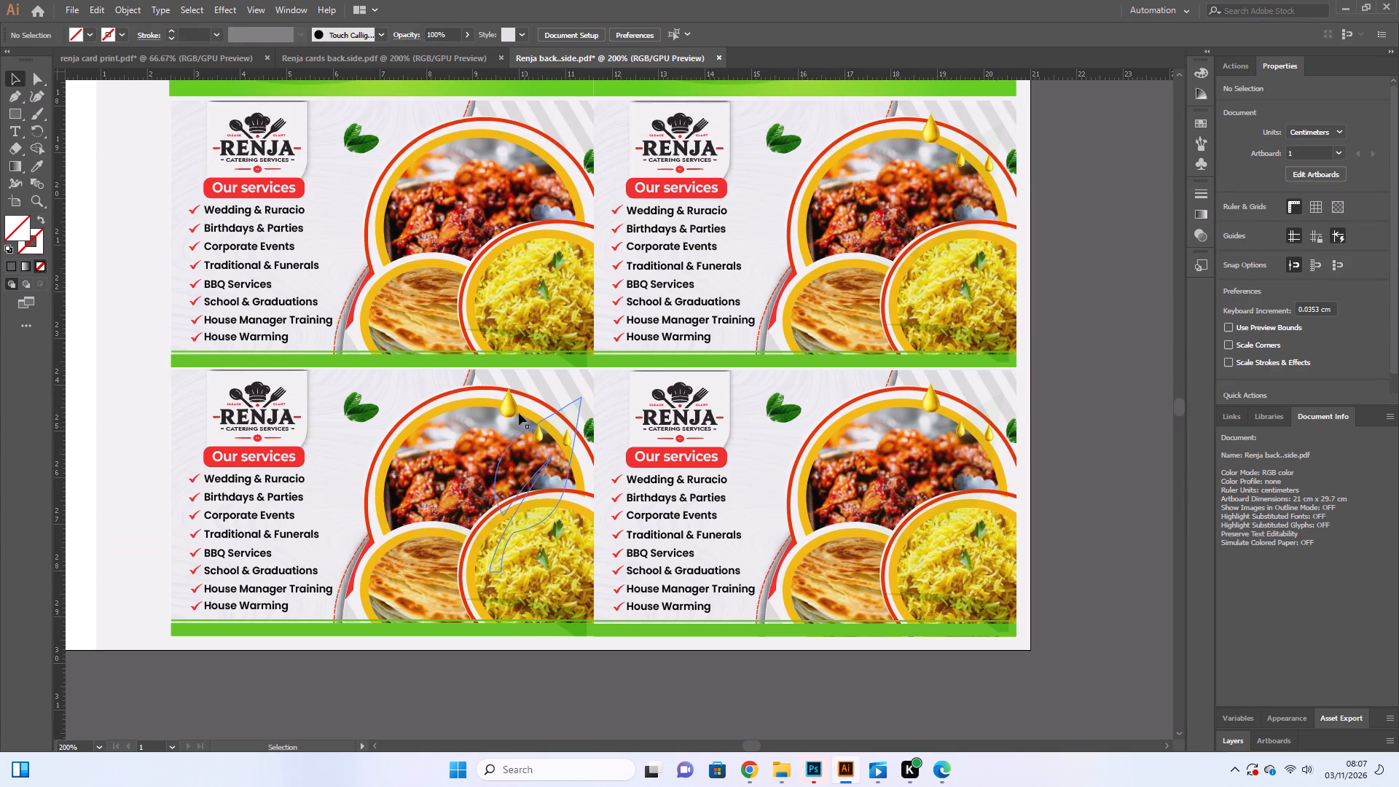
click(516, 407)
key(BackSpace)
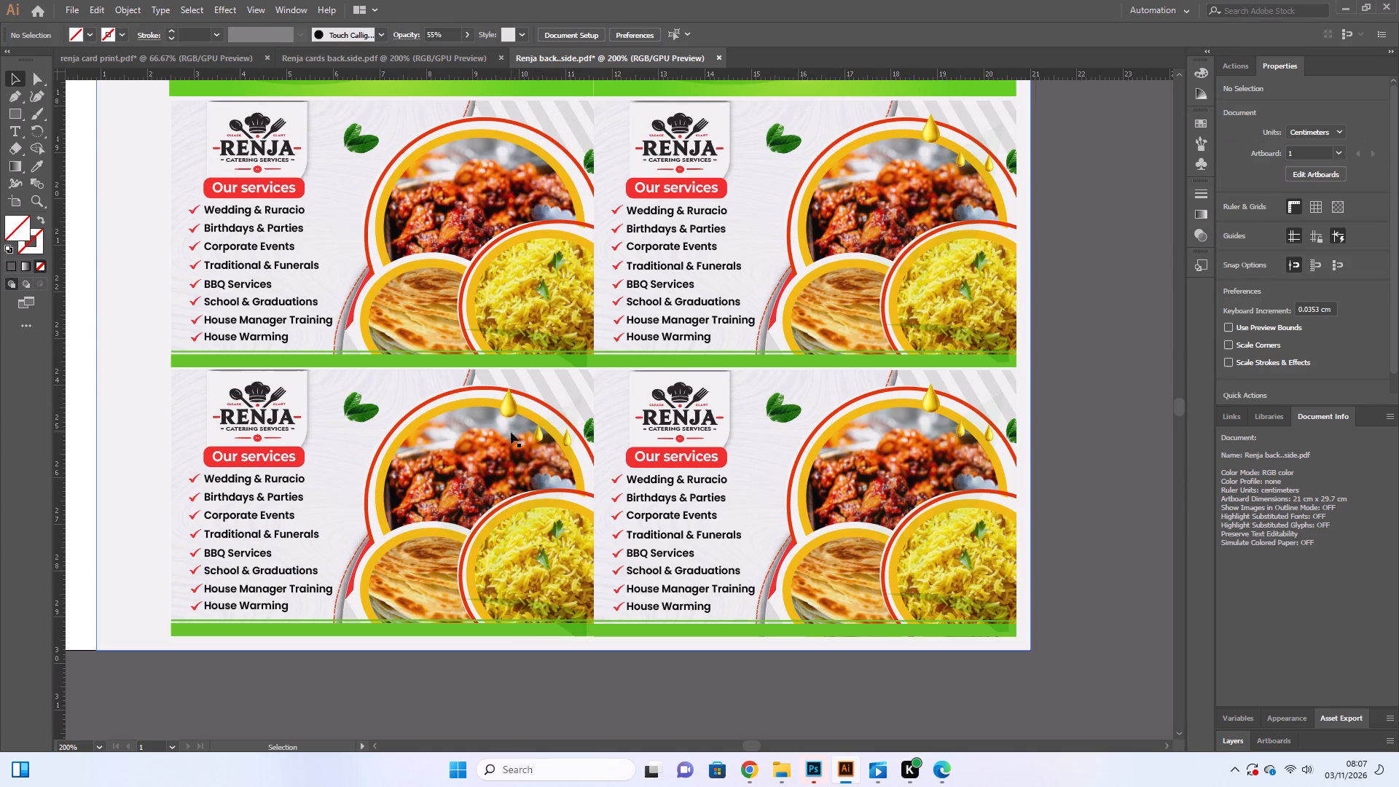
click(508, 412)
key(BackSpace)
click(508, 410)
key(BackSpace)
click(508, 410)
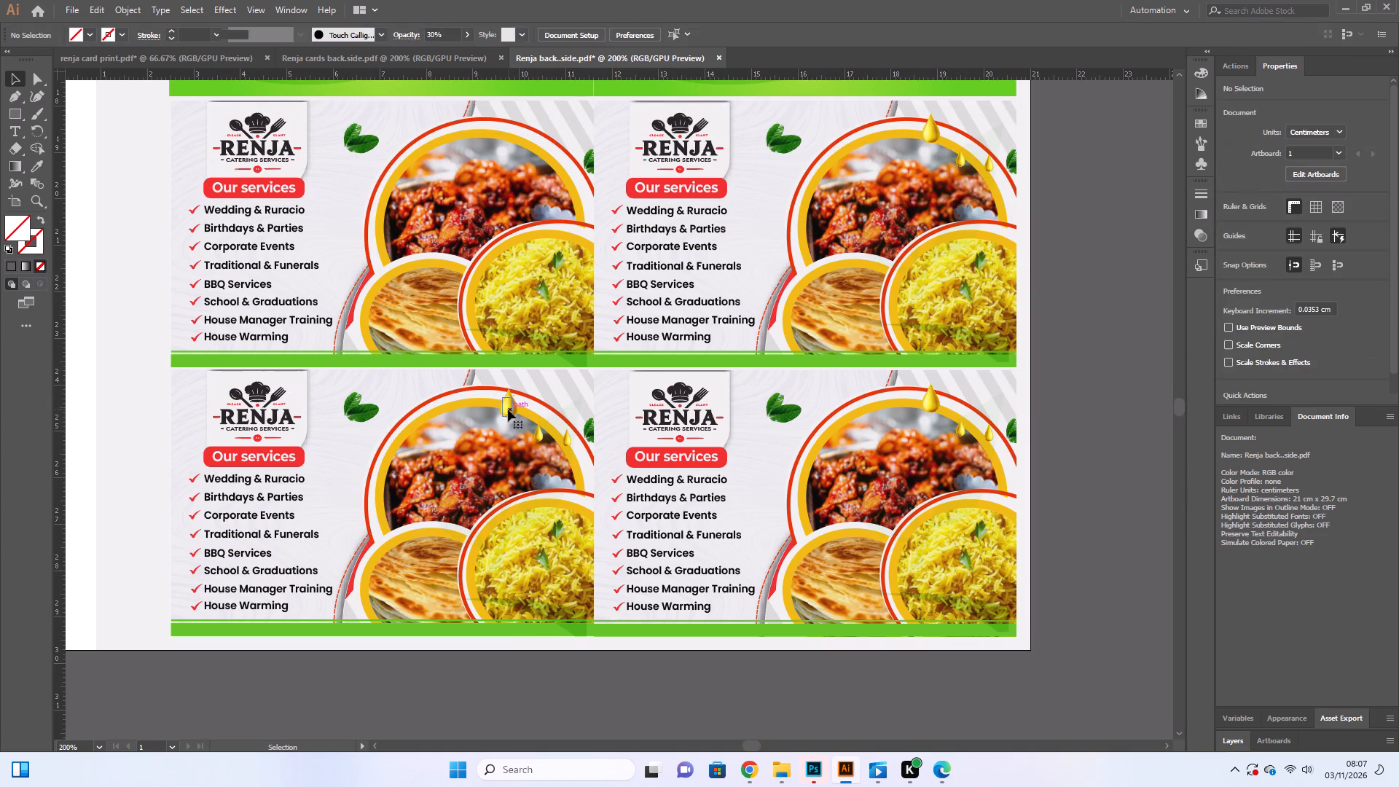
key(BackSpace)
click(508, 410)
key(BackSpace)
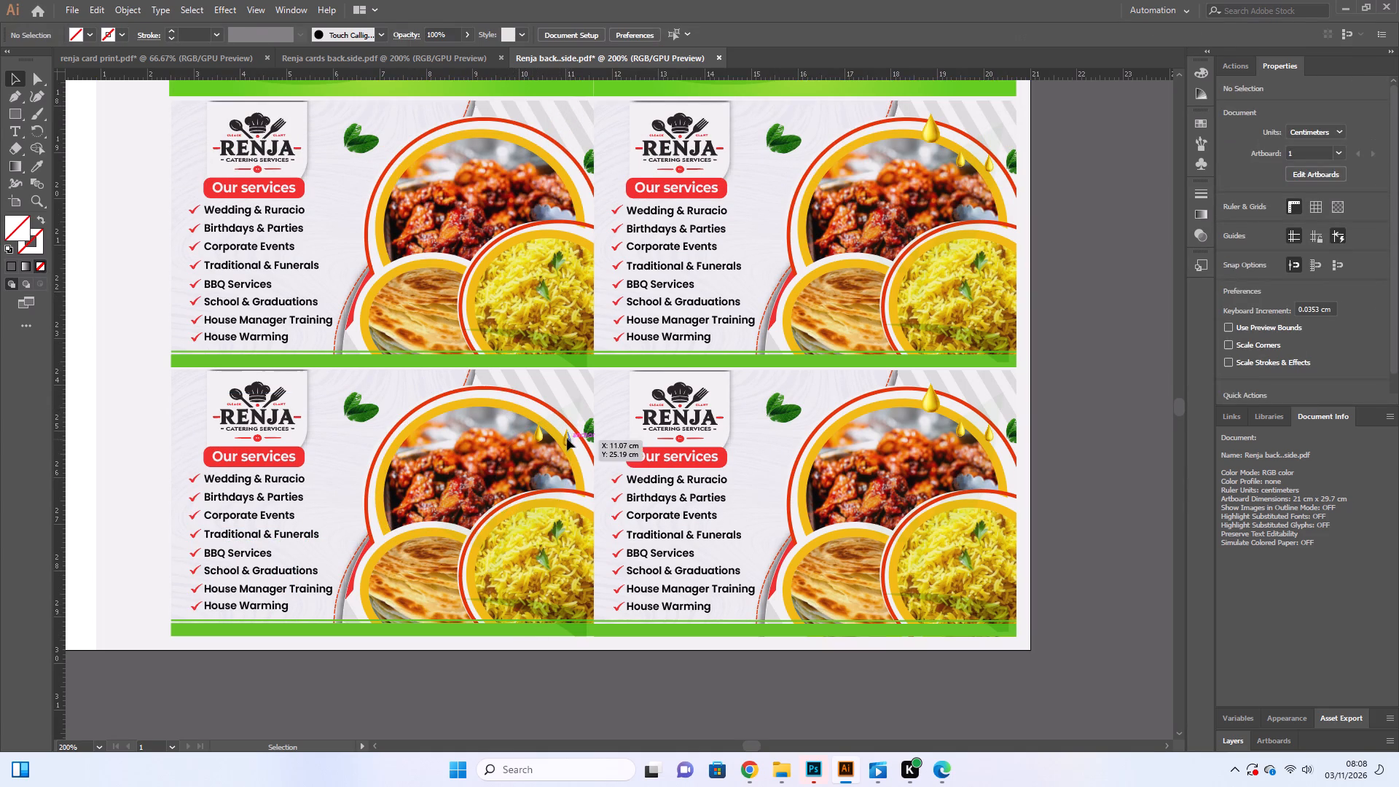
Delete the rightmost small oil drop piece by piece from the bottom-left Renja card.
click(567, 439)
key(BackSpace)
click(567, 439)
key(BackSpace)
click(567, 439)
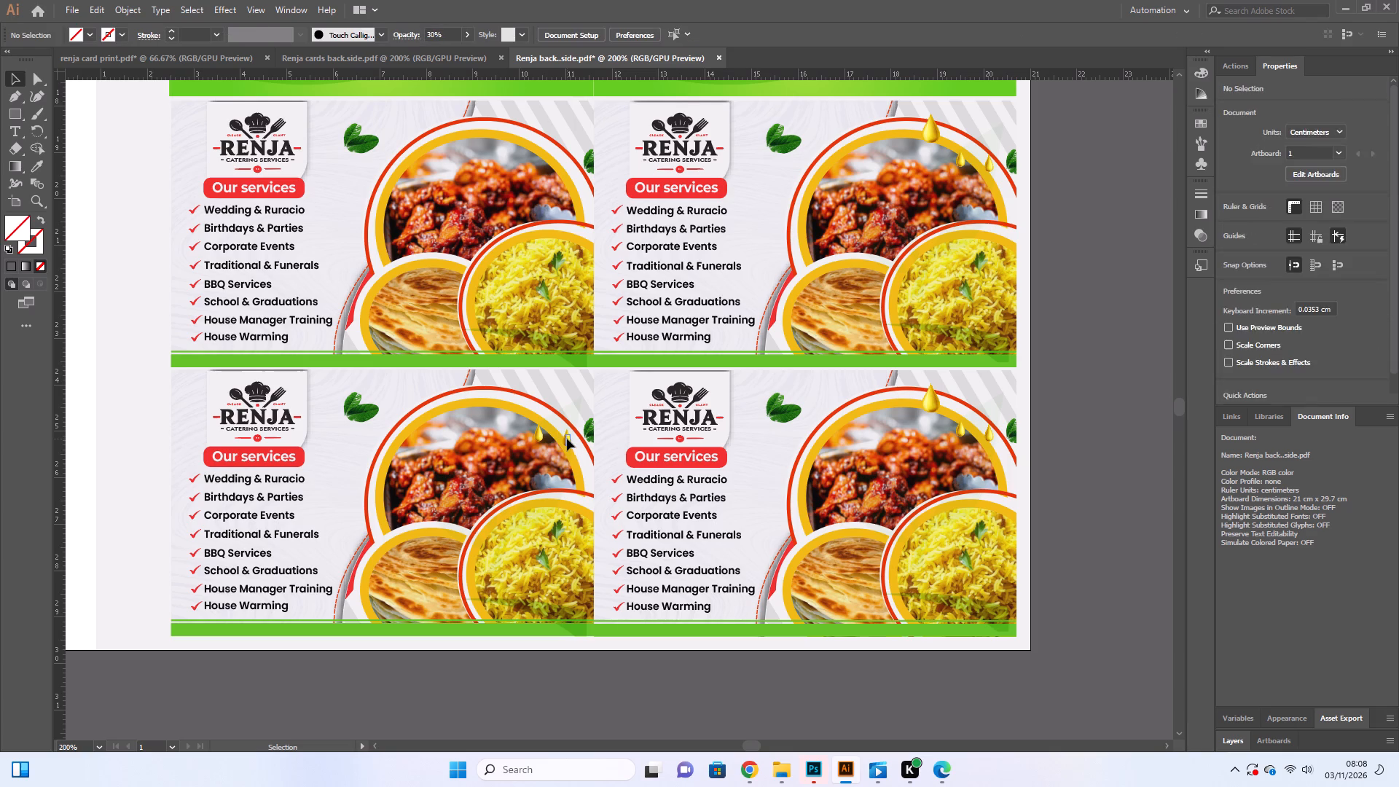
key(BackSpace)
click(567, 439)
key(BackSpace)
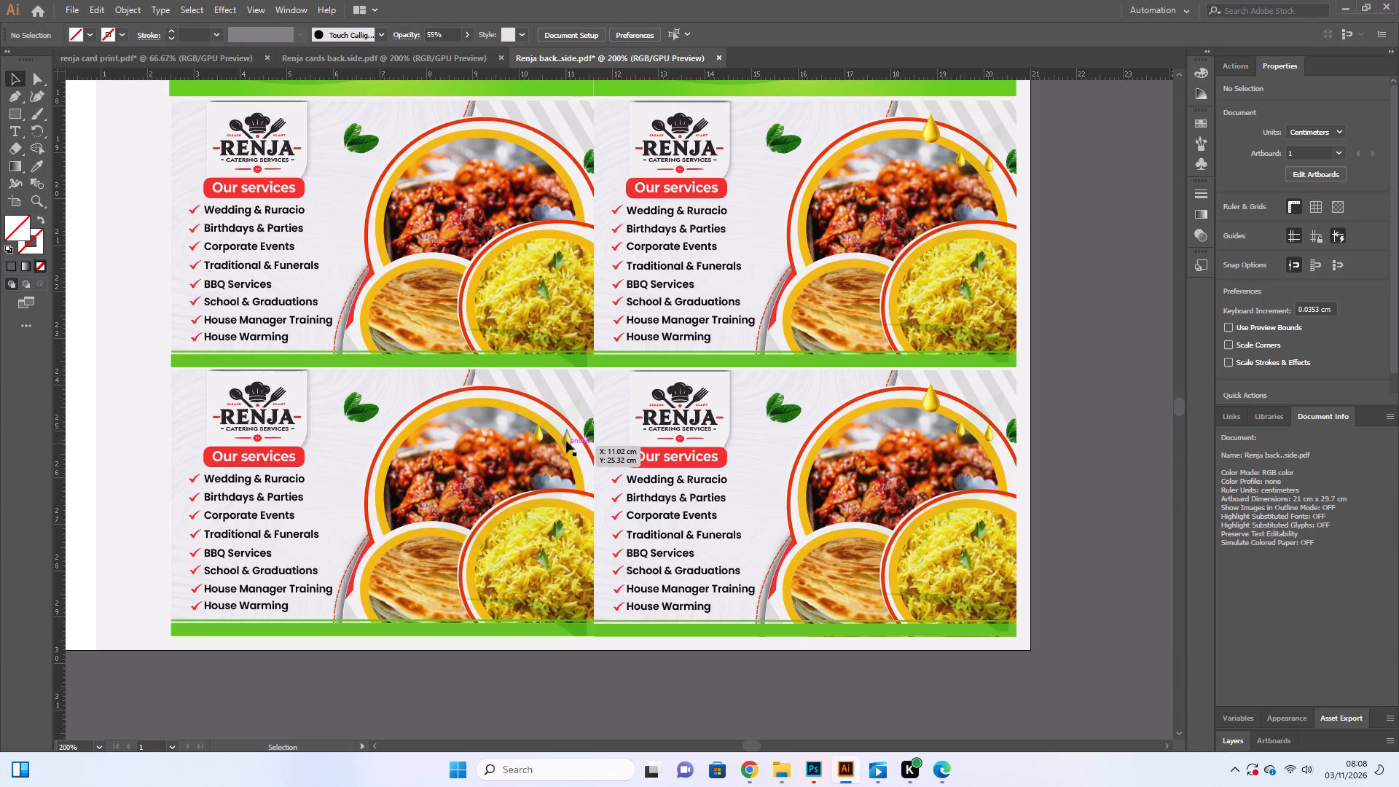
click(566, 440)
key(BackSpace)
Delete the middle small oil drop piece by piece from the bottom-left Renja card.
click(538, 435)
key(BackSpace)
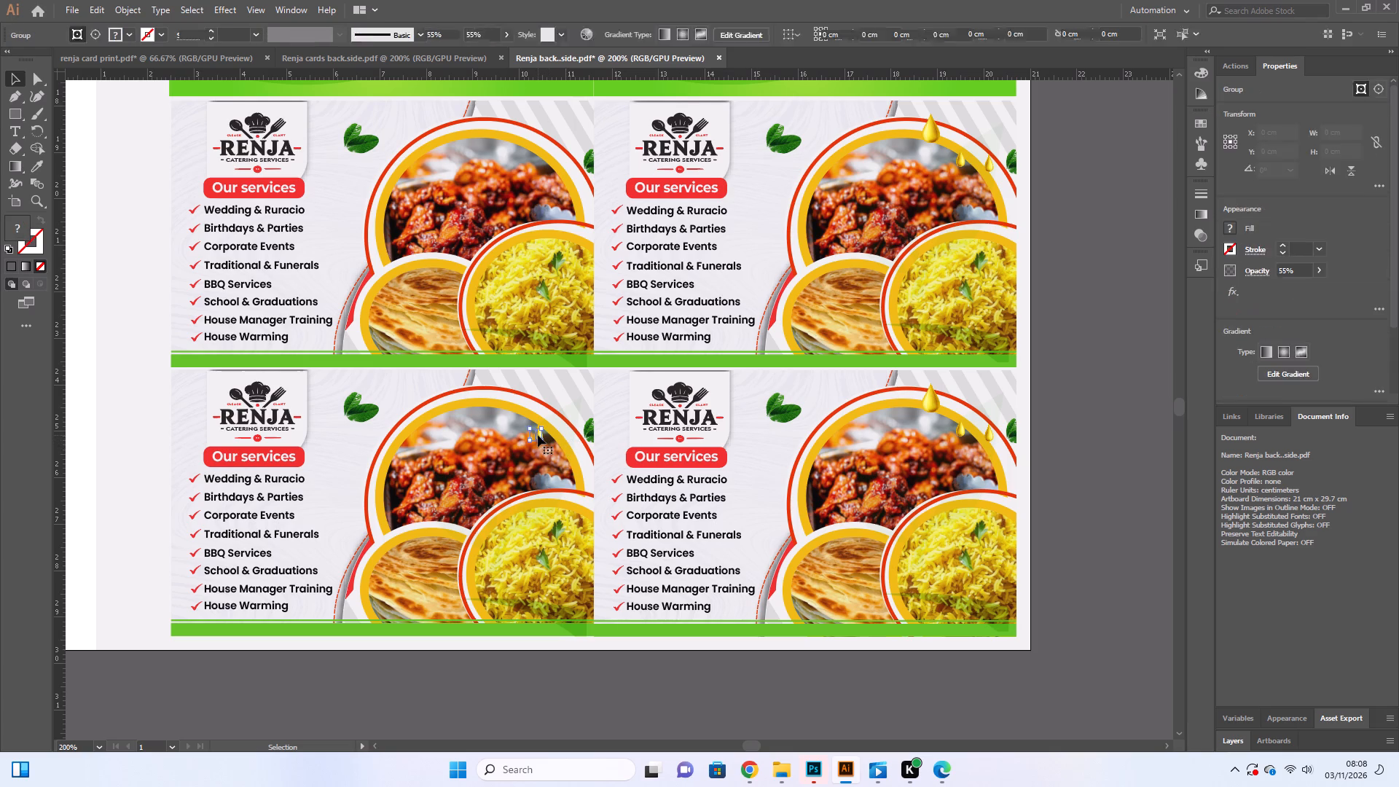
click(538, 435)
key(BackSpace)
click(538, 435)
key(BackSpace)
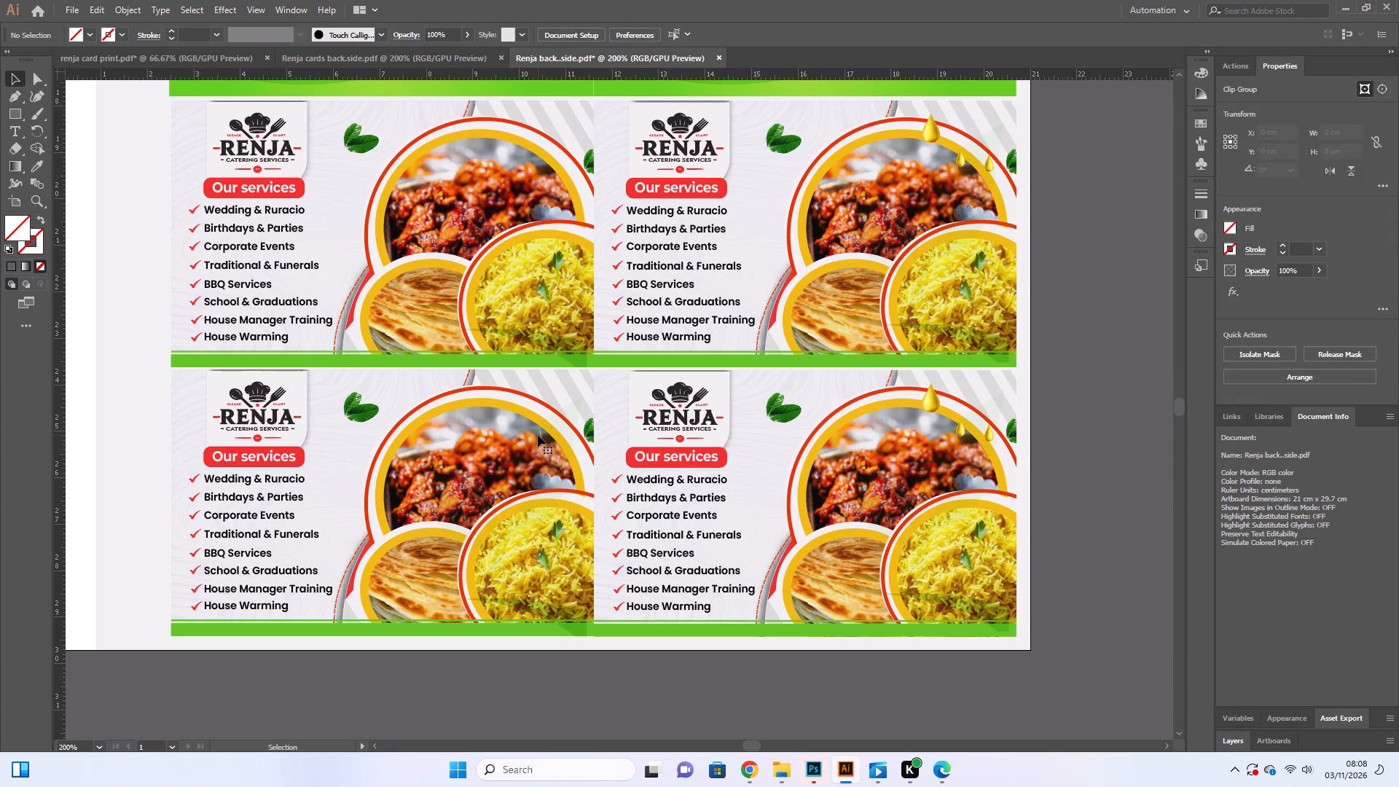
click(541, 436)
key(BackSpace)
Delete the faint leaf group lying over the food photos on the bottom-left Renja card.
click(545, 471)
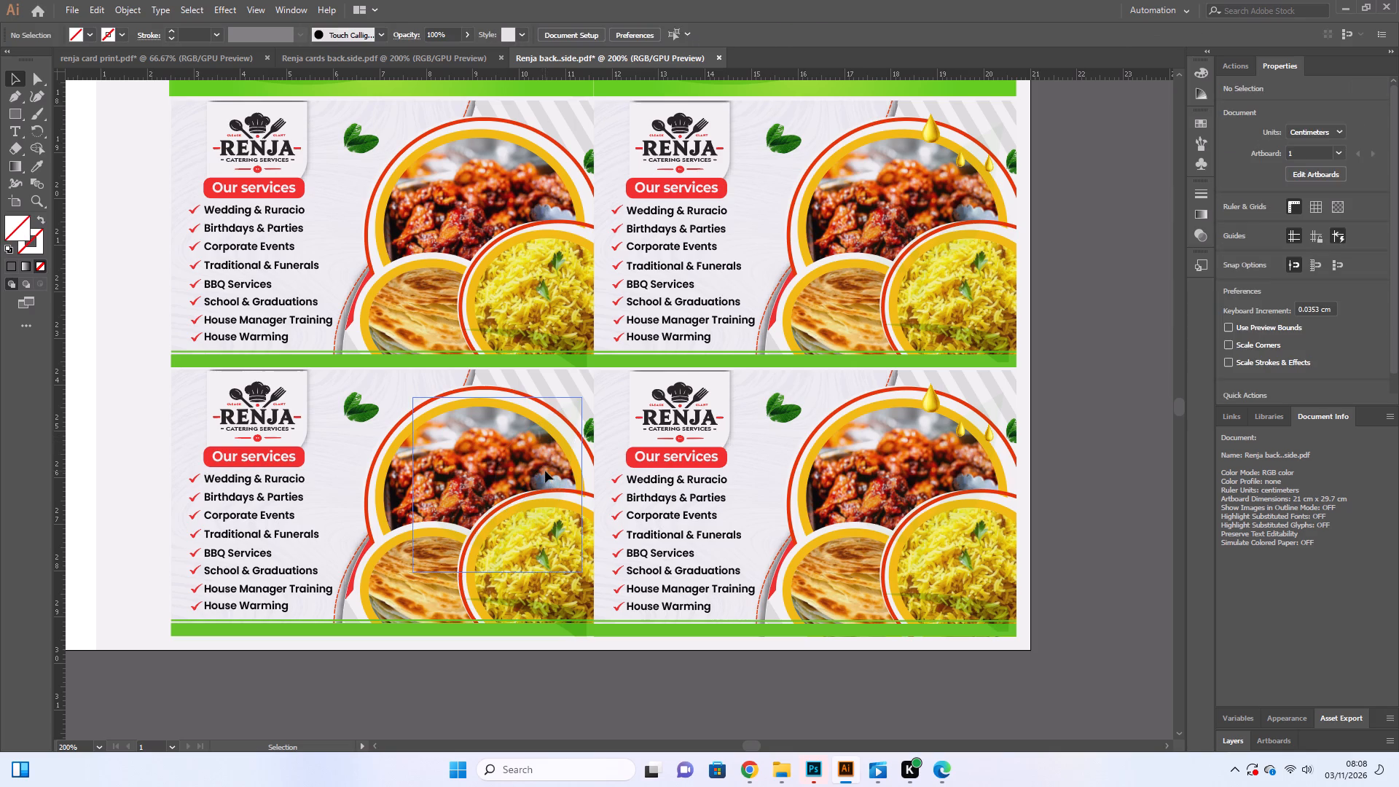
key(BackSpace)
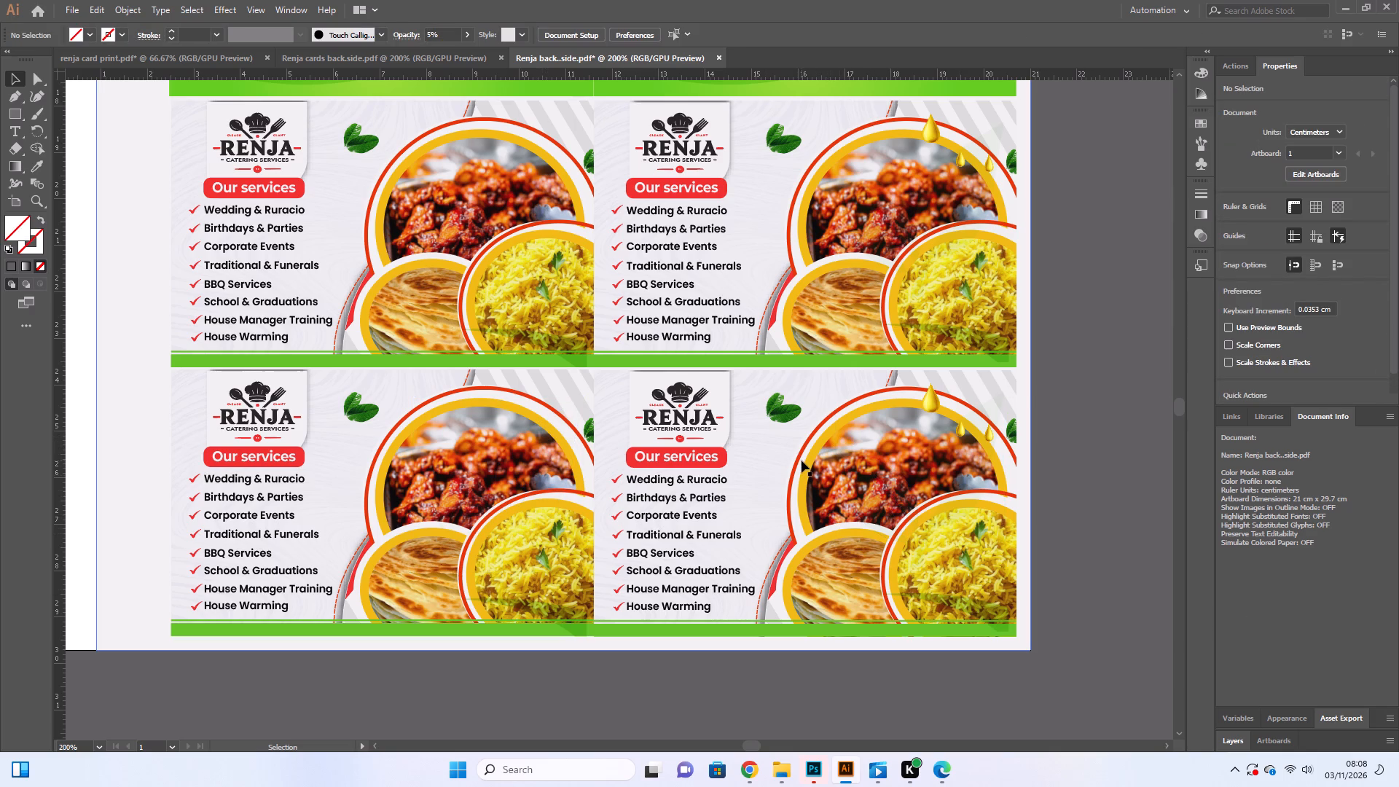
Capture a screen snip covering the whole screen with the Renja back-side sheet.
key(shift+super+s)
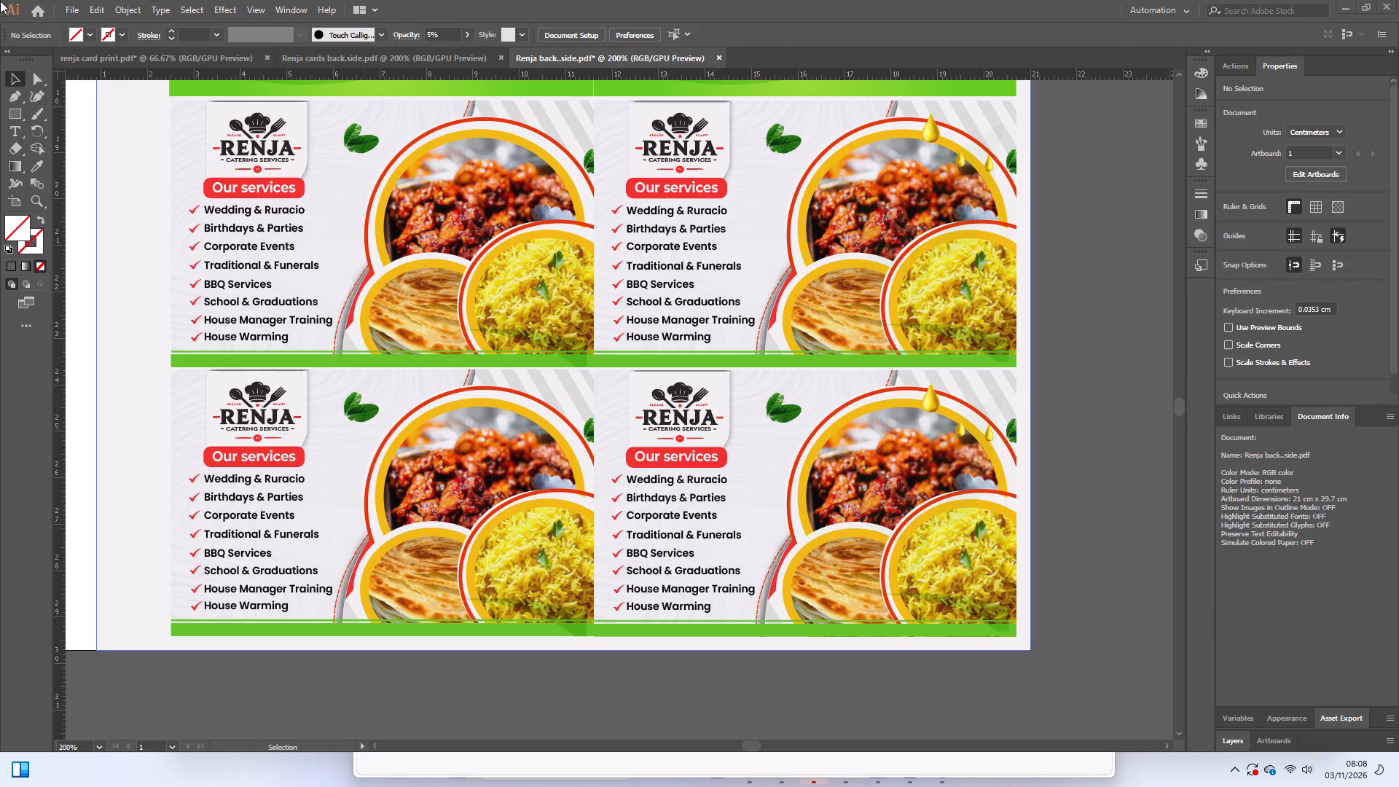
drag(0, 0, 1335, 757)
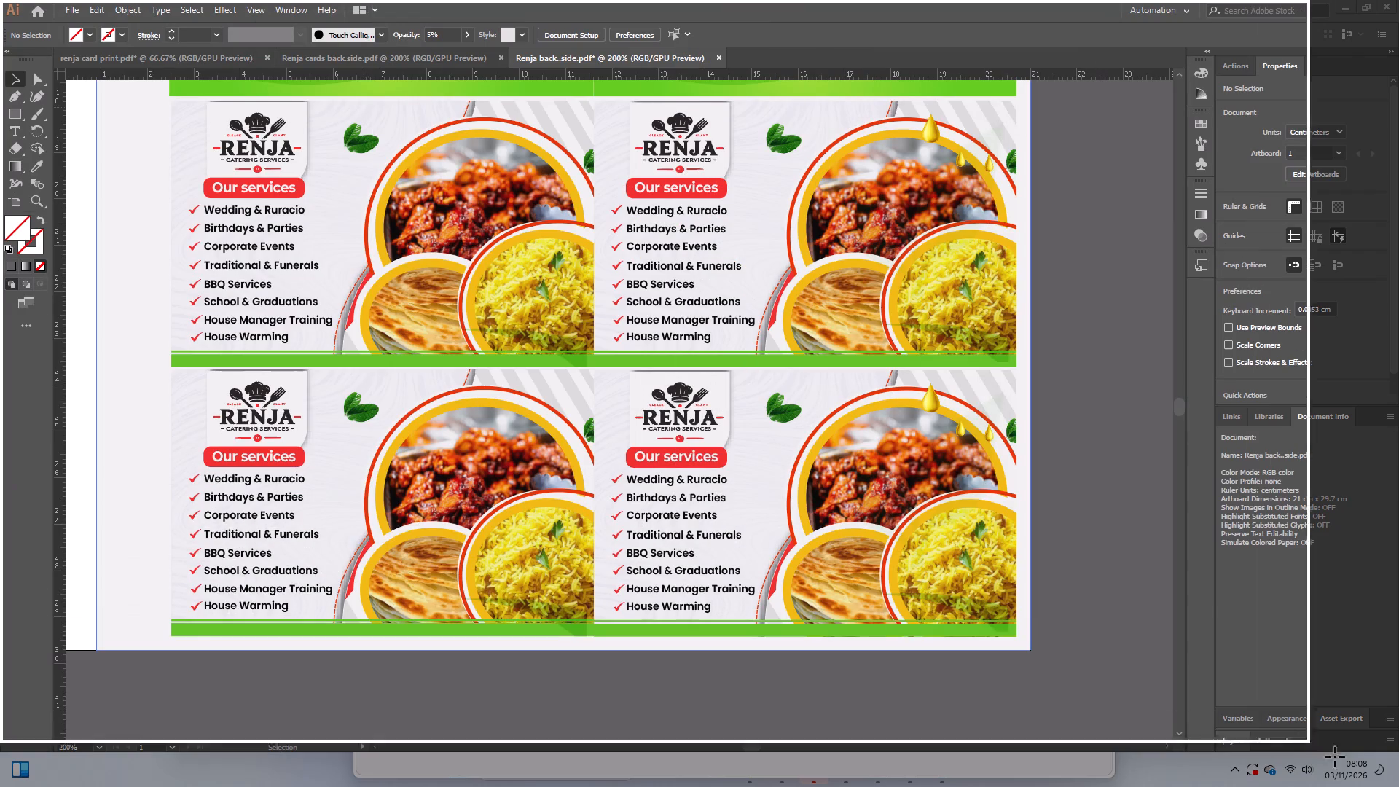
drag(1335, 757, 1398, 786)
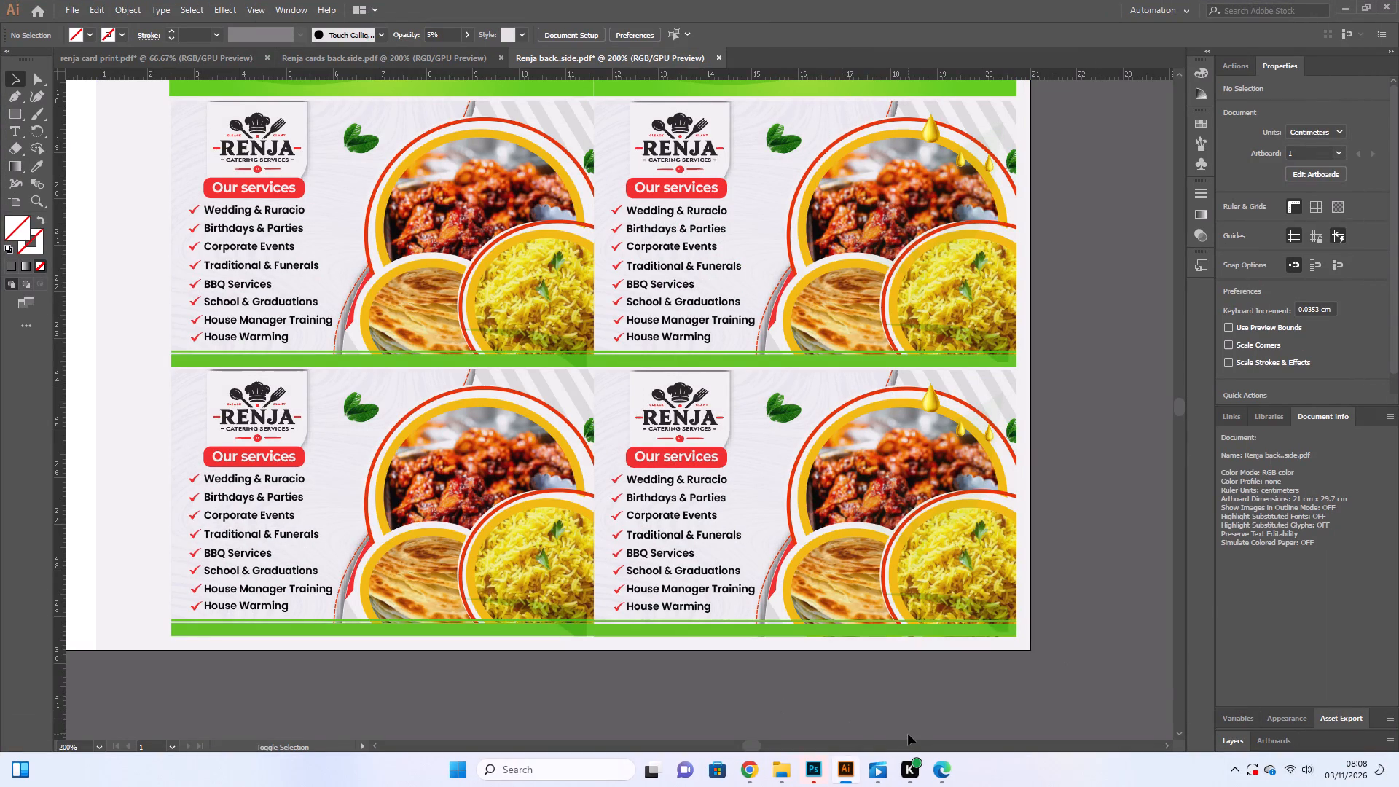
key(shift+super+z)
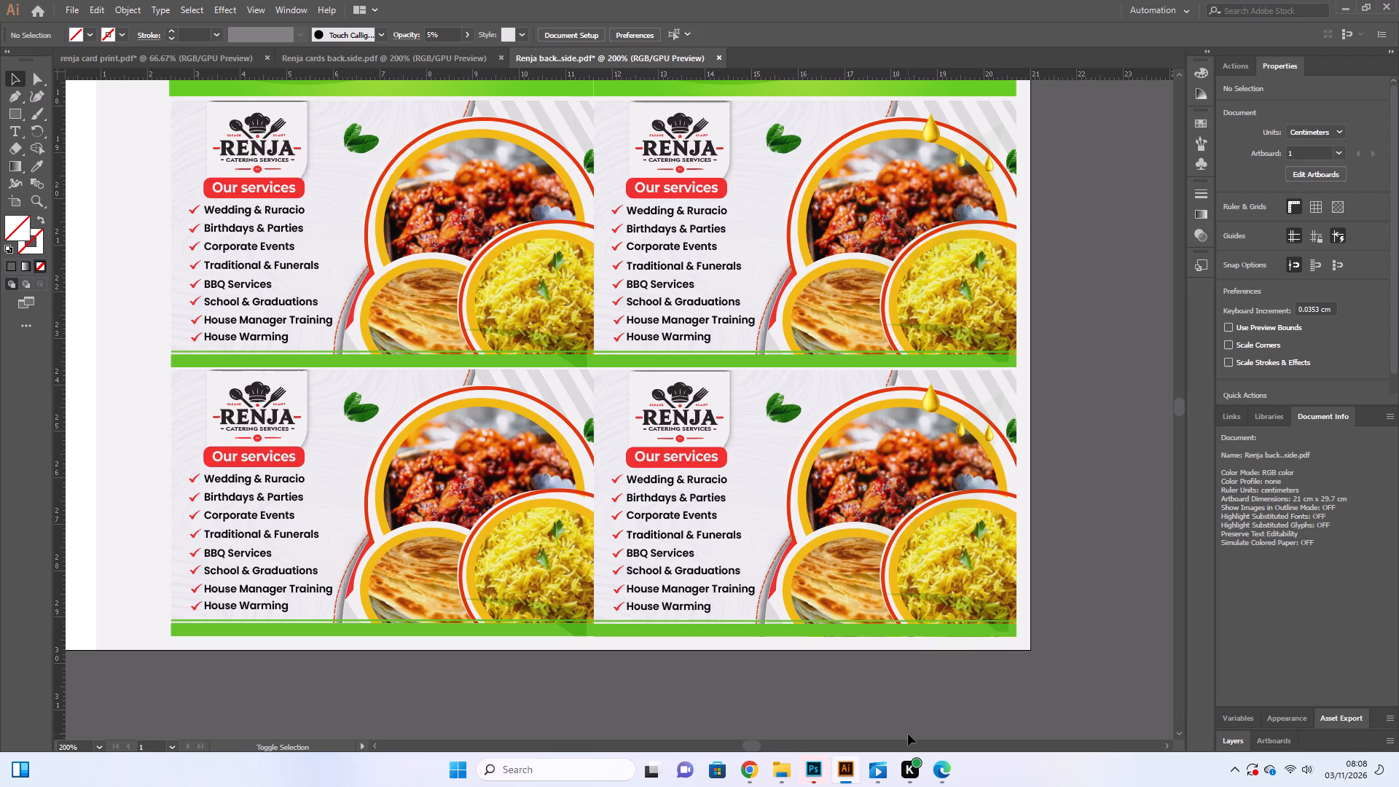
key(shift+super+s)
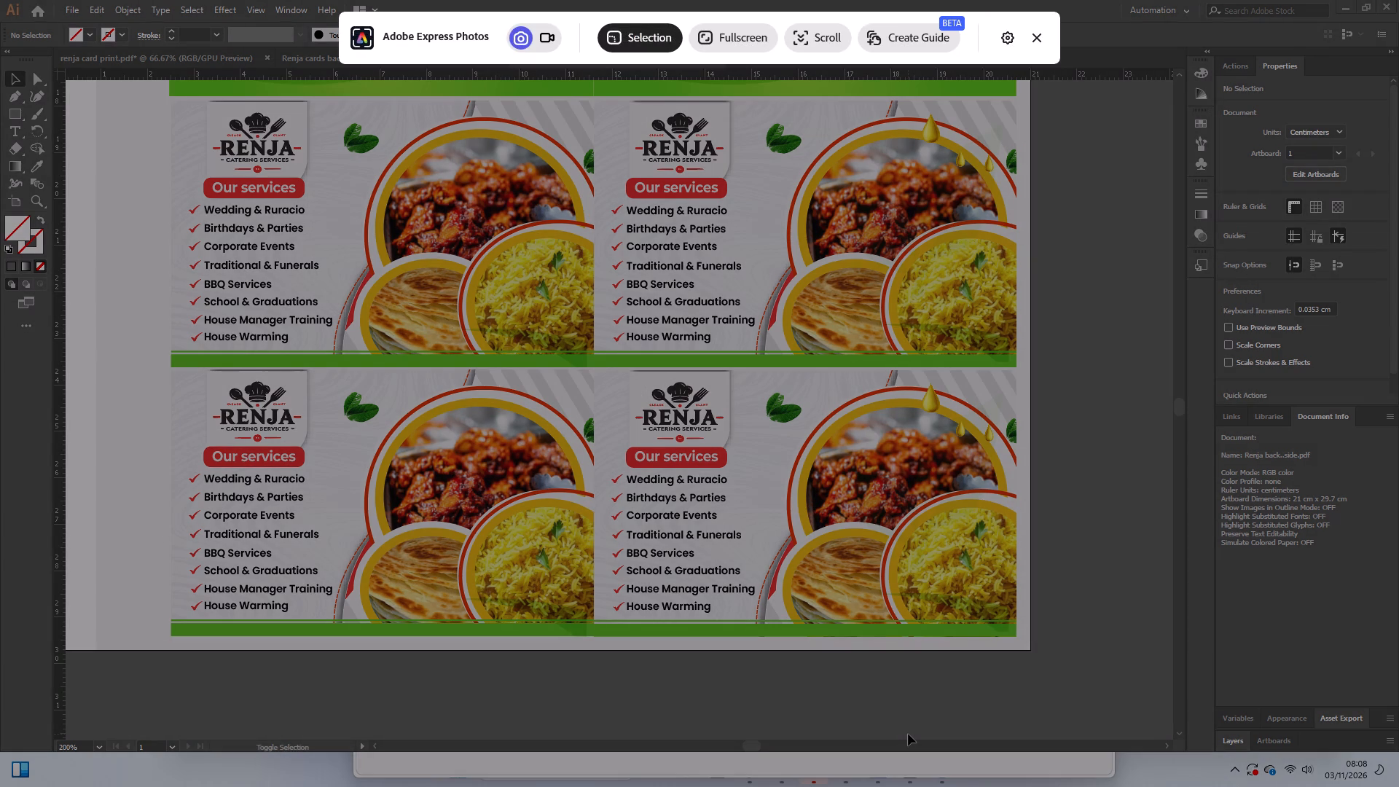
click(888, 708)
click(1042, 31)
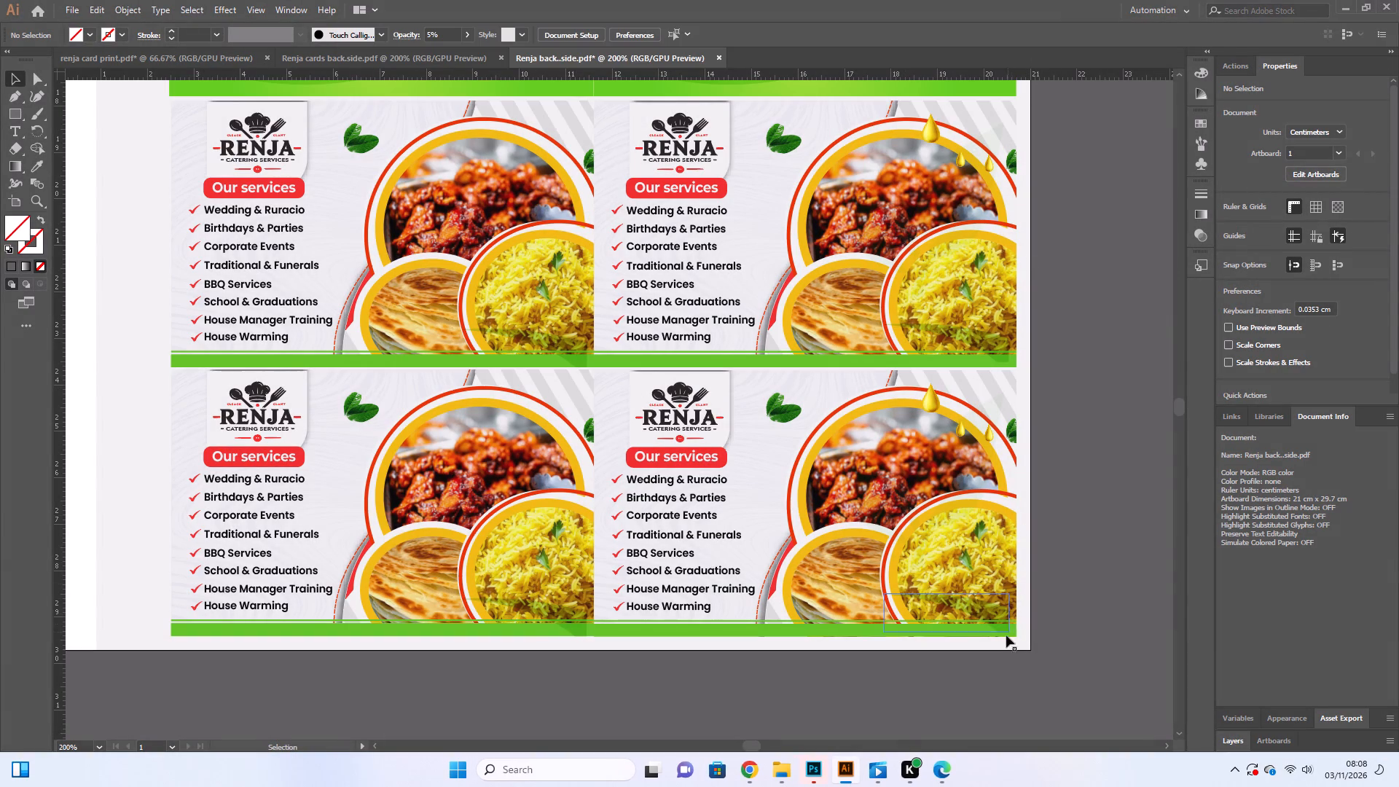
Delete the faint leaf shape lying over the food photos on the bottom-right Renja card.
scroll(681, 452, up, 2)
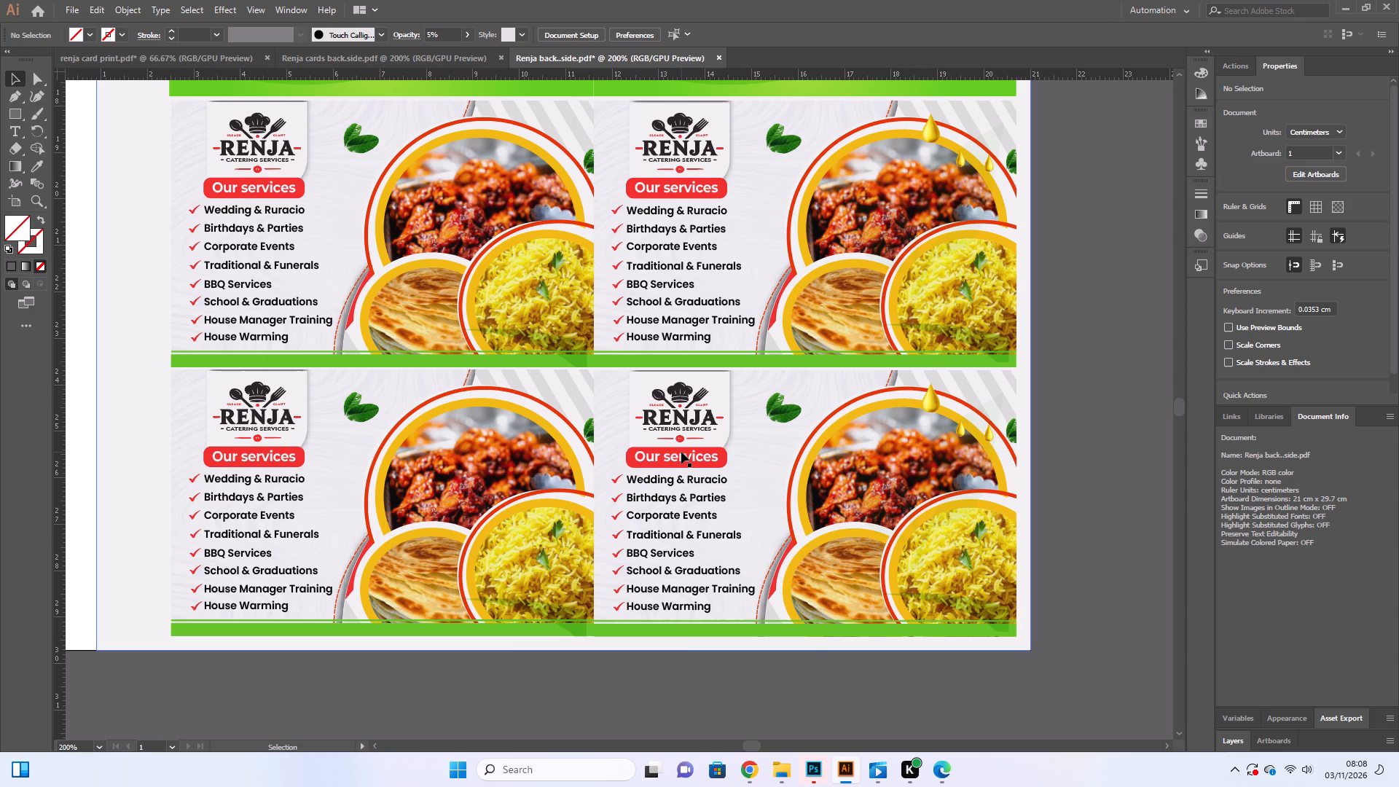
scroll(681, 452, up, 1)
click(691, 488)
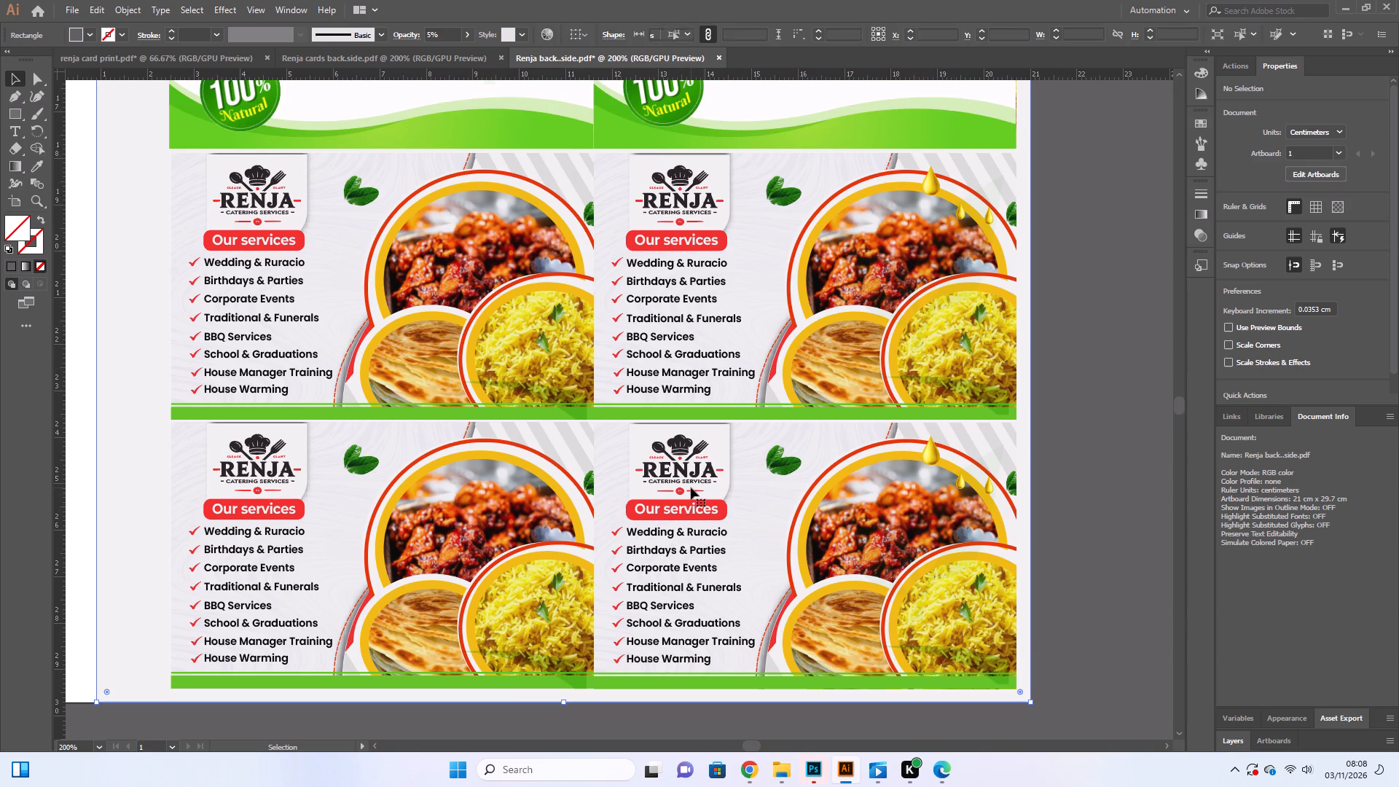
click(1077, 427)
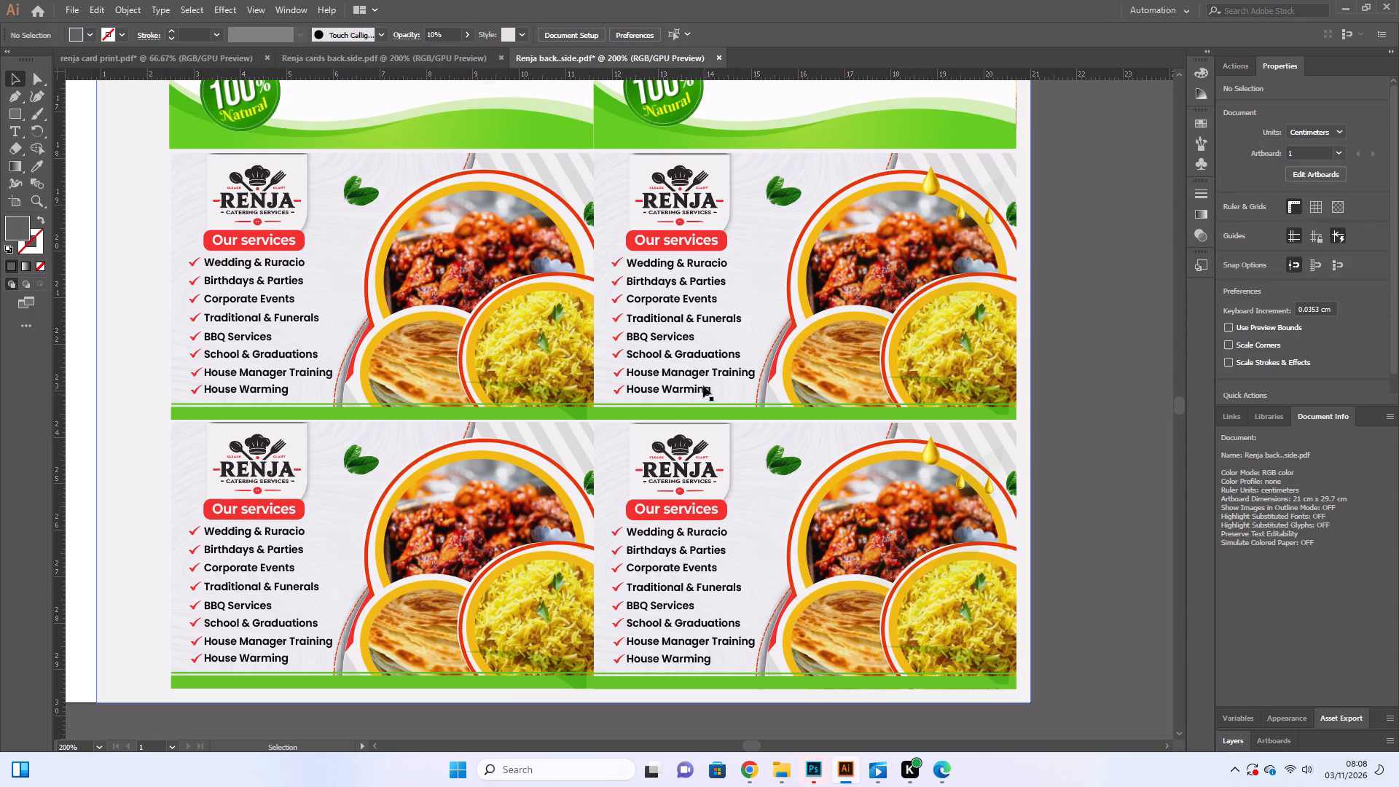
click(678, 355)
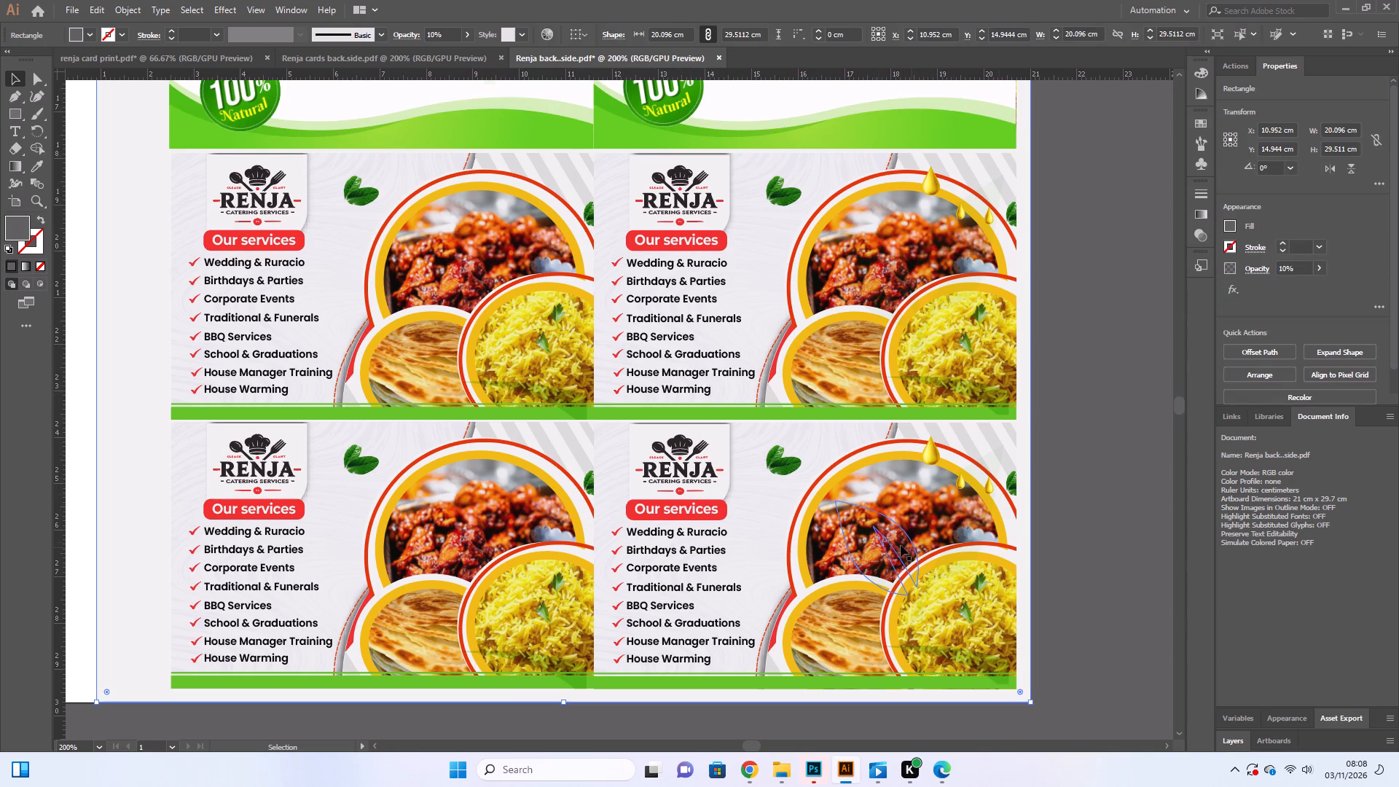
click(885, 536)
key(BackSpace)
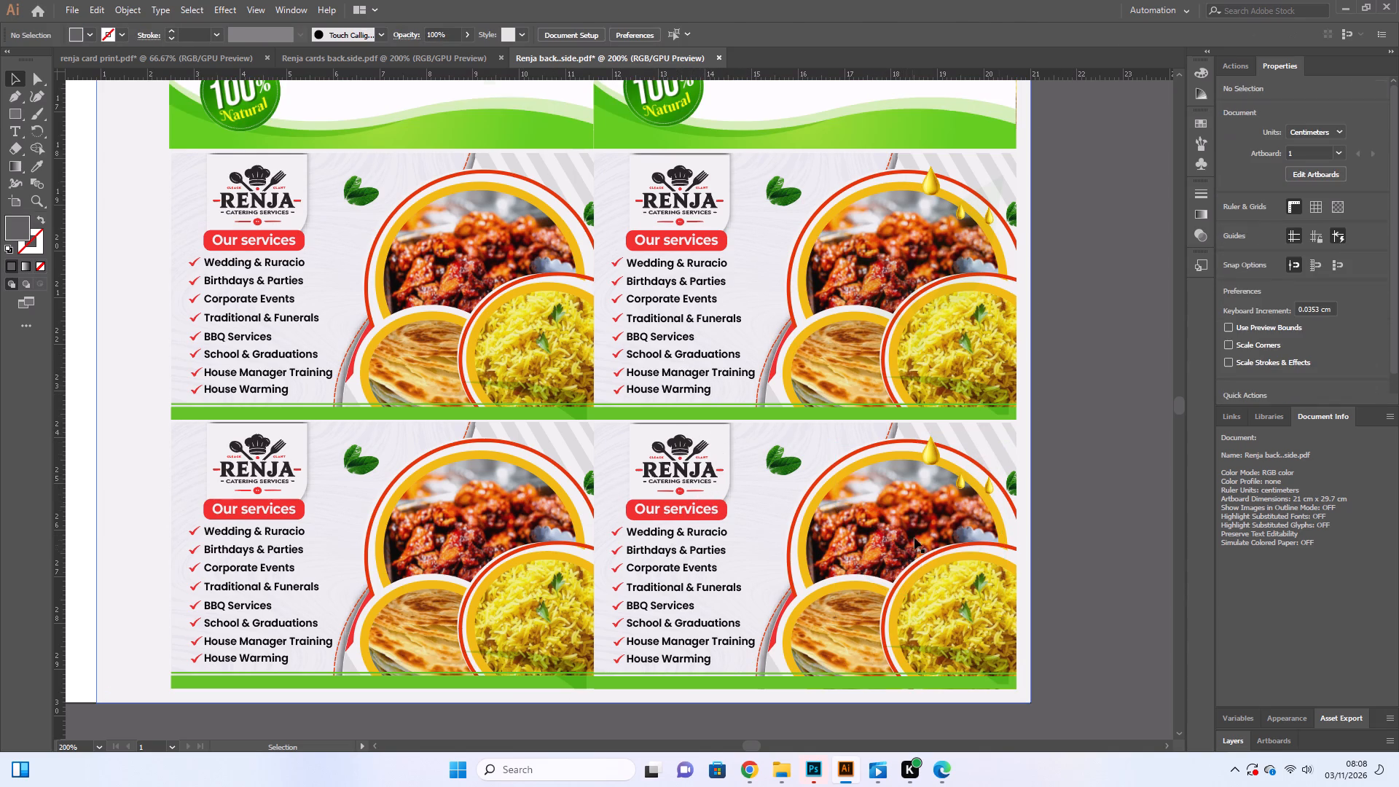
Delete the middle small oil drop piece by piece from the bottom-right Renja card.
click(959, 498)
click(960, 480)
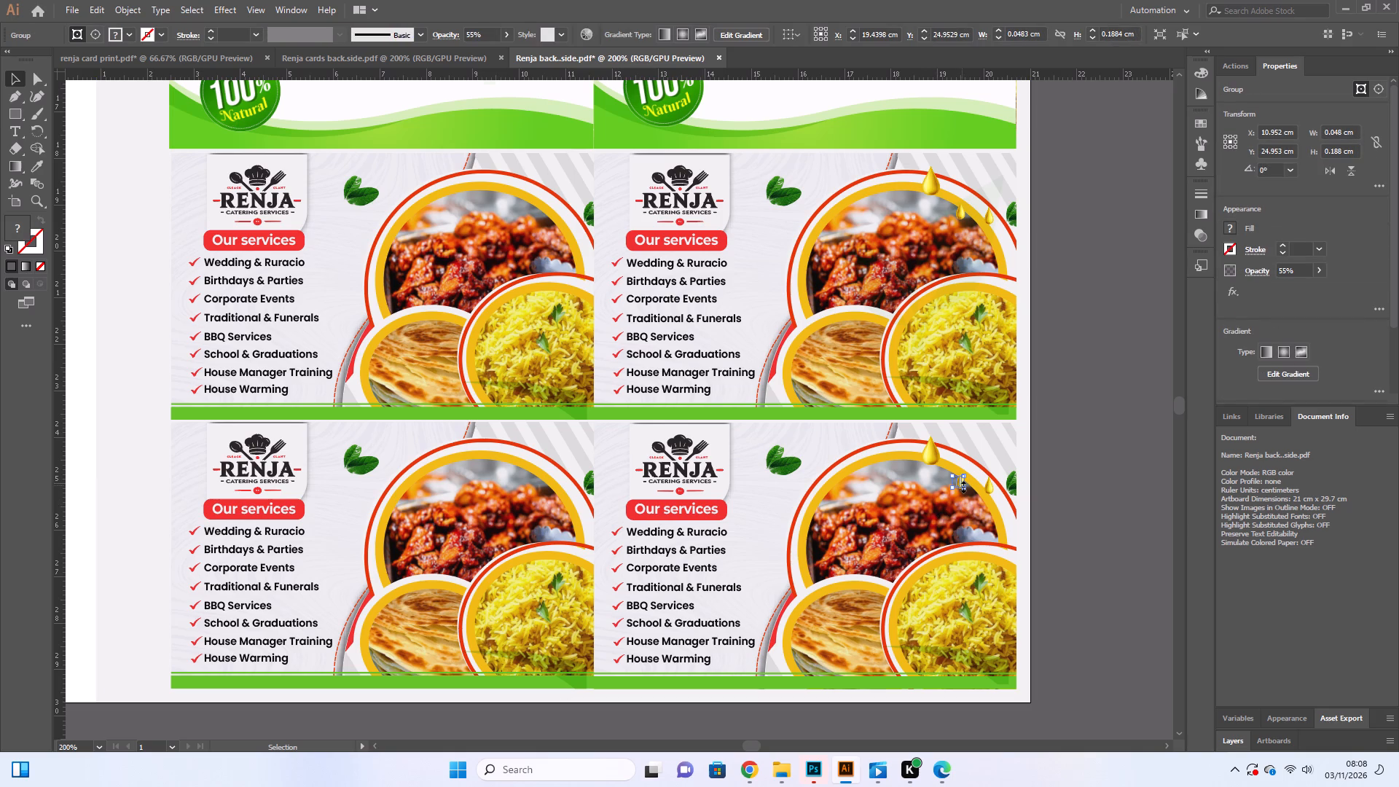
key(BackSpace)
click(960, 482)
key(BackSpace)
click(960, 482)
key(BackSpace)
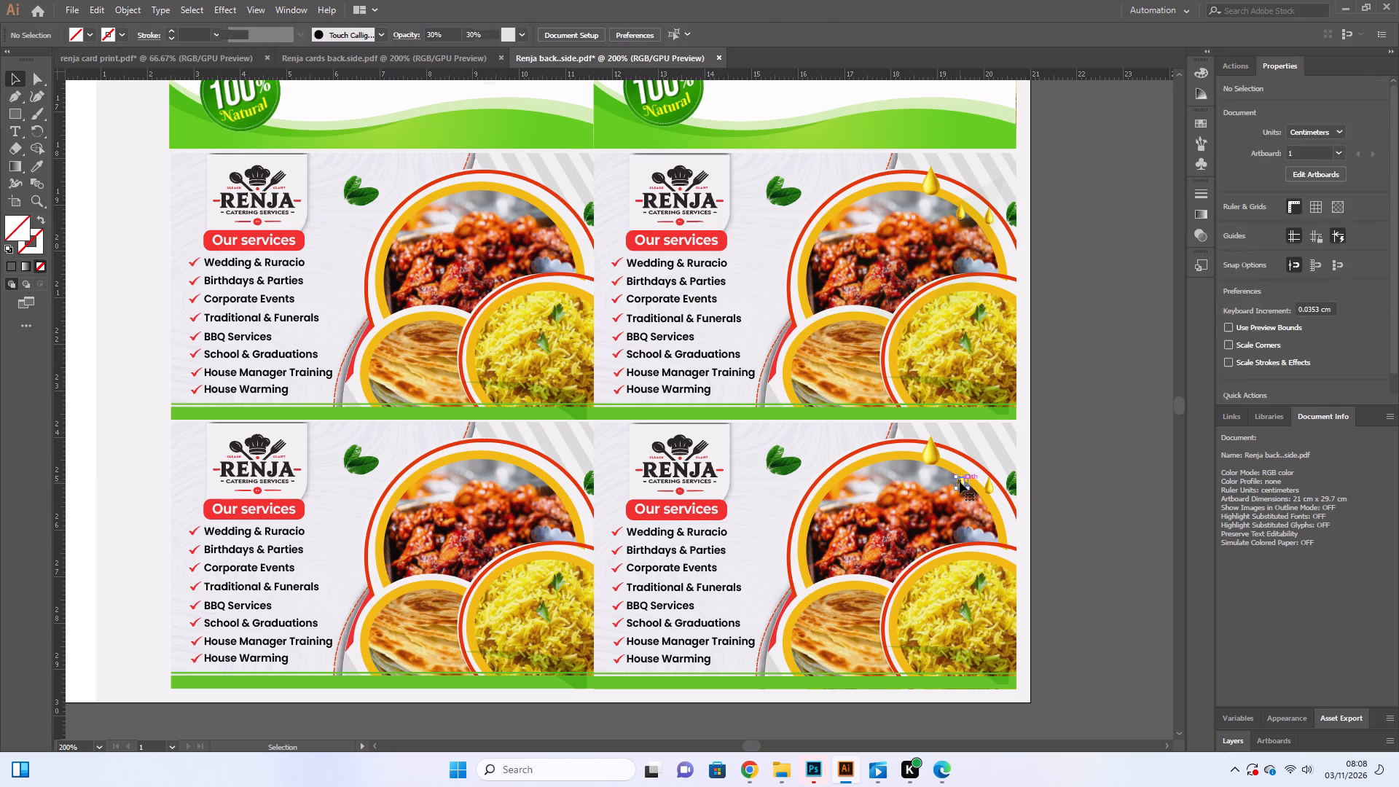
click(960, 482)
key(BackSpace)
click(960, 482)
key(BackSpace)
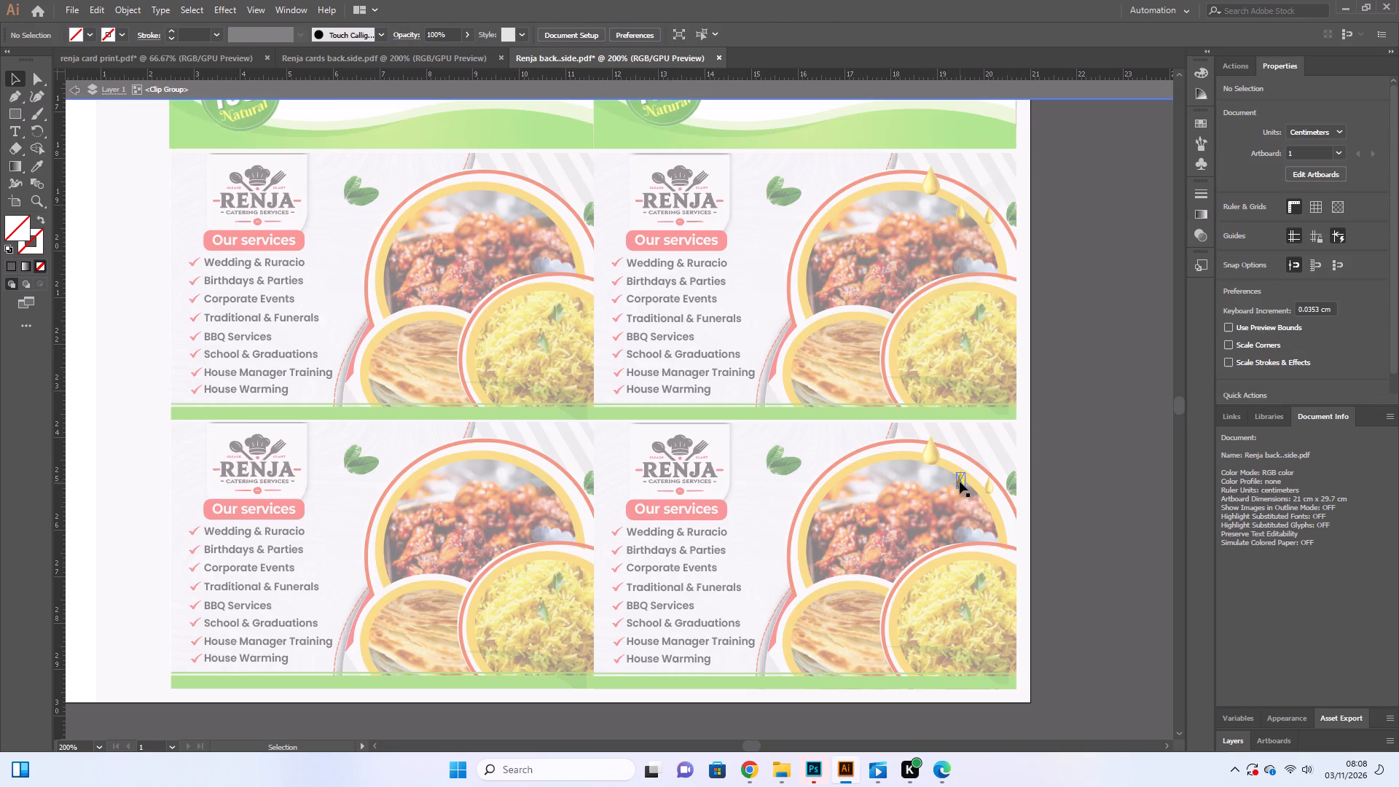
triple_click(1076, 474)
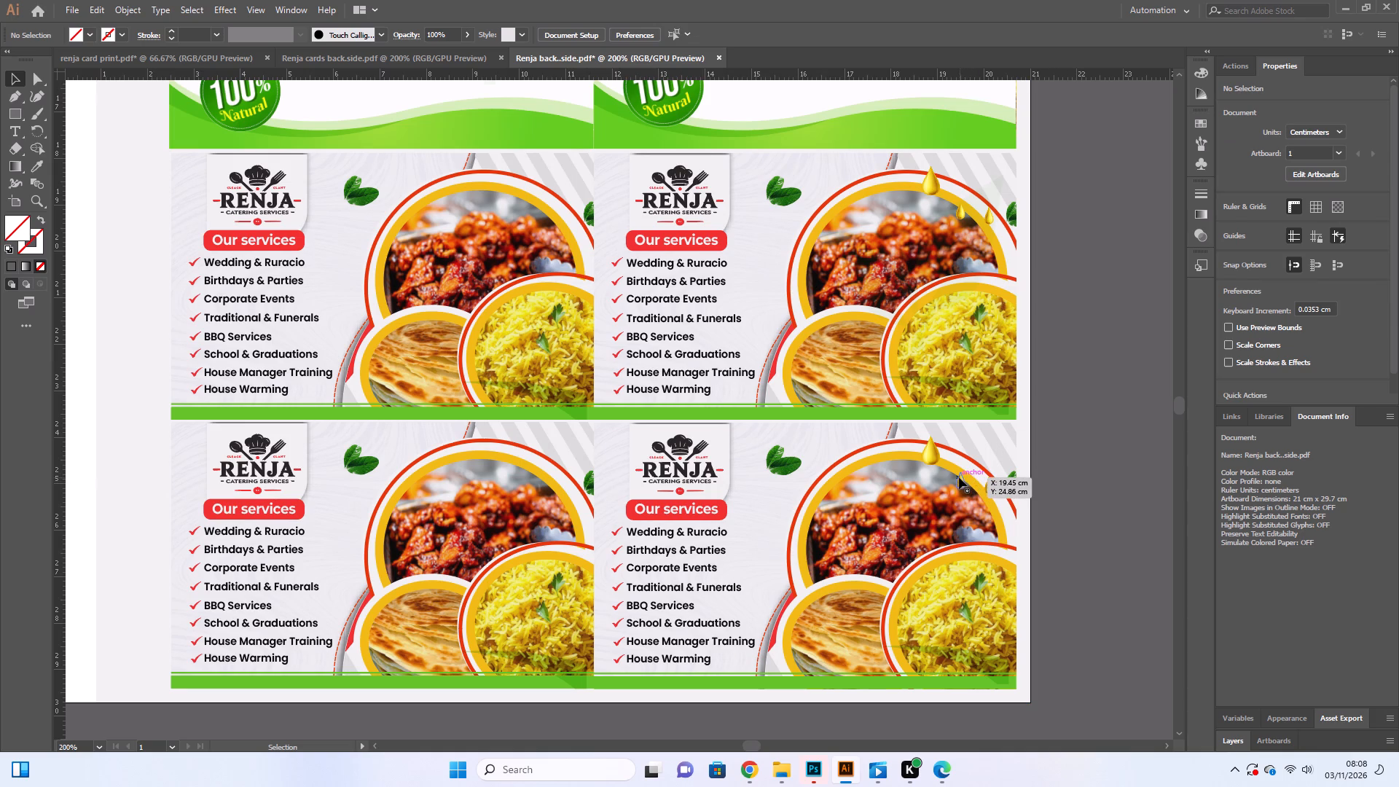
click(958, 477)
key(BackSpace)
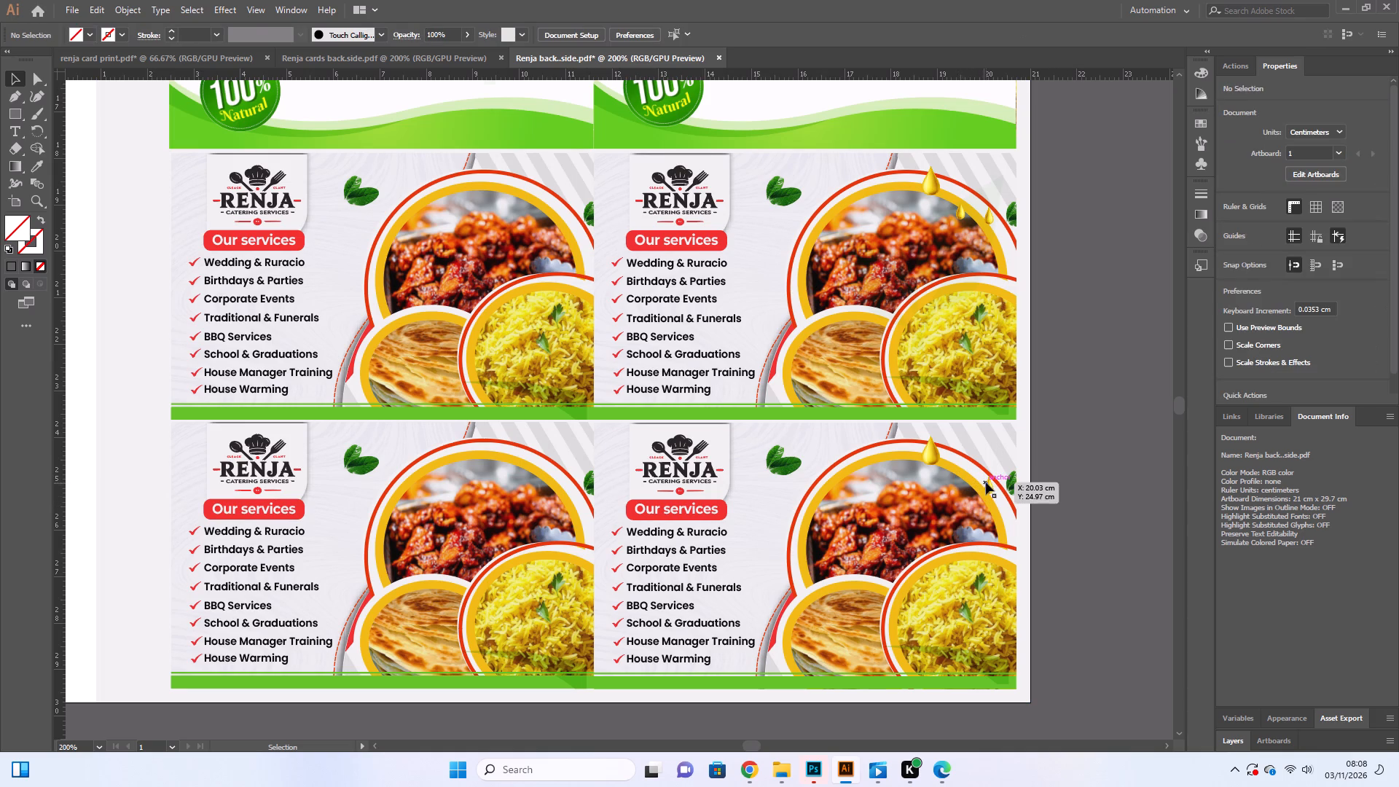
Delete the rightmost small oil drop piece by piece from the bottom-right Renja card.
click(986, 482)
key(BackSpace)
click(990, 490)
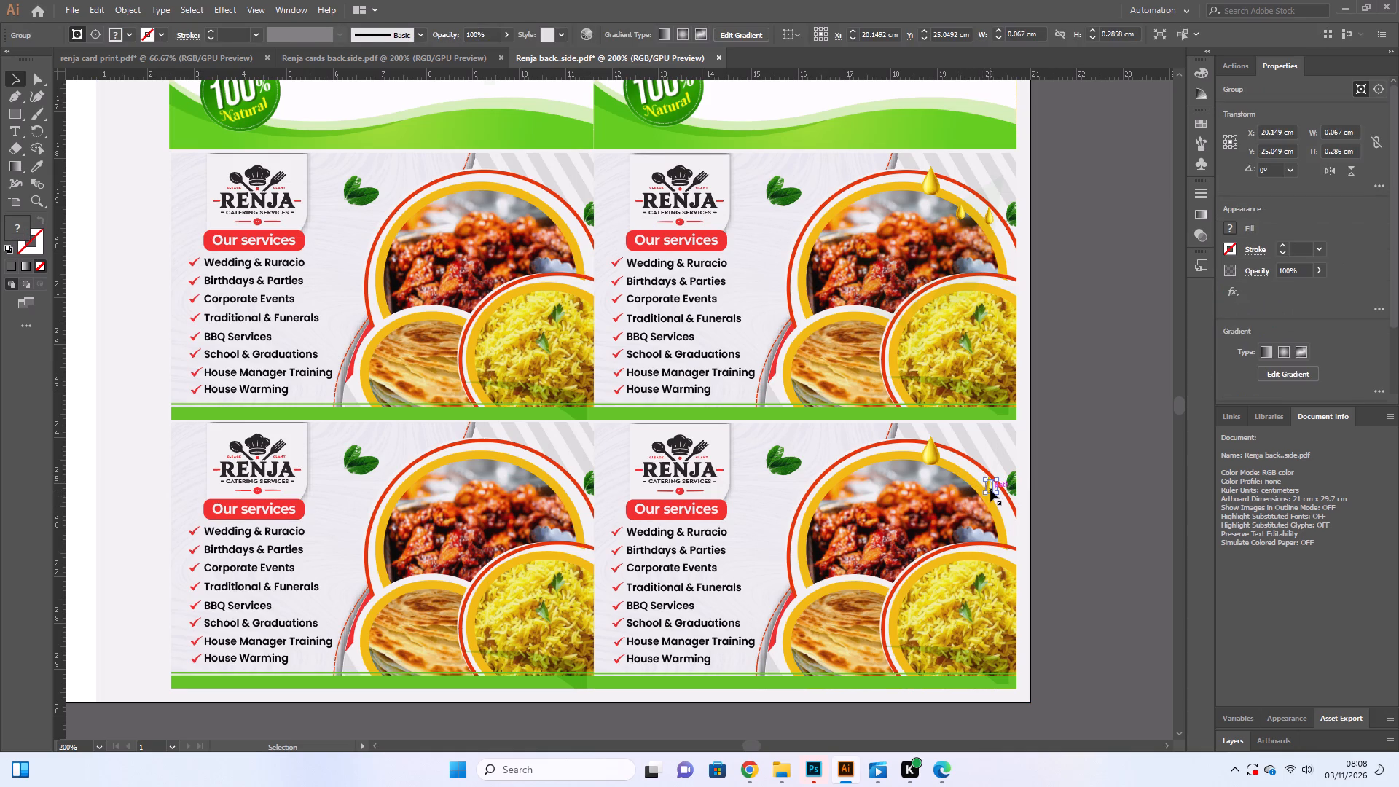
key(BackSpace)
click(990, 488)
key(BackSpace)
click(991, 491)
key(BackSpace)
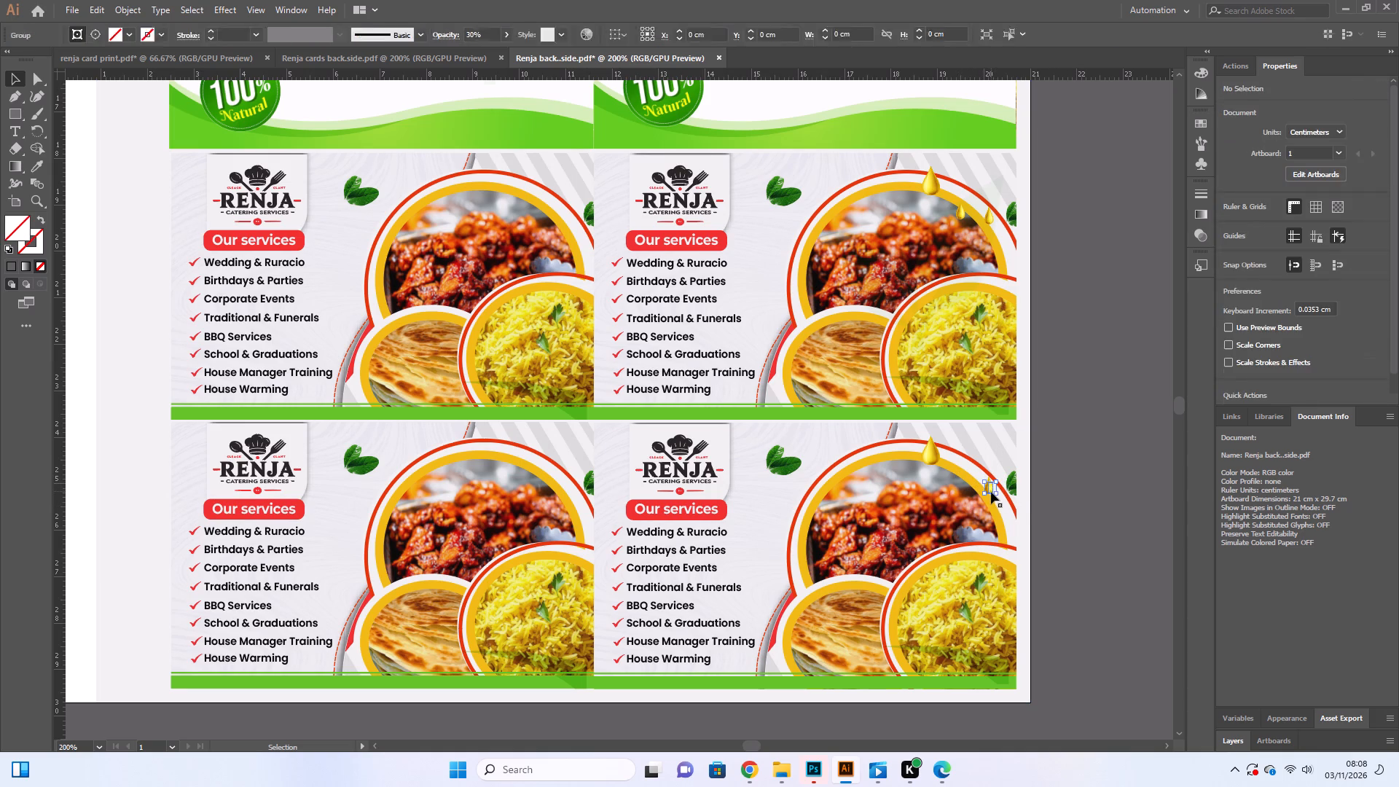
click(987, 492)
key(BackSpace)
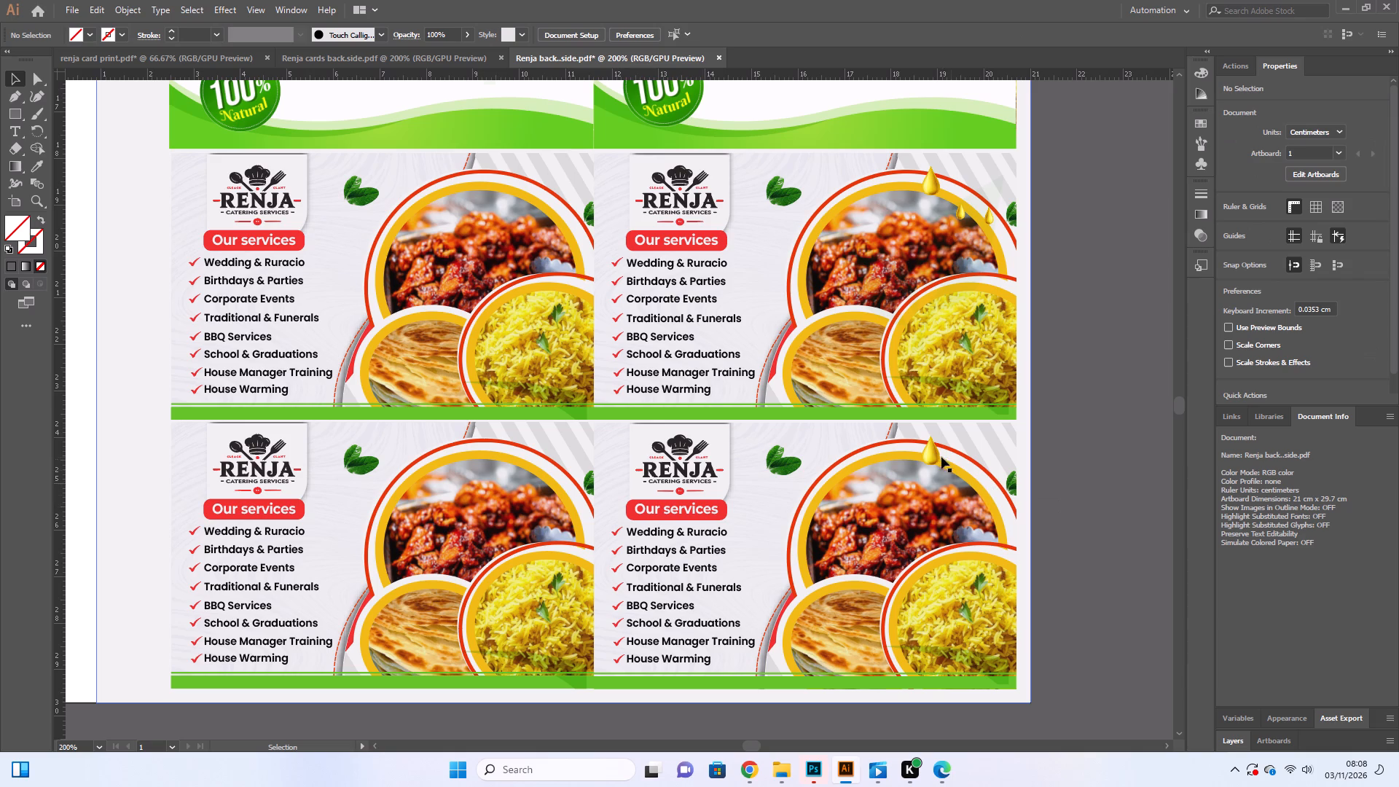
Delete the large oil drop piece by piece from the bottom-right Renja card.
click(932, 453)
key(BackSpace)
click(933, 455)
key(BackSpace)
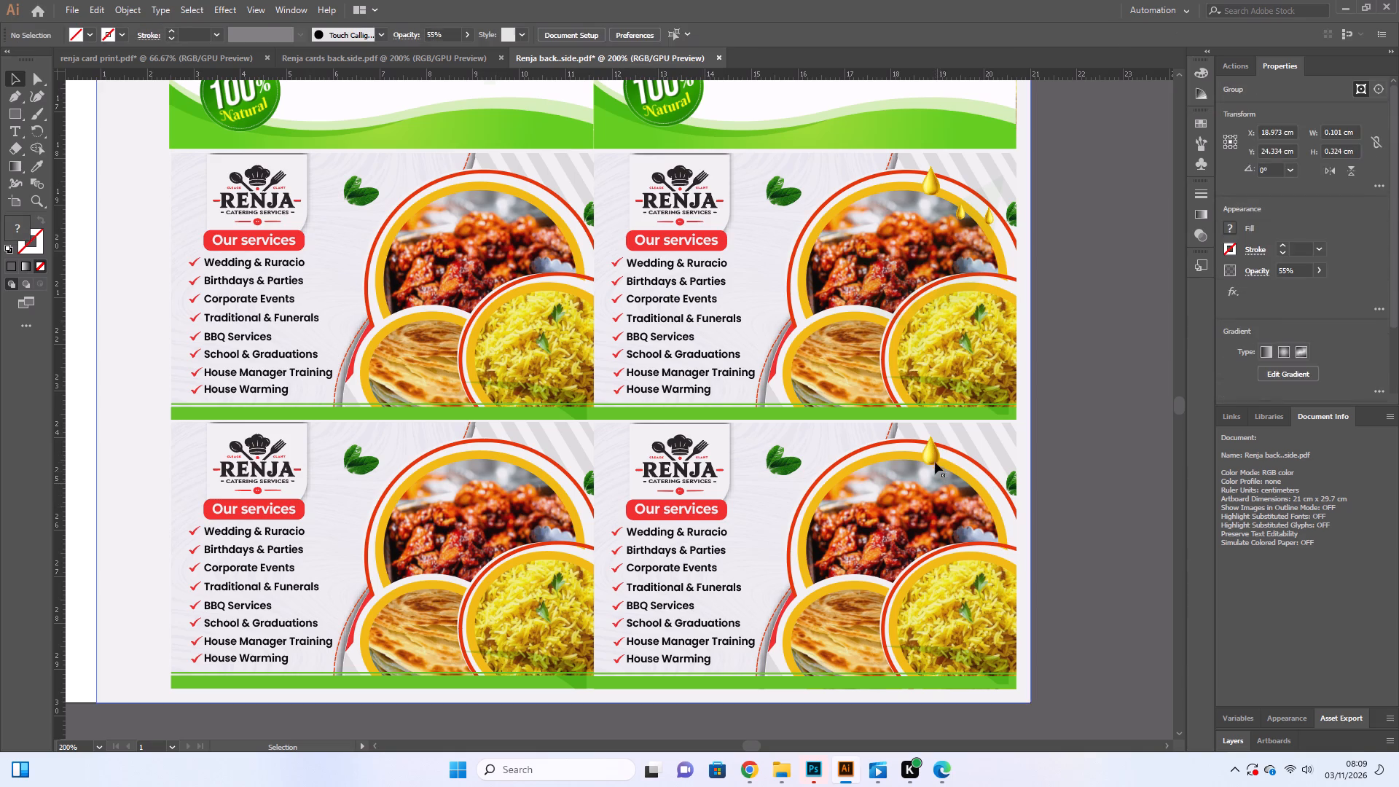
click(933, 457)
key(BackSpace)
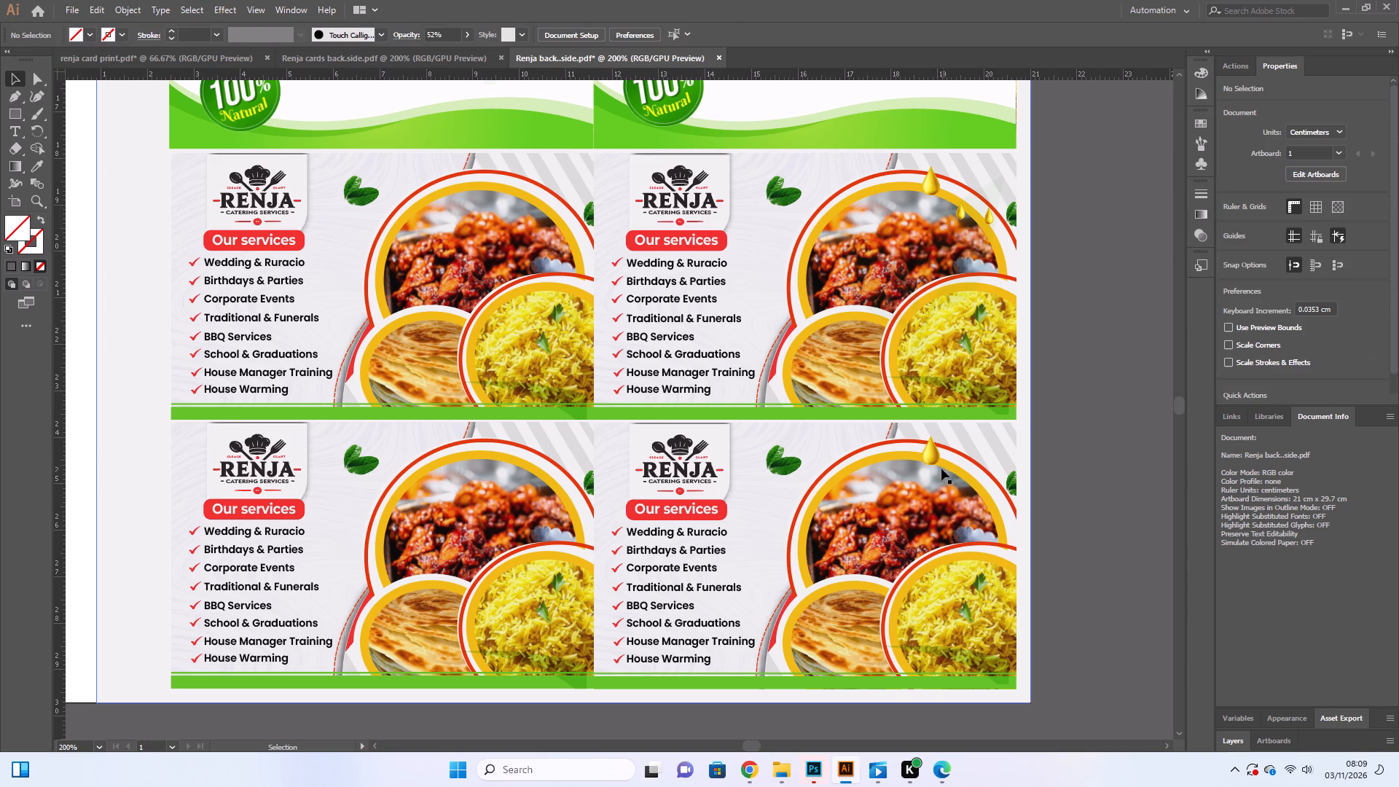
click(934, 455)
key(BackSpace)
click(923, 456)
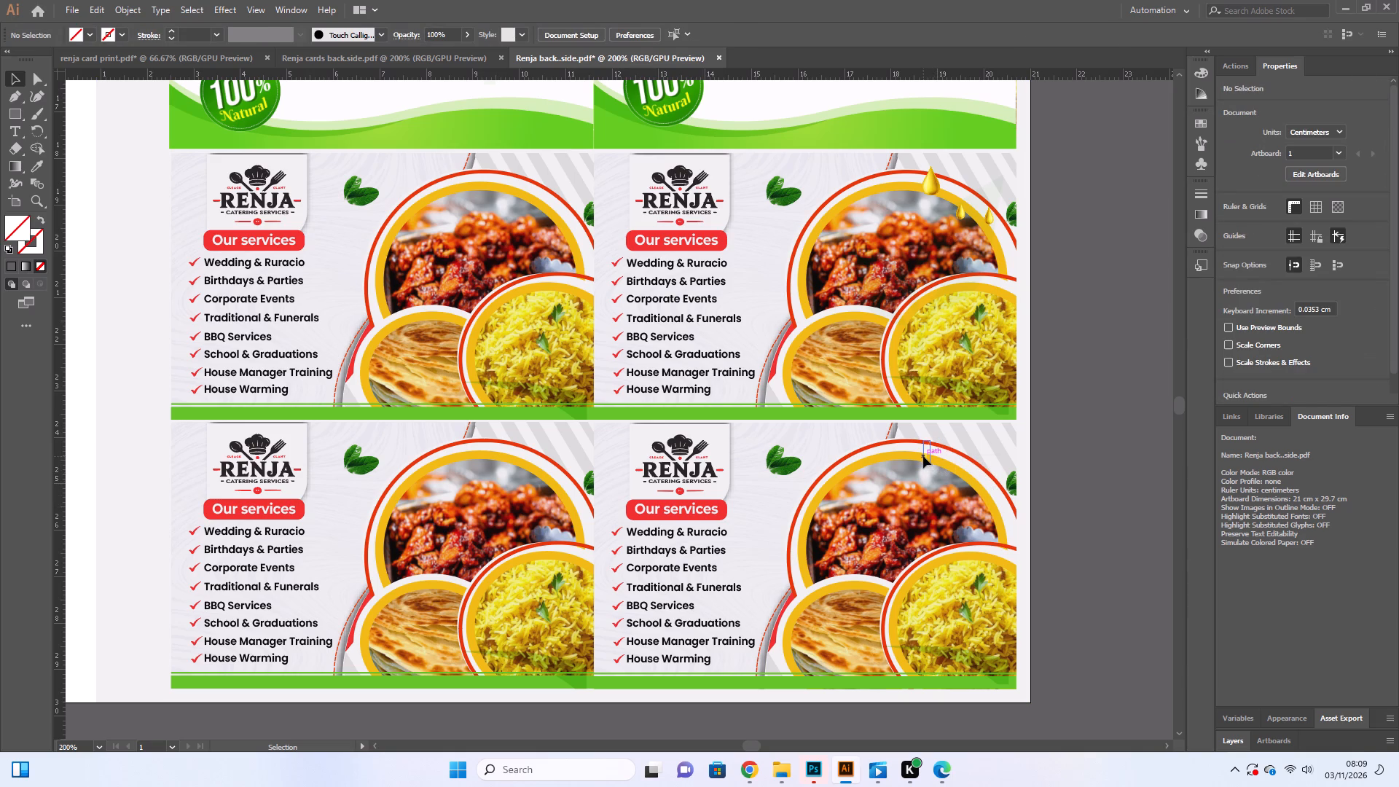
key(BackSpace)
Delete the large oil drop piece by piece from the right-column Renja card in the row above the bottom one.
scroll(946, 458, up, 1)
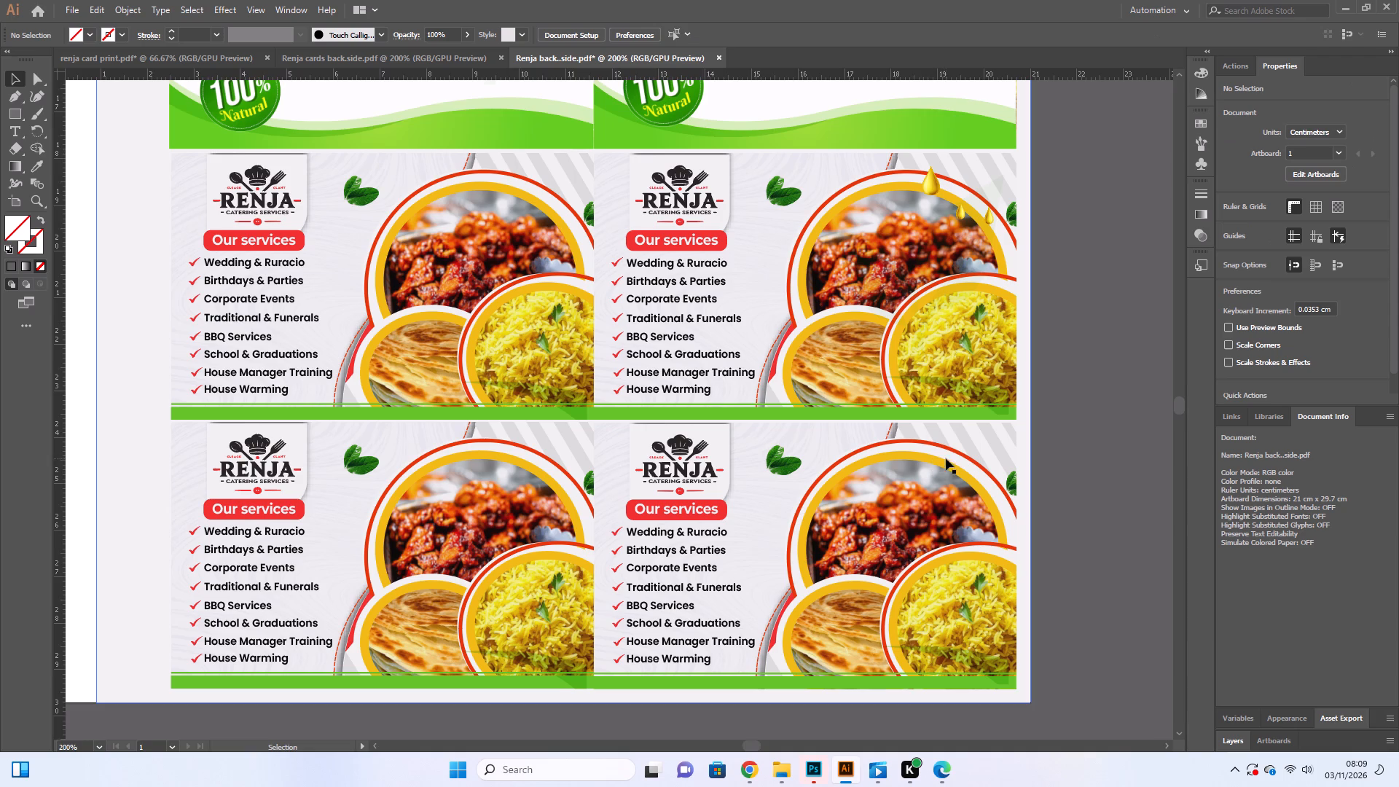
scroll(946, 458, up, 4)
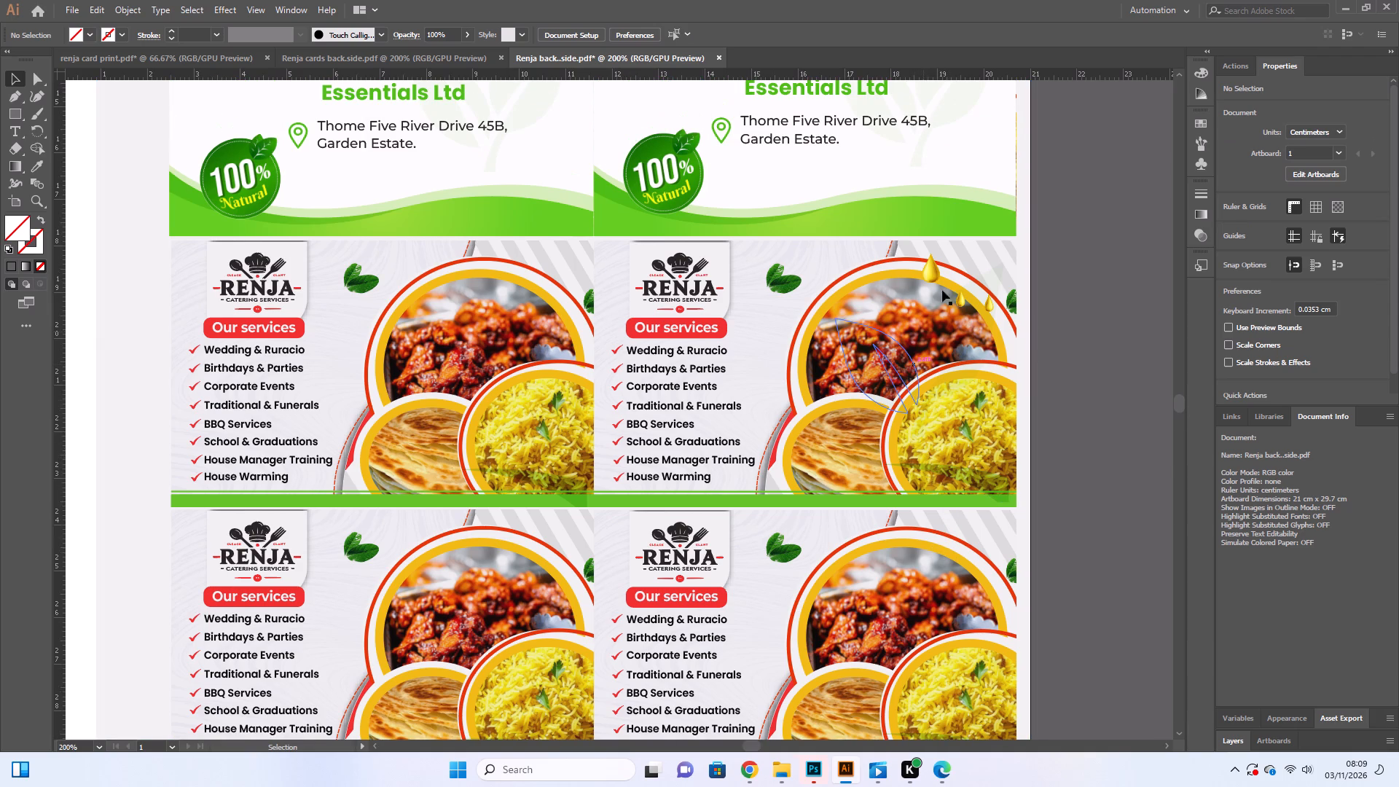
click(933, 273)
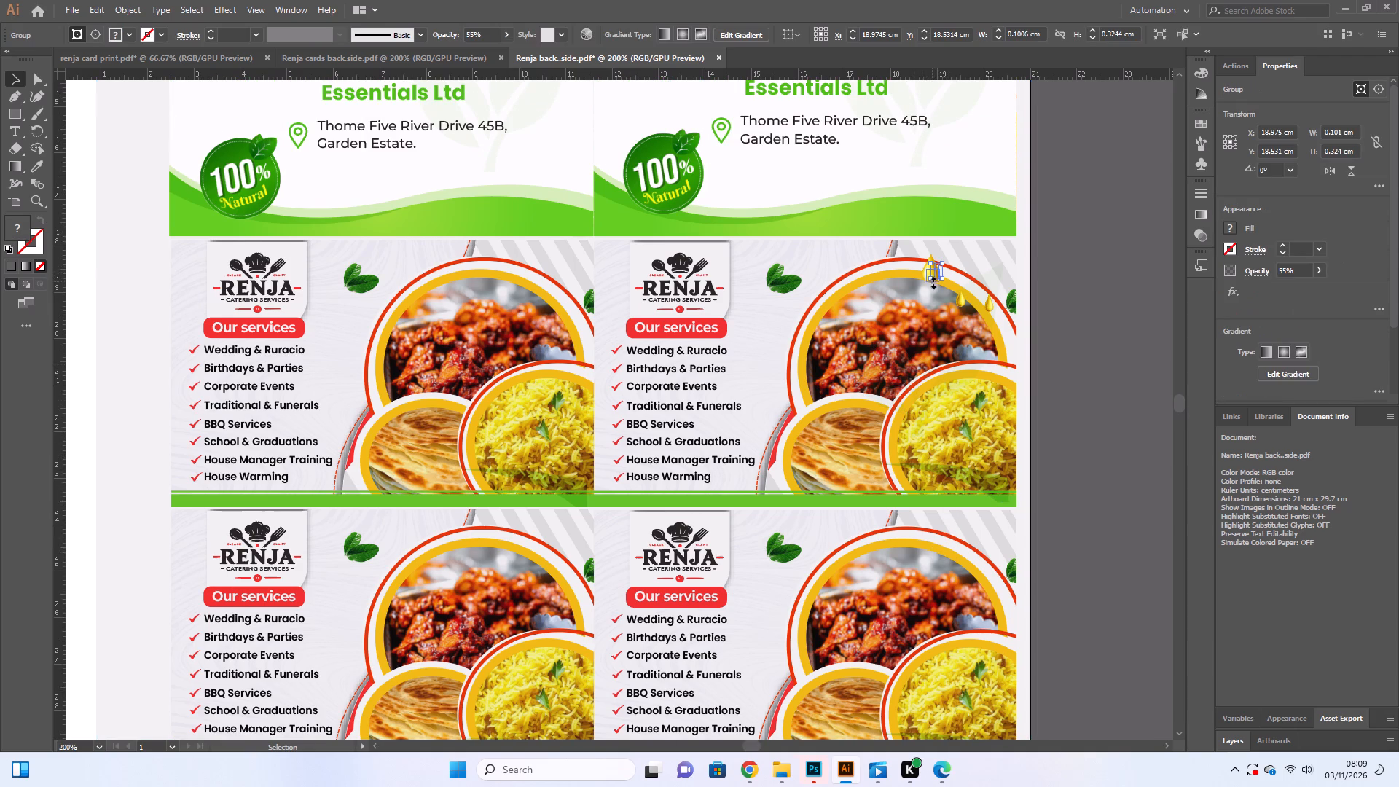
key(BackSpace)
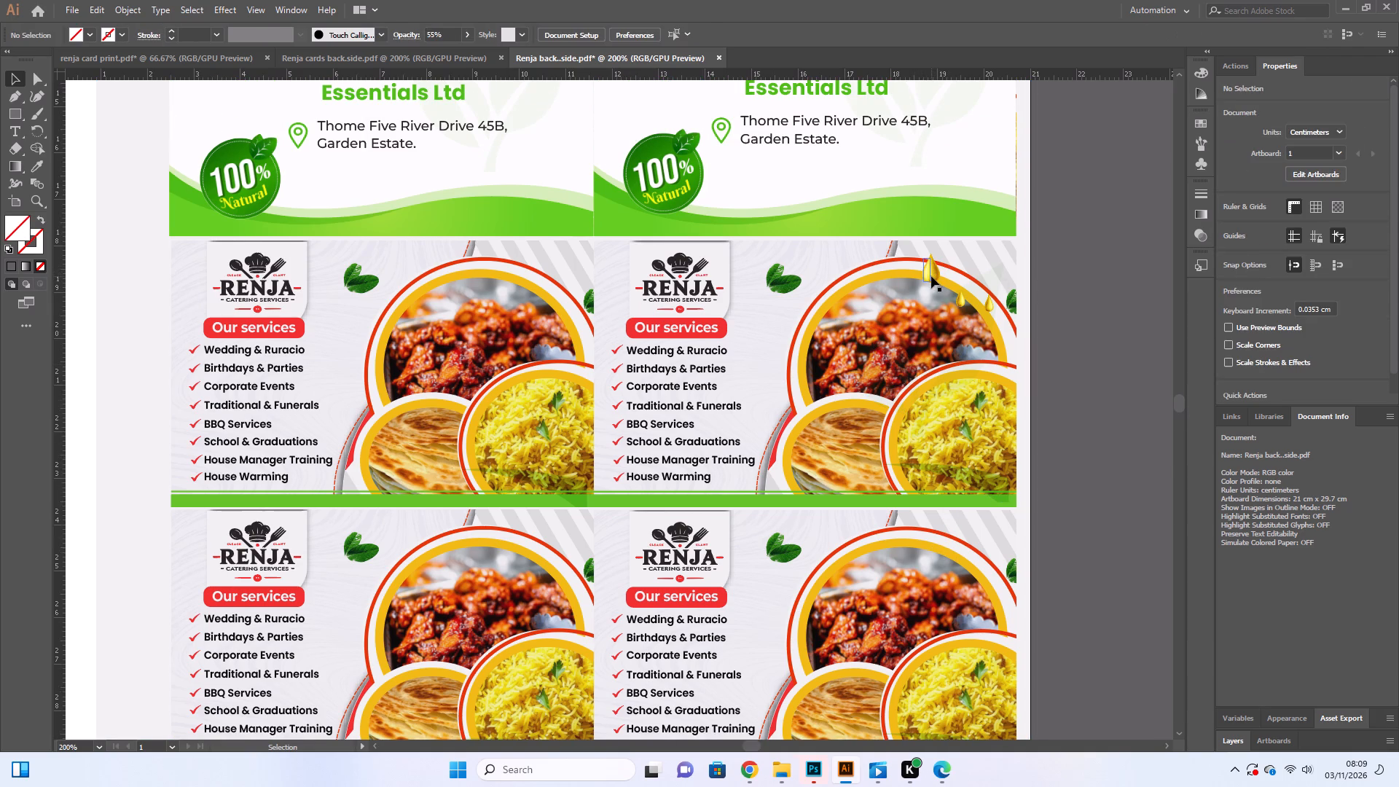
click(931, 276)
key(BackSpace)
click(930, 269)
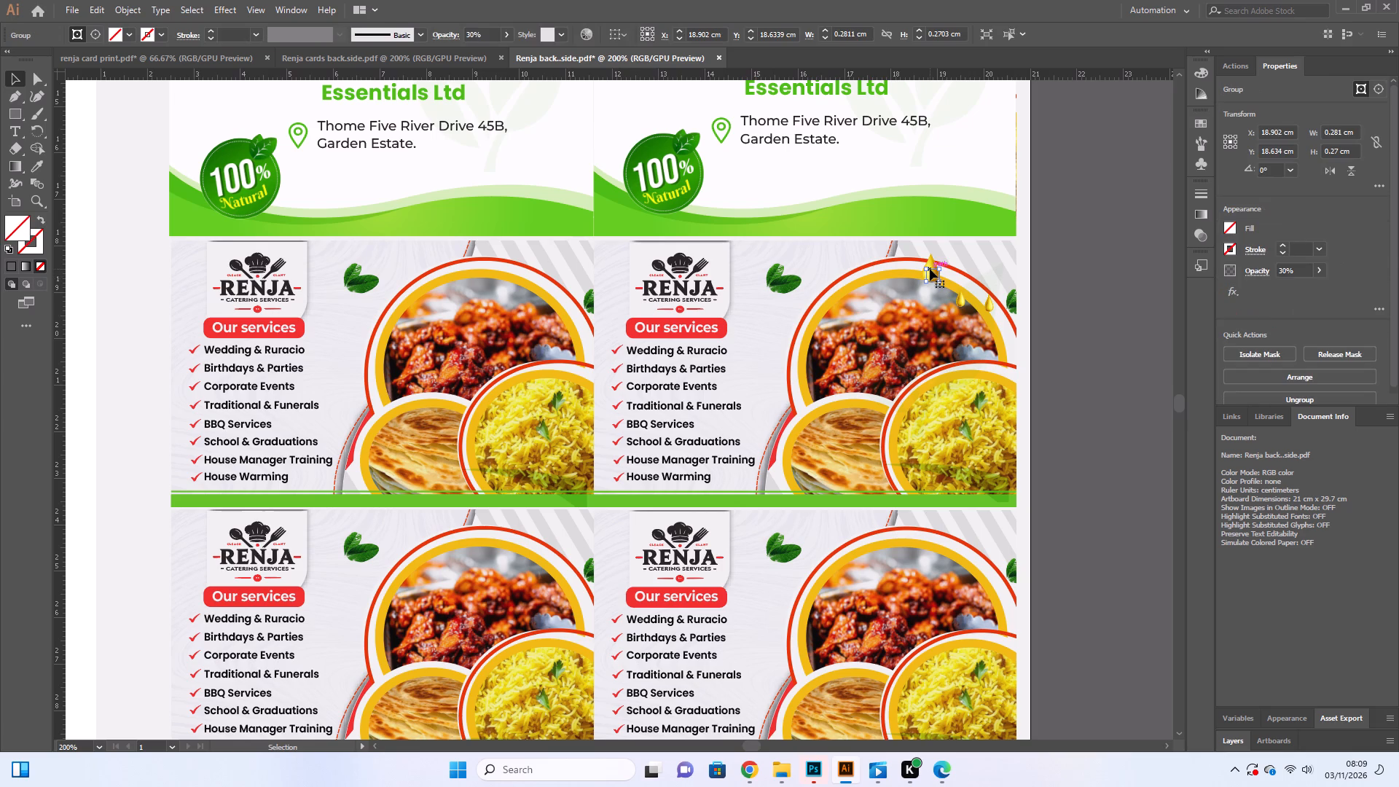
key(BackSpace)
click(930, 270)
key(BackSpace)
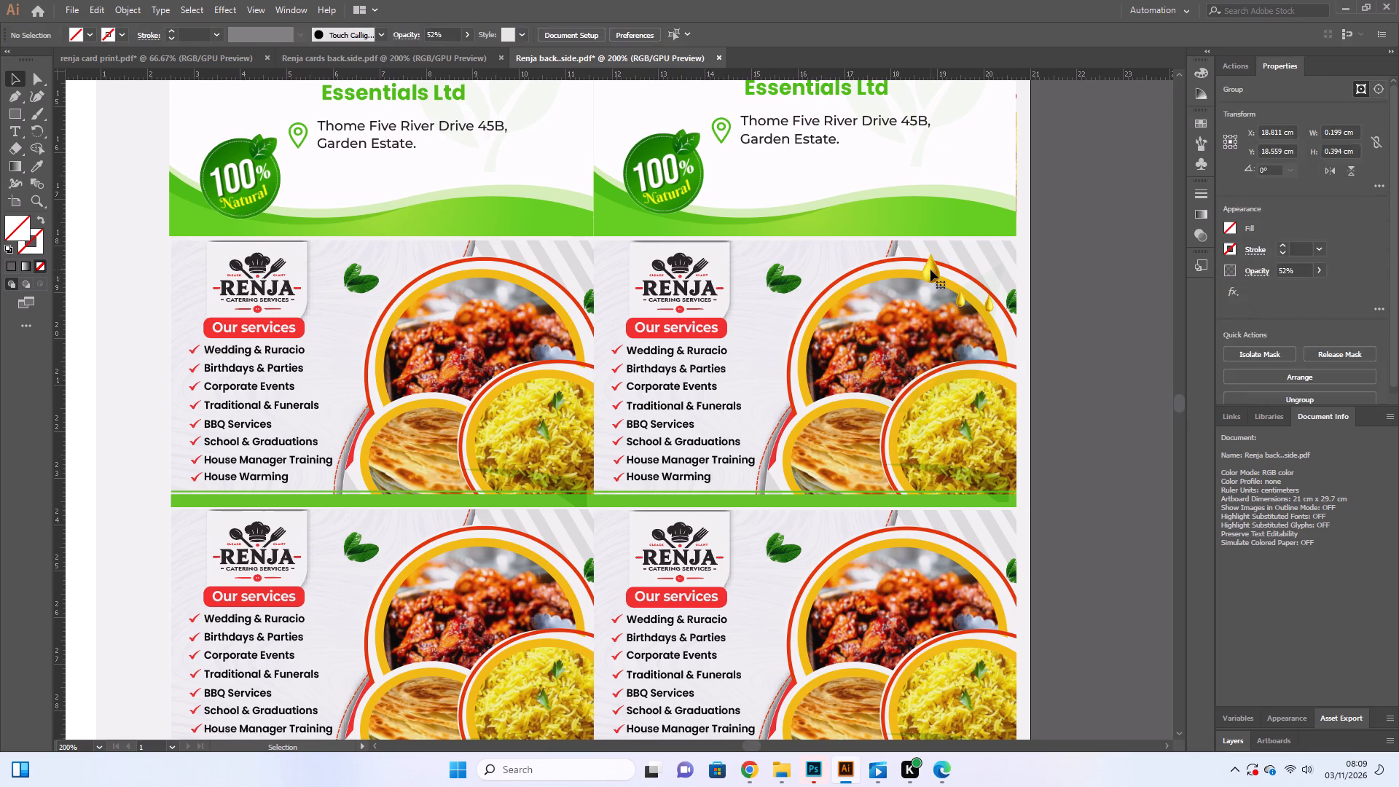
click(930, 270)
key(BackSpace)
Delete the middle small oil drop piece by piece from the right-column Renja card in the upper Renja row.
click(963, 300)
key(BackSpace)
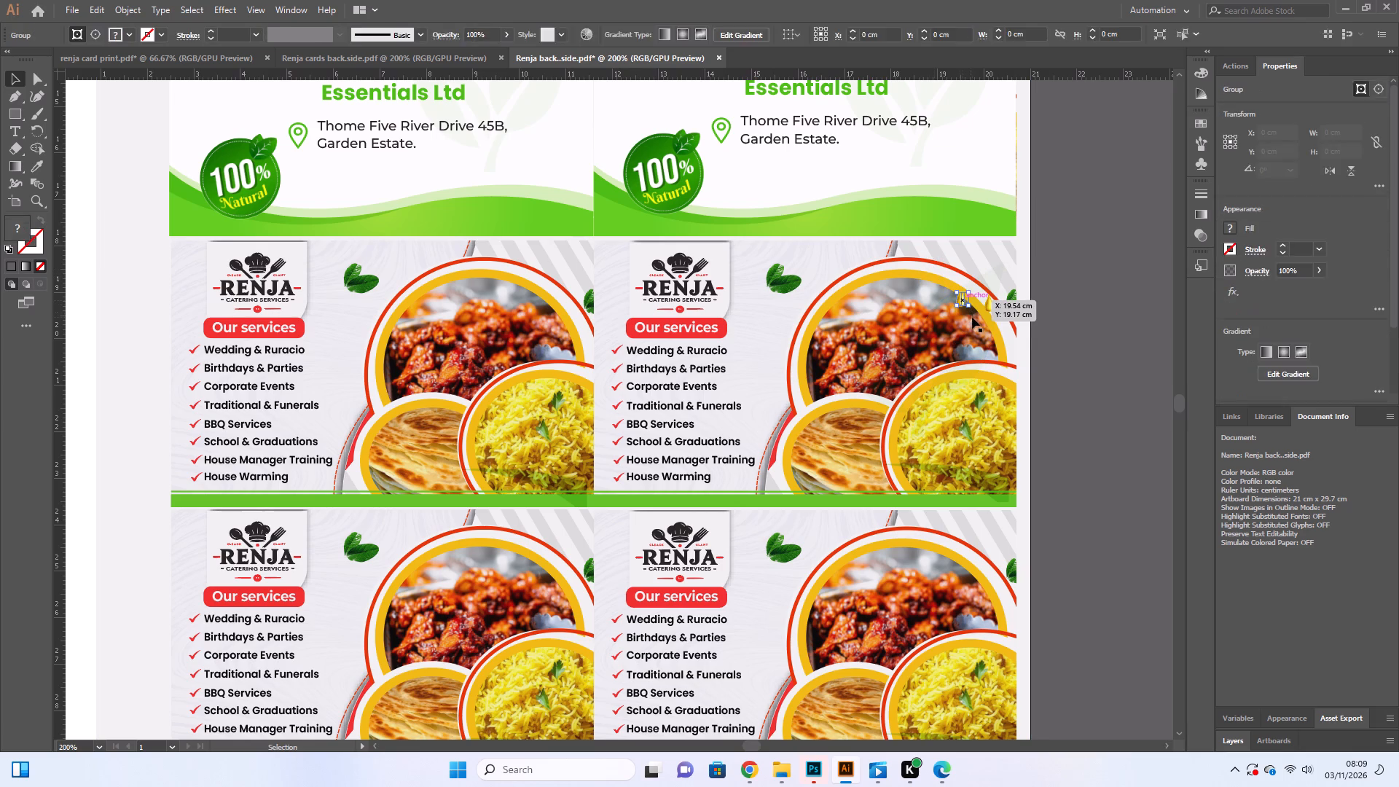
click(963, 304)
key(BackSpace)
click(963, 304)
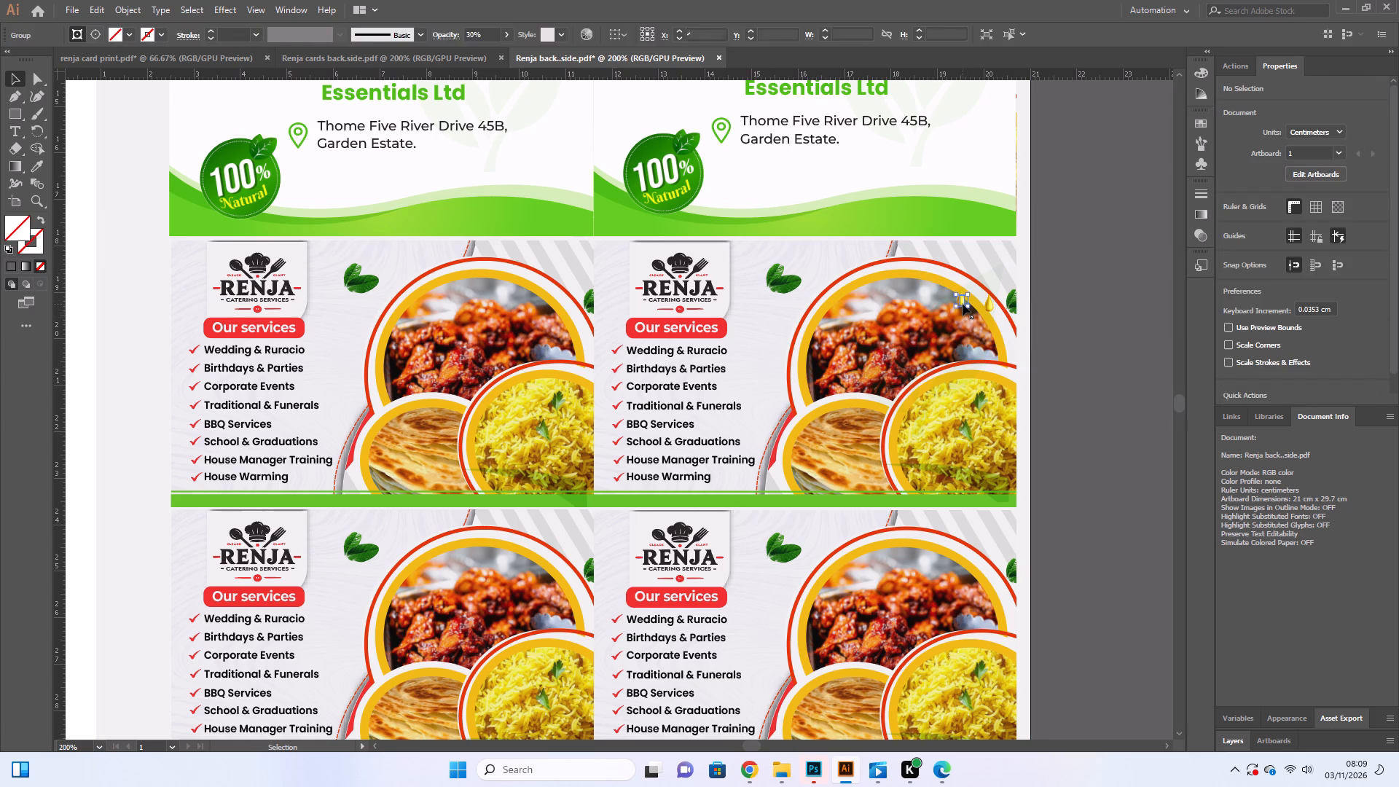
key(BackSpace)
click(963, 304)
key(BackSpace)
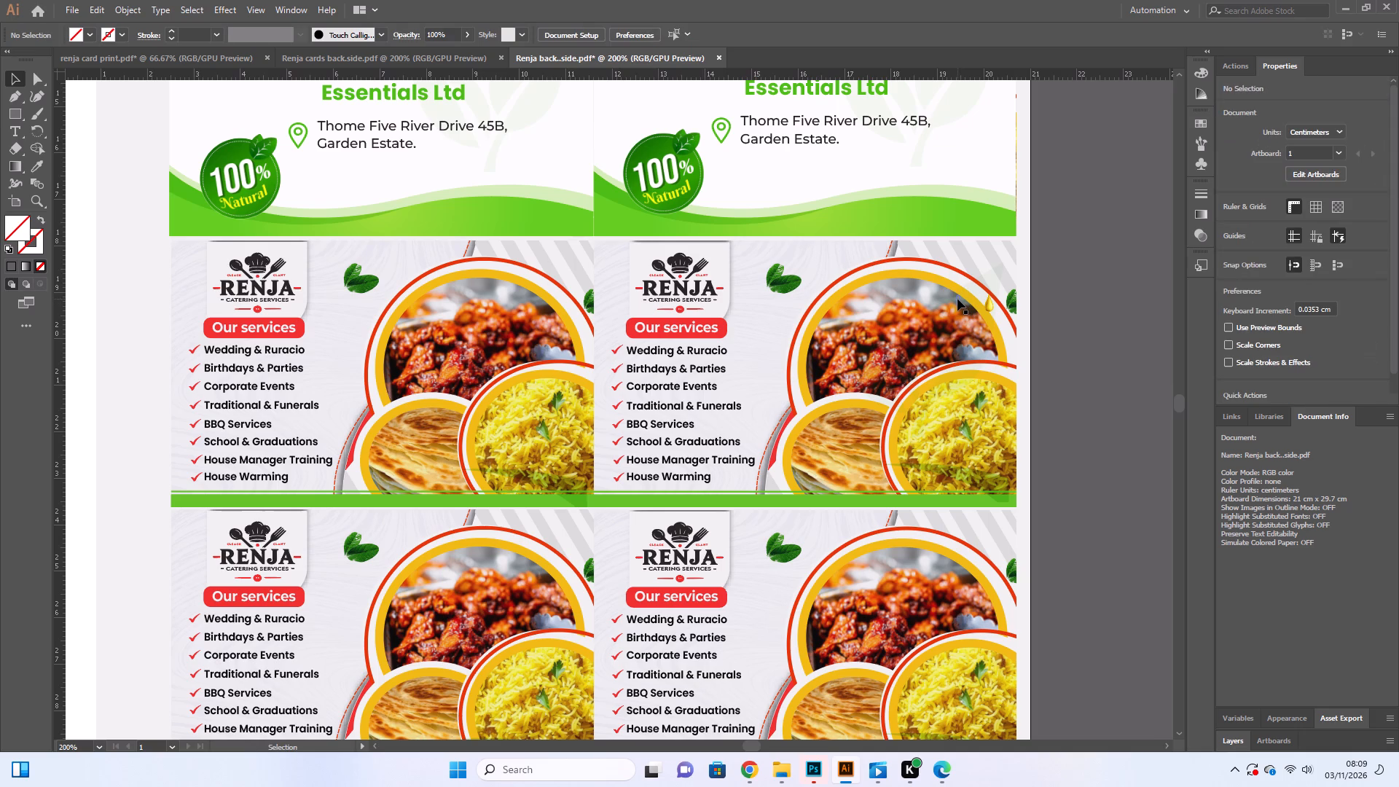
click(957, 299)
key(BackSpace)
Delete the faint leaf group lying over the food photos on that same upper-row, right-column Renja card.
click(957, 302)
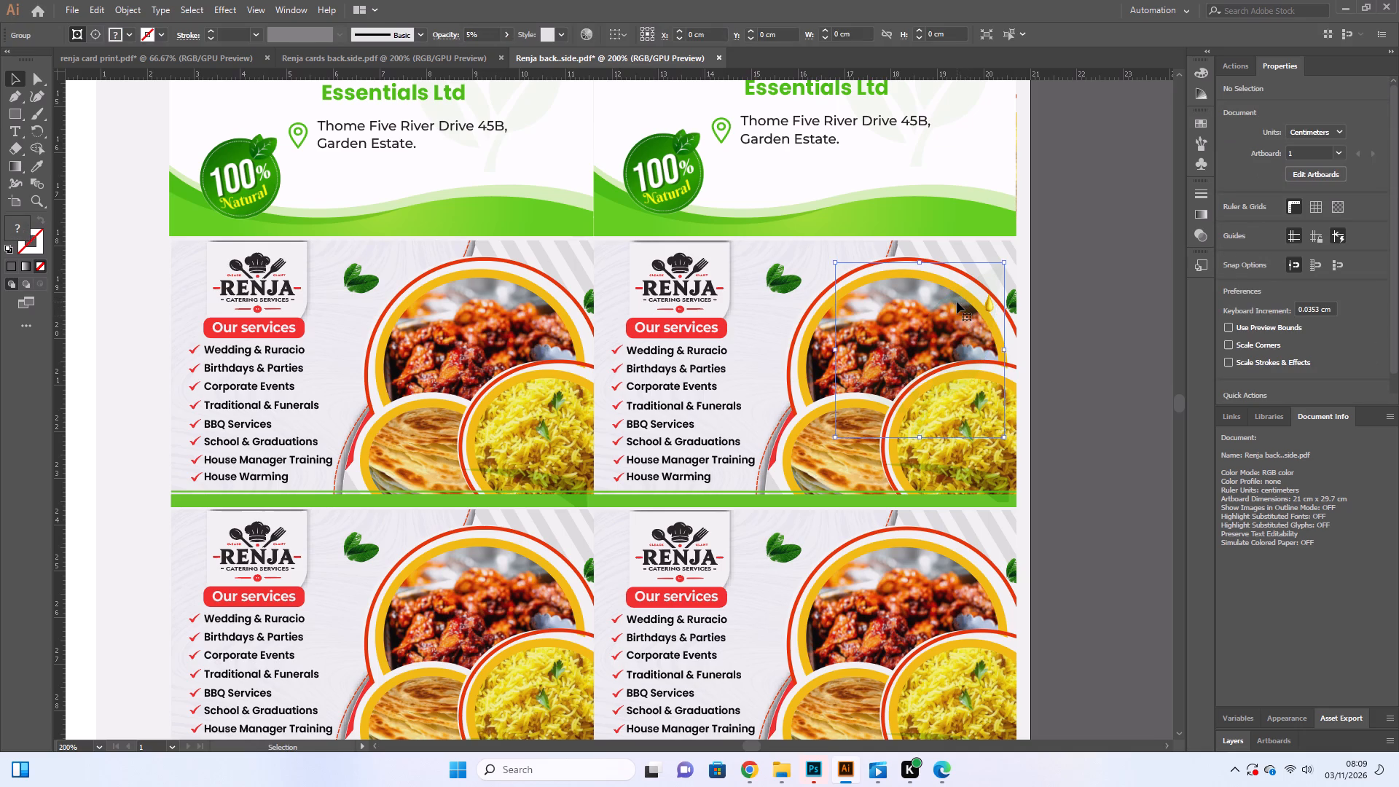
key(BackSpace)
Delete the remaining small oil drop piece by piece from the right-column Renja card in the upper Renja row.
click(990, 312)
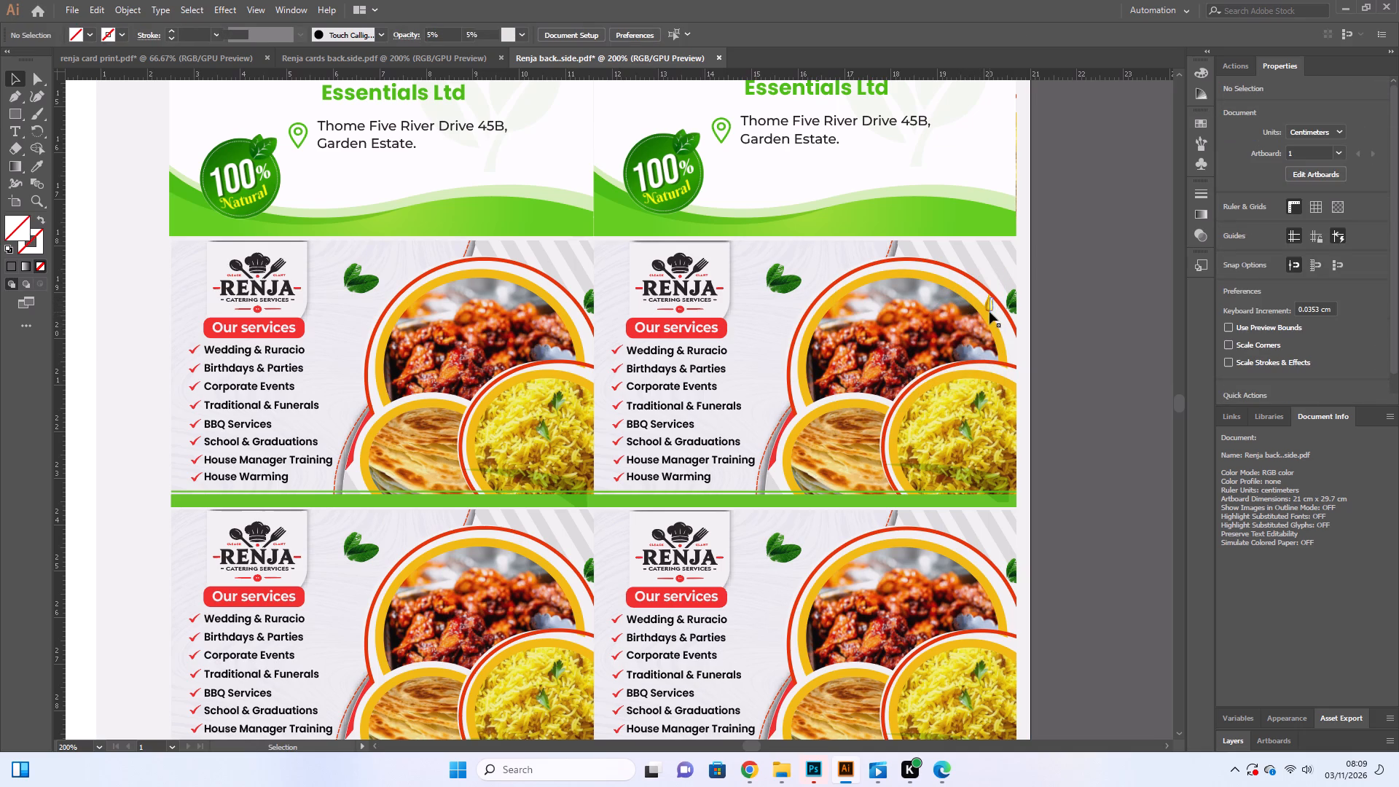
key(BackSpace)
click(987, 303)
key(BackSpace)
click(989, 307)
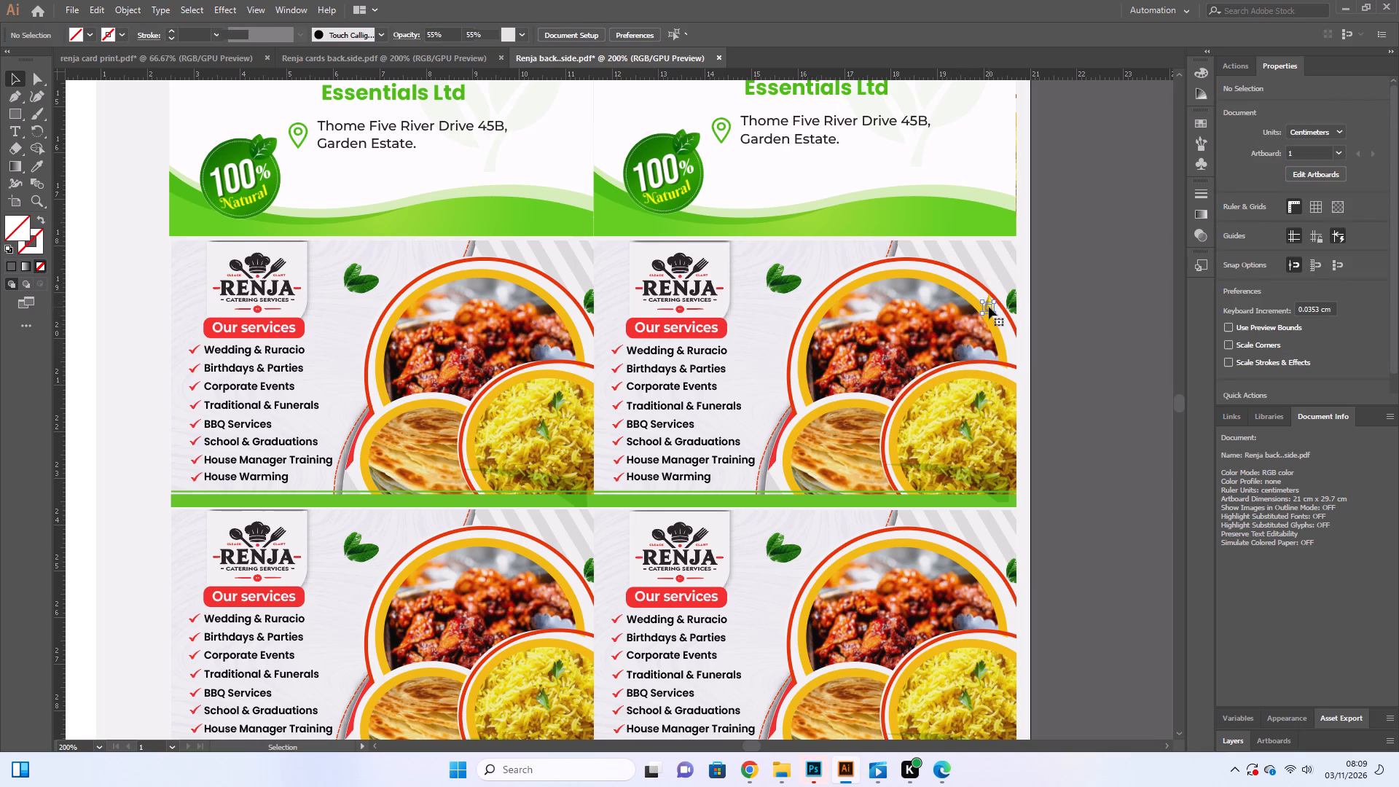
key(BackSpace)
click(989, 307)
key(BackSpace)
click(989, 307)
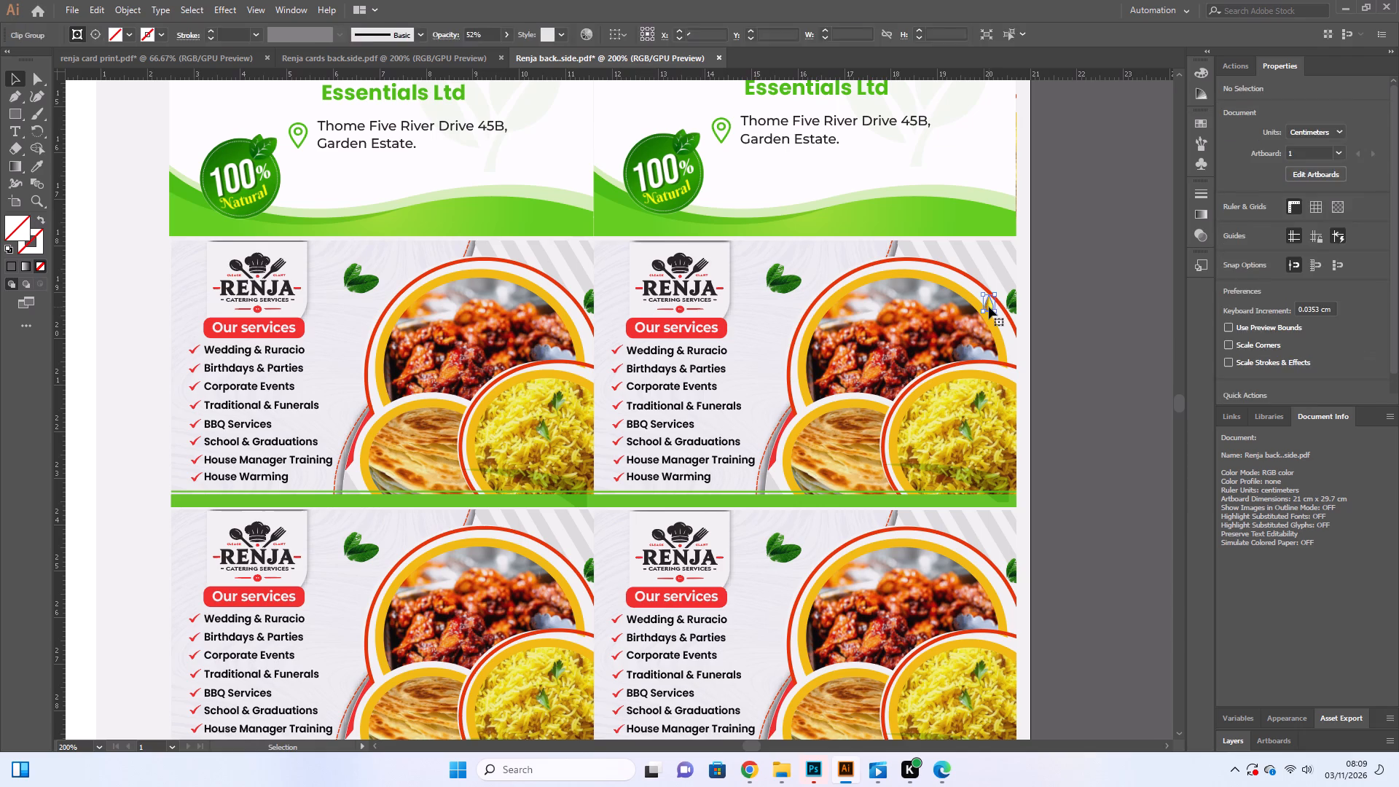
key(BackSpace)
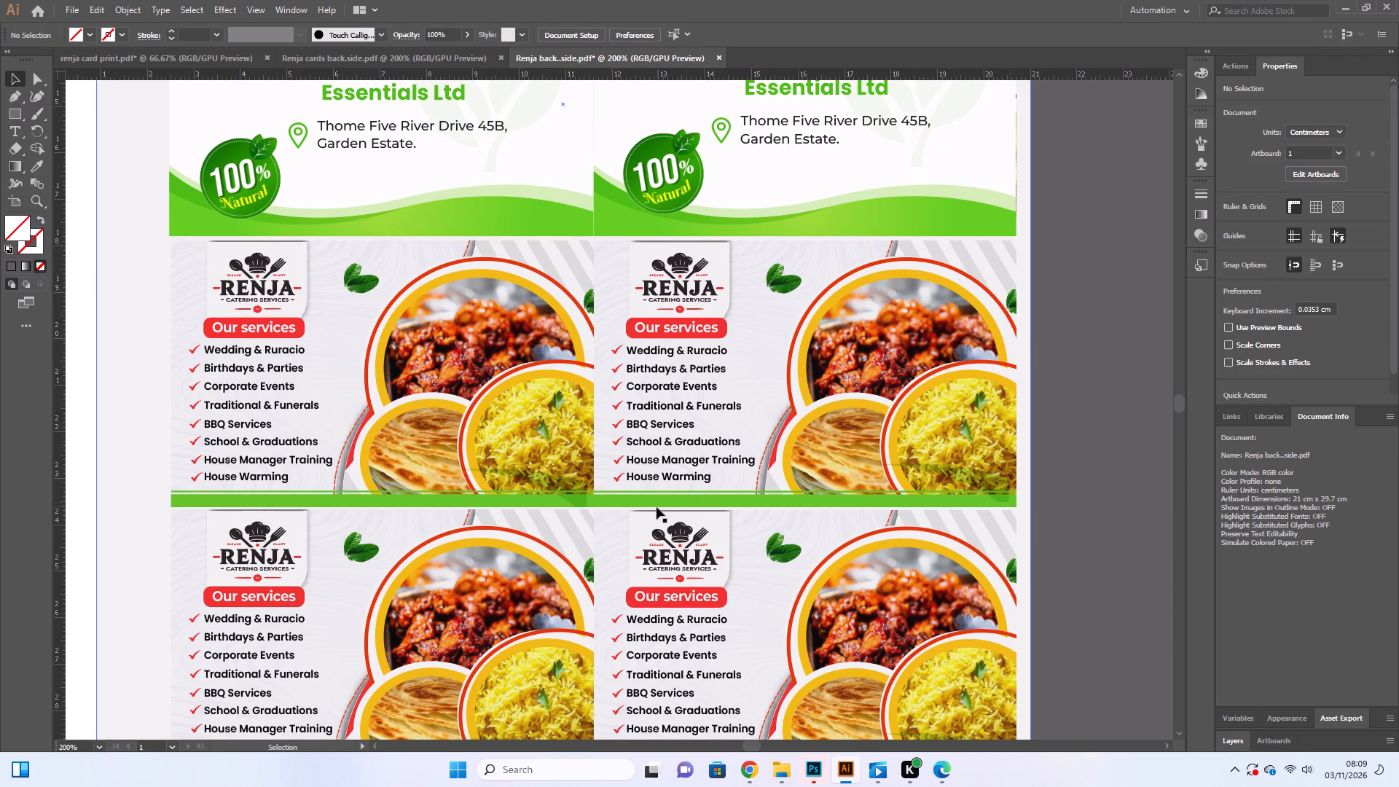
Ungroup the pair of Zuri Glow cards in the sheet's middle row, directly above the upper Renja row.
scroll(657, 507, up, 19)
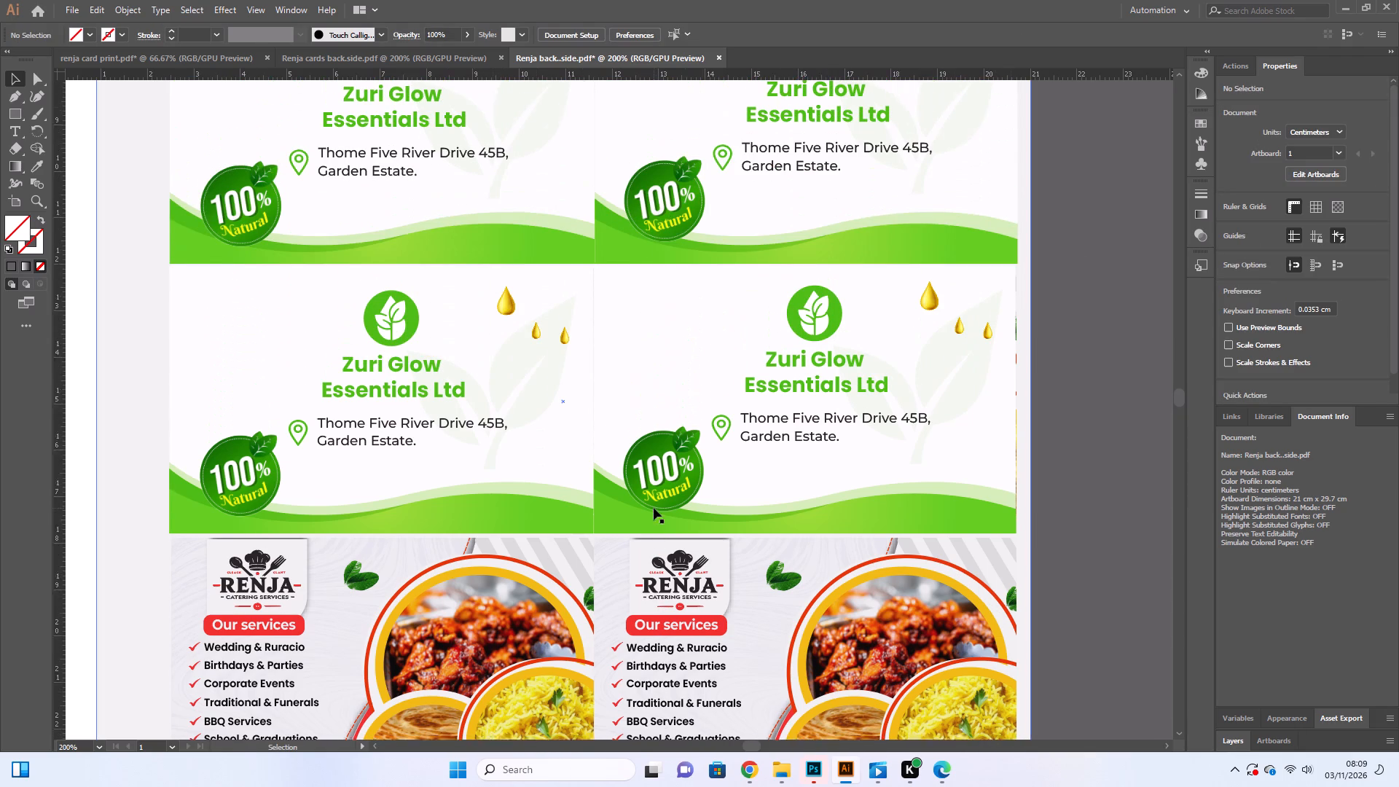
click(510, 394)
right_click(528, 388)
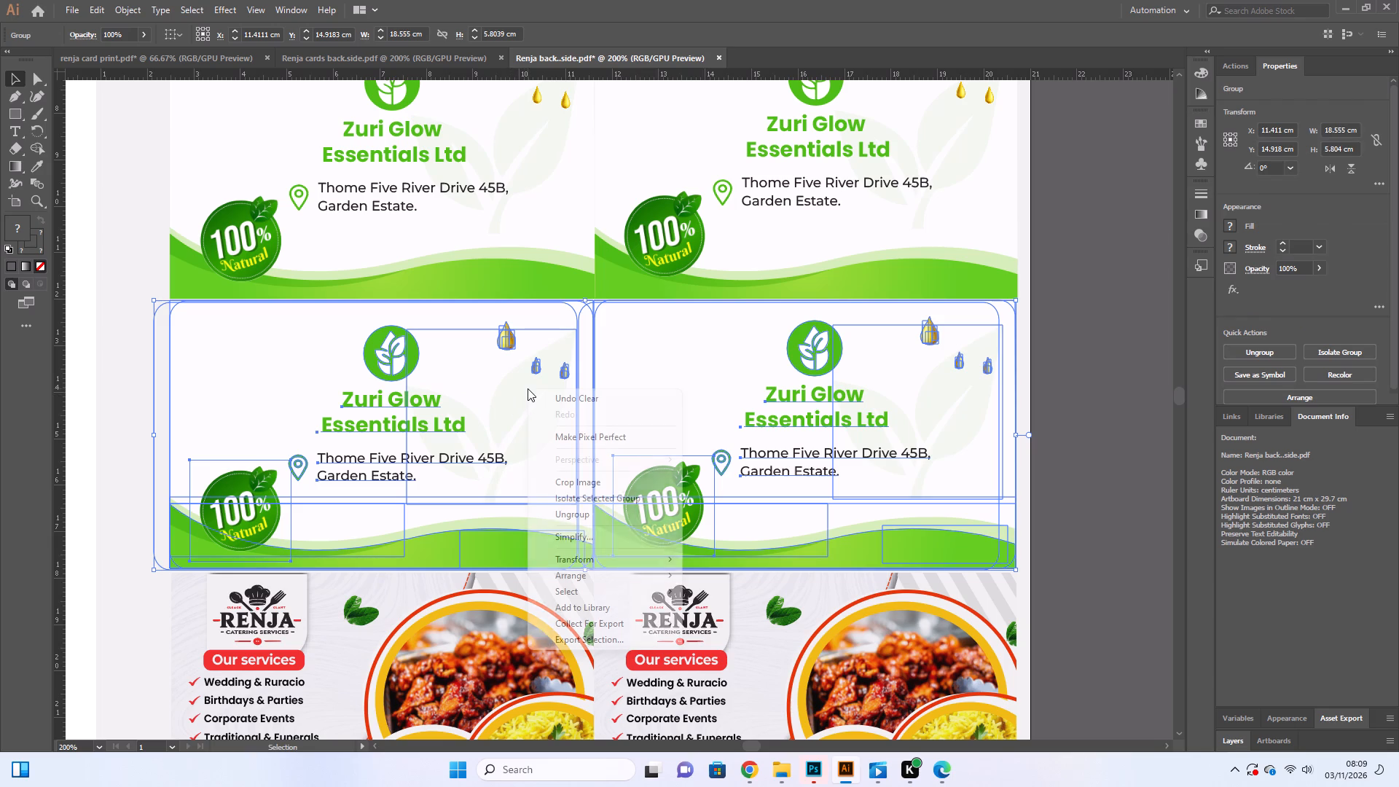
click(610, 522)
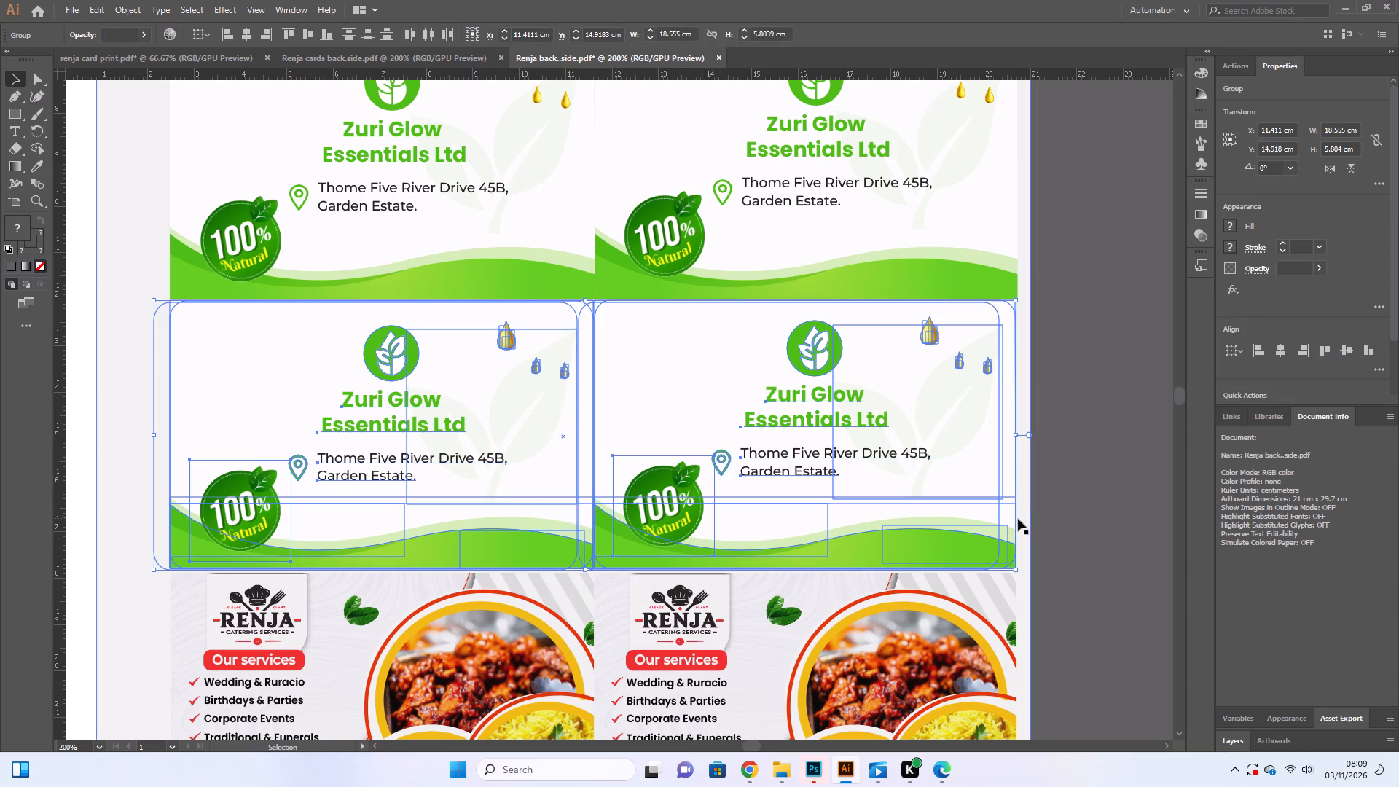
click(1017, 520)
click(885, 453)
click(1064, 472)
Delete the logo, text and badge group, the card background and the faint leaf from the middle row's right-column Zuri Glow card.
click(834, 430)
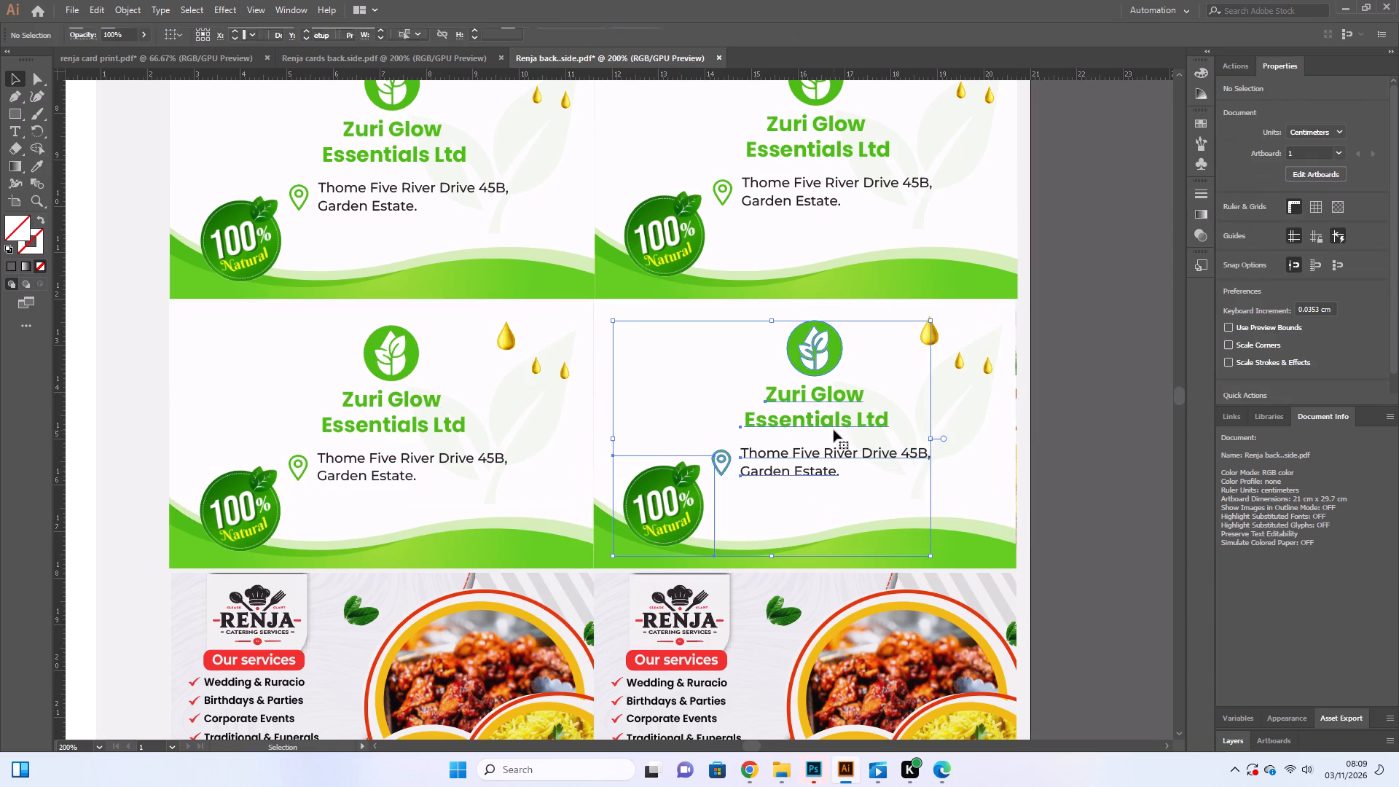
key(BackSpace)
click(796, 474)
key(BackSpace)
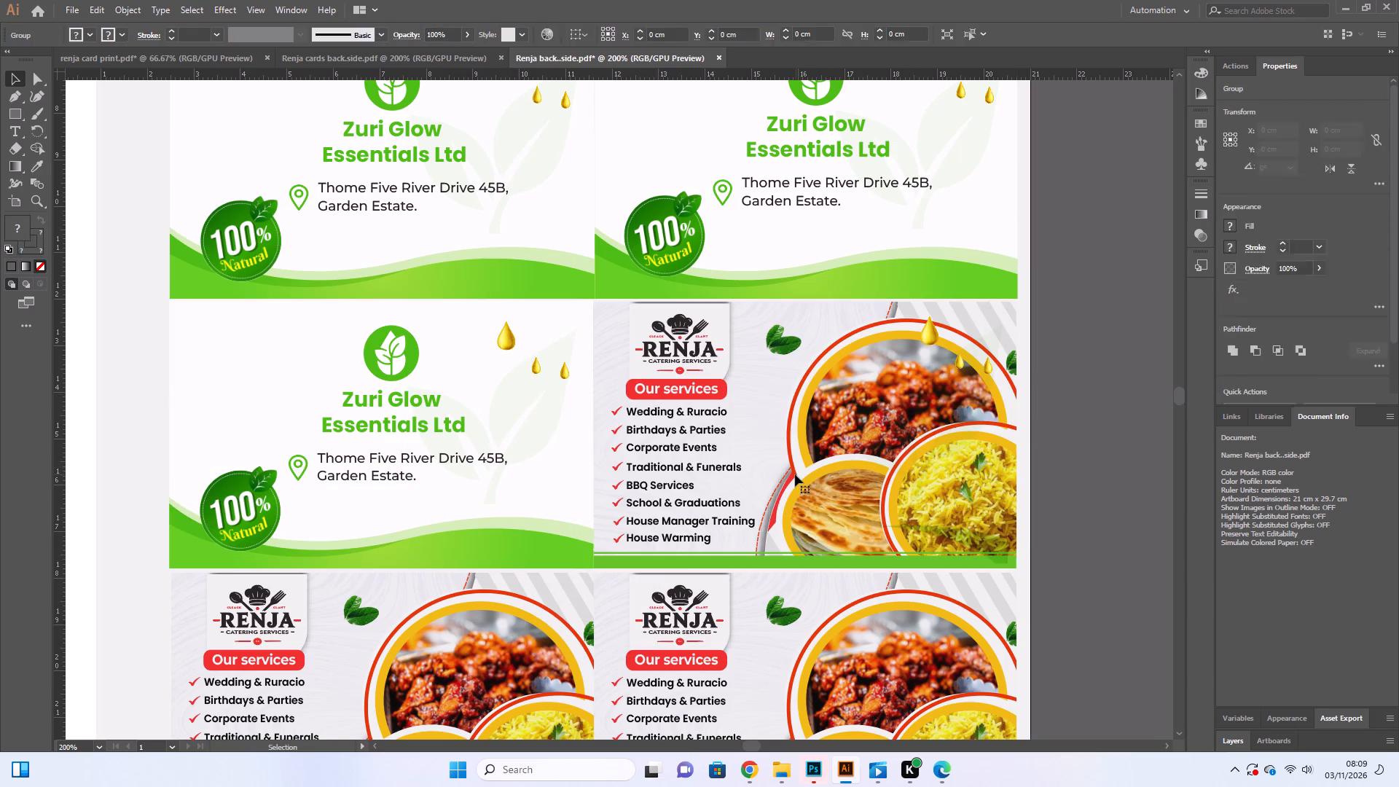
click(927, 431)
key(BackSpace)
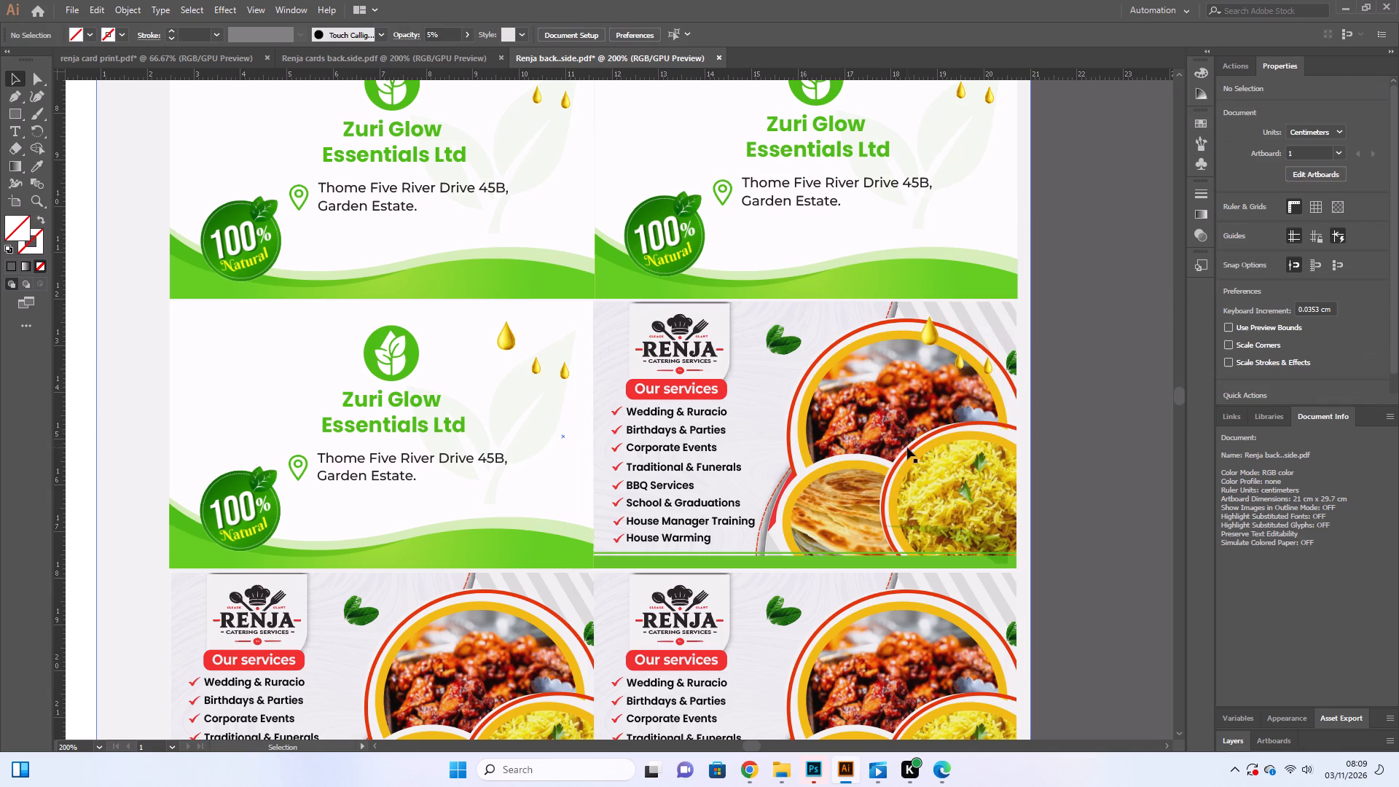
Delete the logo, text and badge group, the card background and the faint leaf from the middle row's left-column Zuri Glow card.
click(474, 384)
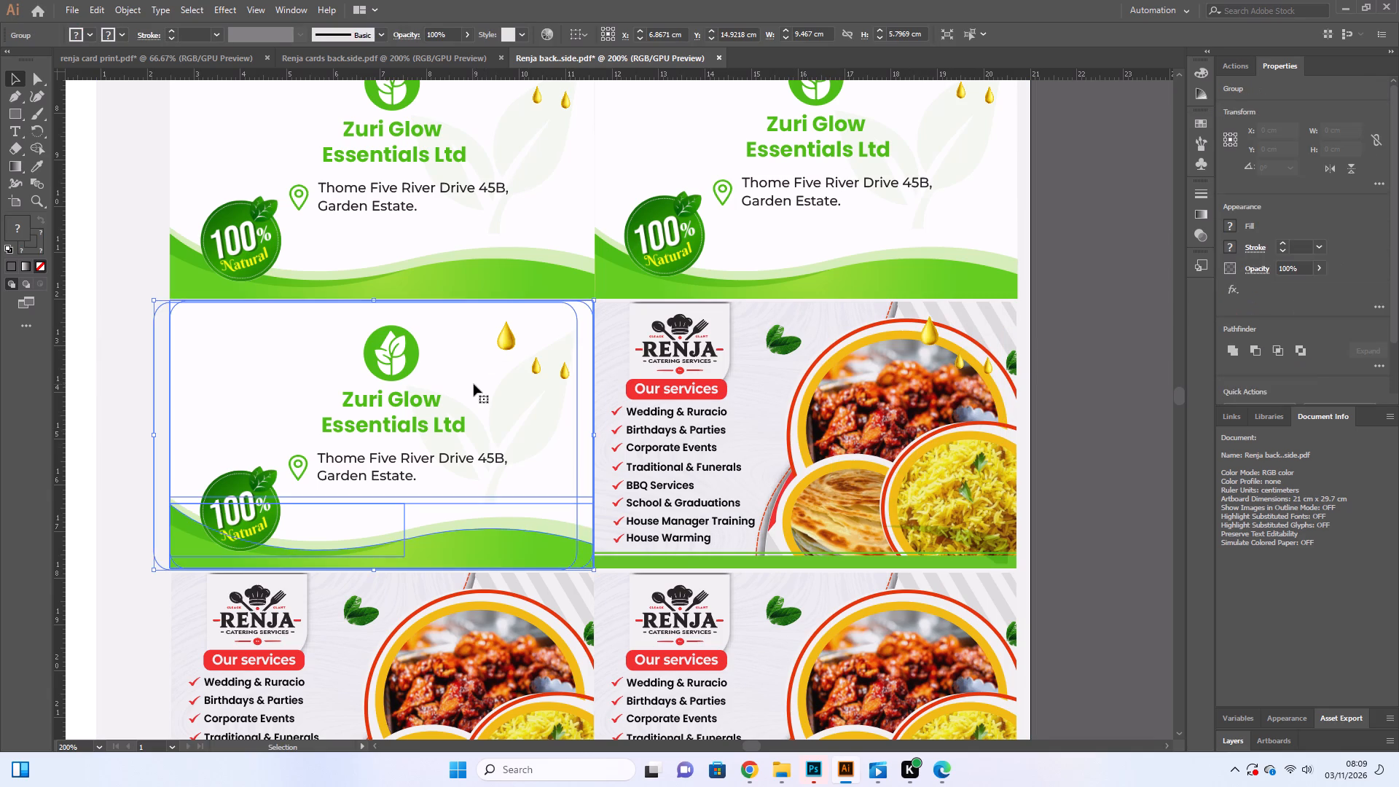
click(396, 405)
key(BackSpace)
click(396, 405)
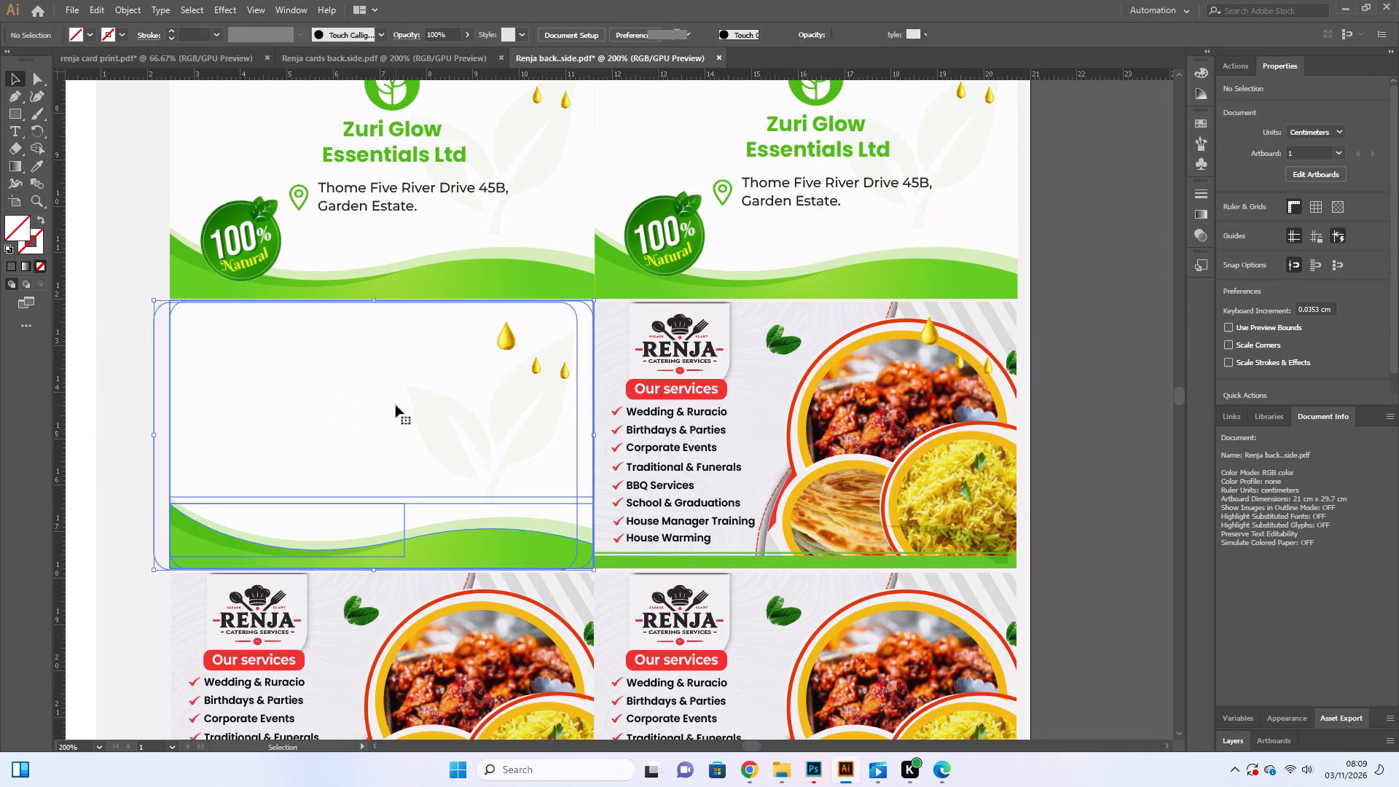
key(BackSpace)
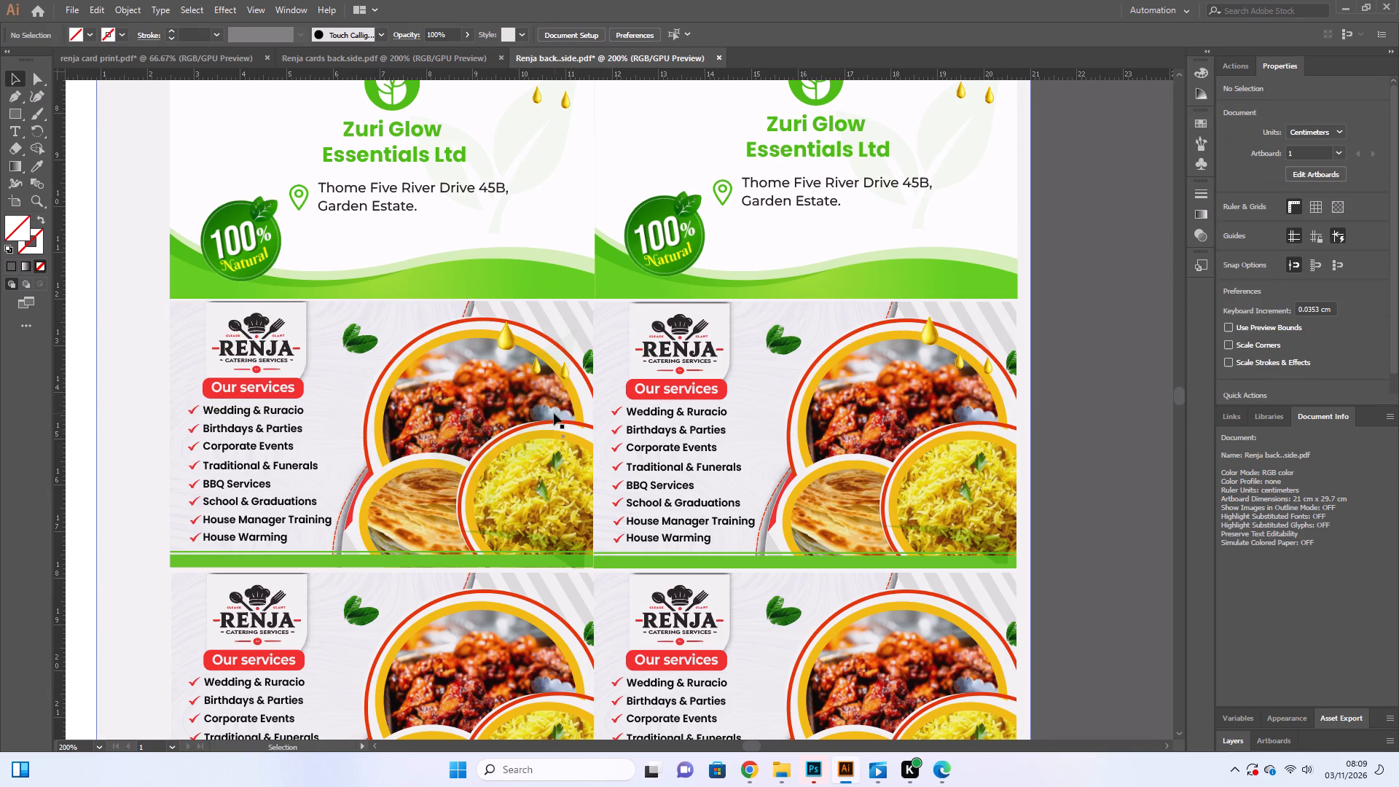
click(554, 413)
key(BackSpace)
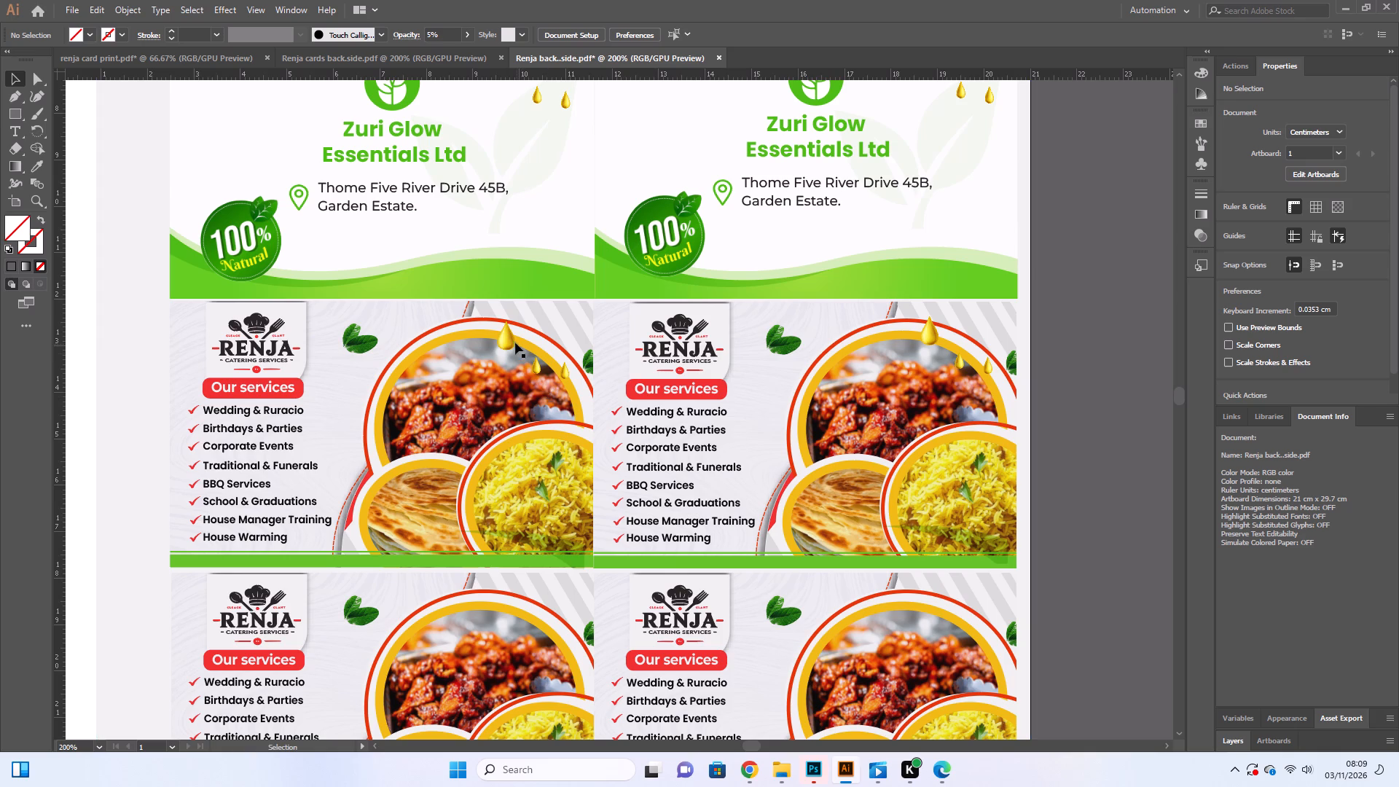
Delete the large oil drop piece by piece from the left-column Renja card in the middle row.
click(505, 340)
key(BackSpace)
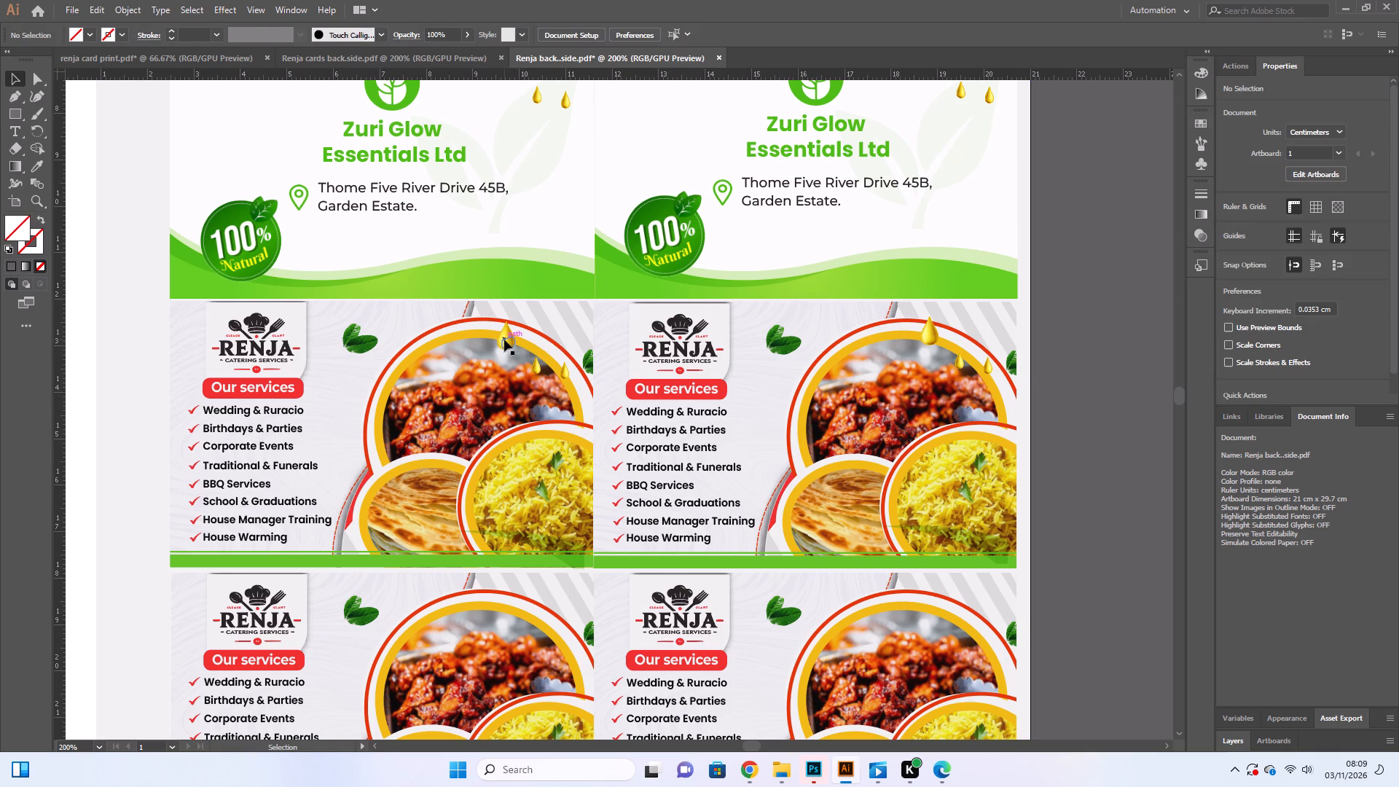
click(504, 340)
key(BackSpace)
click(504, 340)
key(BackSpace)
click(504, 340)
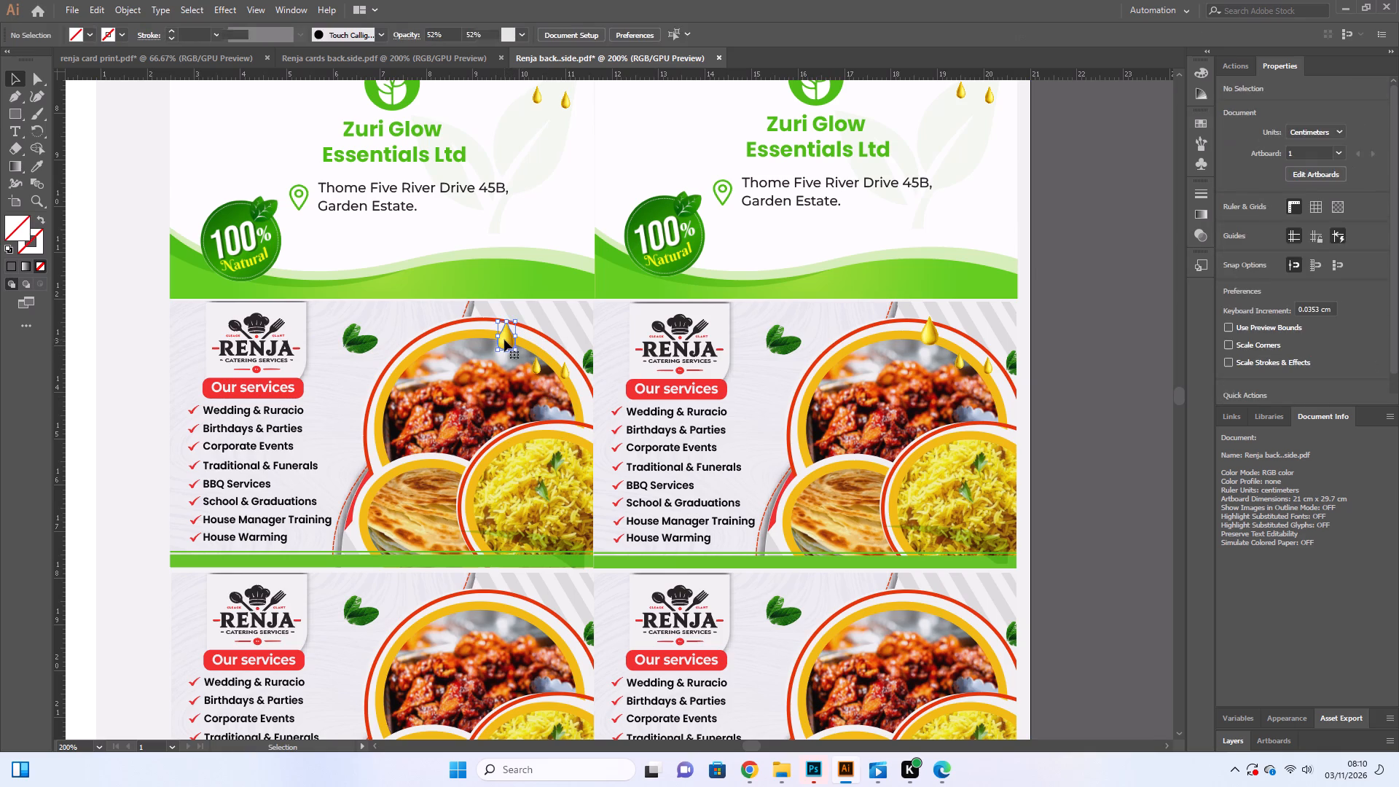
key(BackSpace)
click(507, 343)
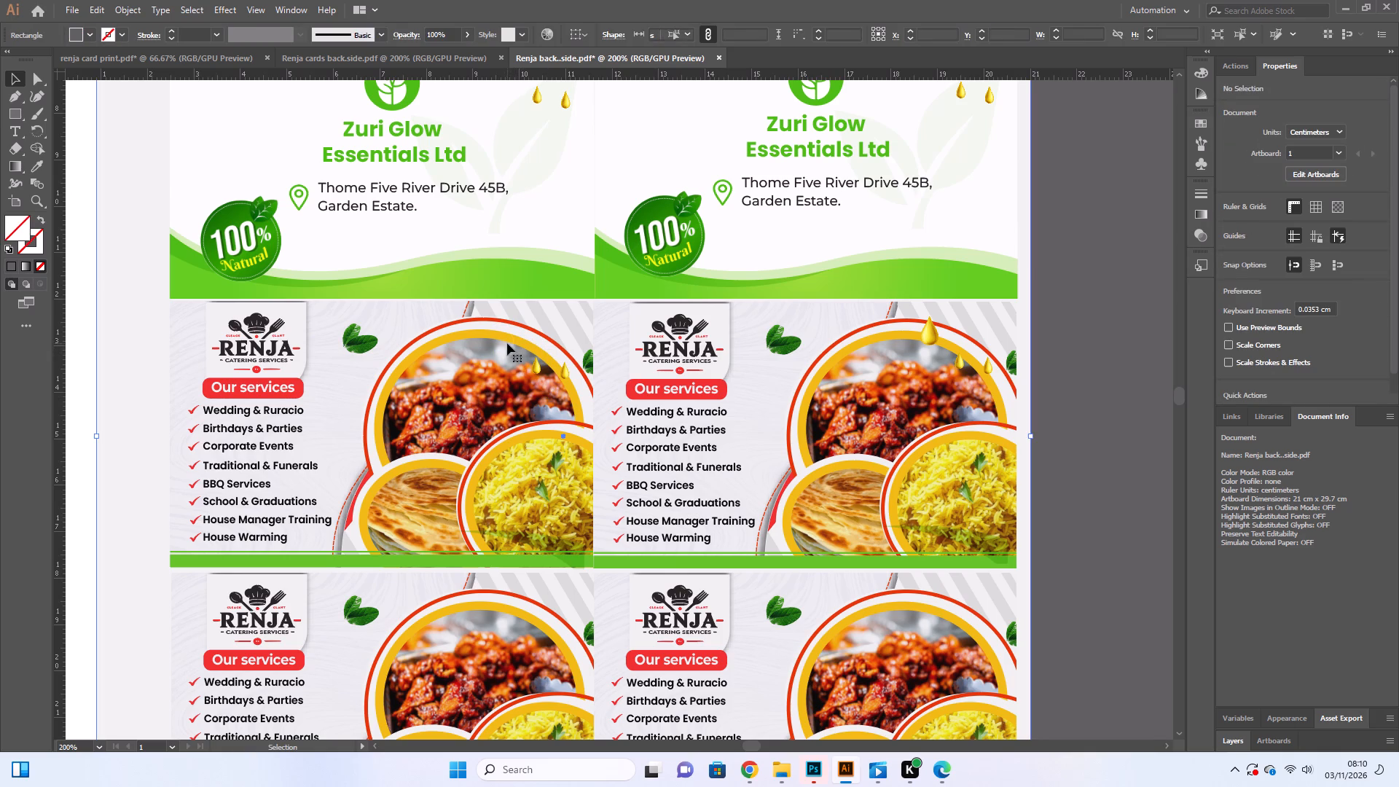
click(512, 340)
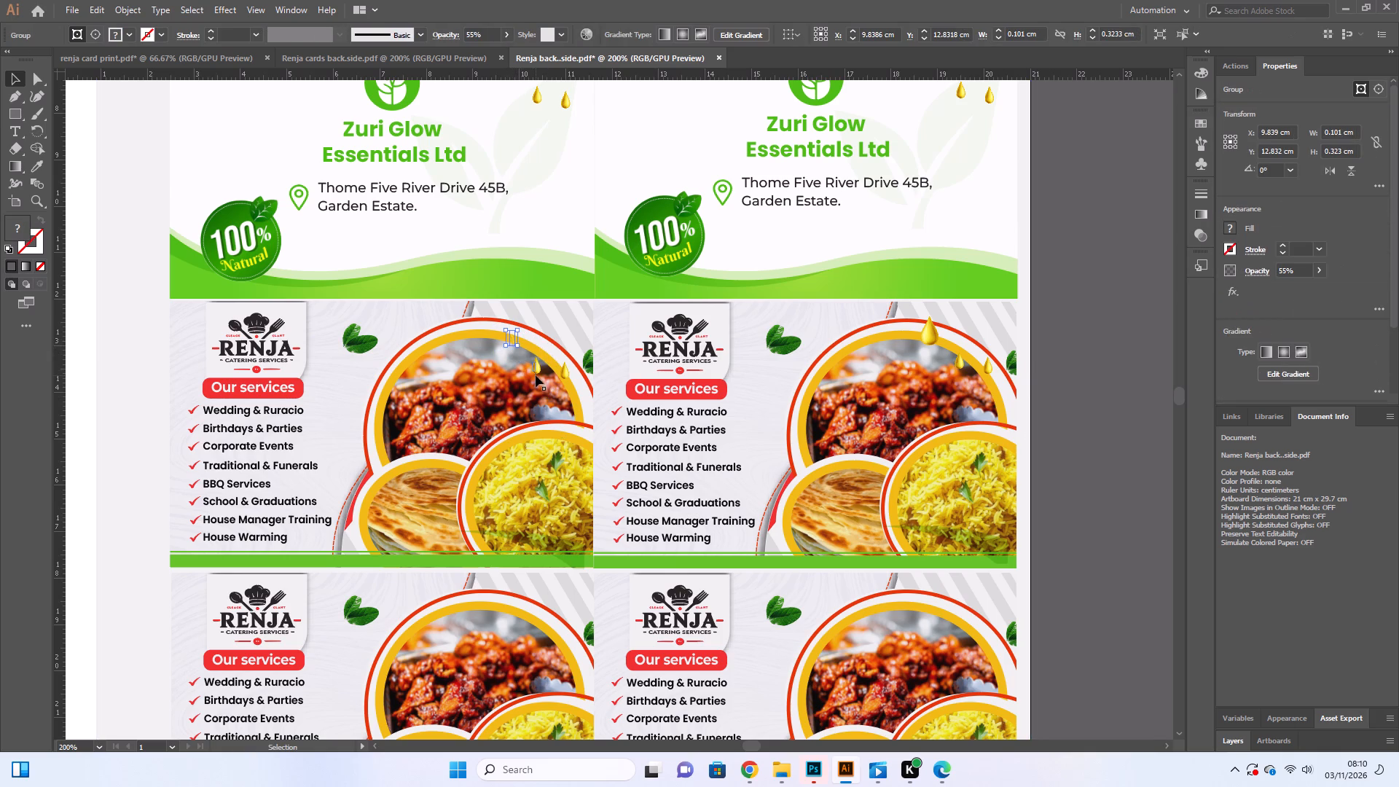
key(BackSpace)
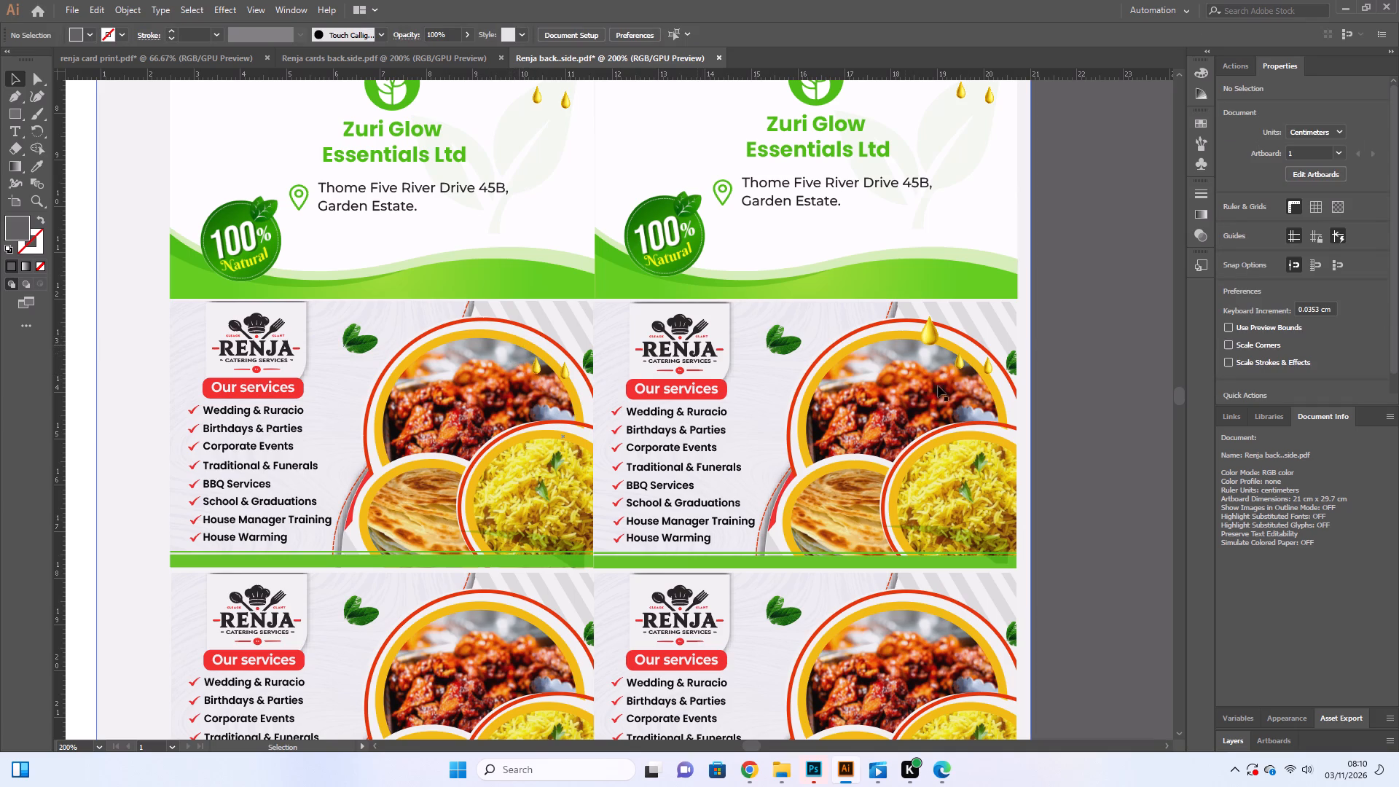
Delete the middle small oil drop piece by piece from the left-column Renja card in the middle row.
click(541, 363)
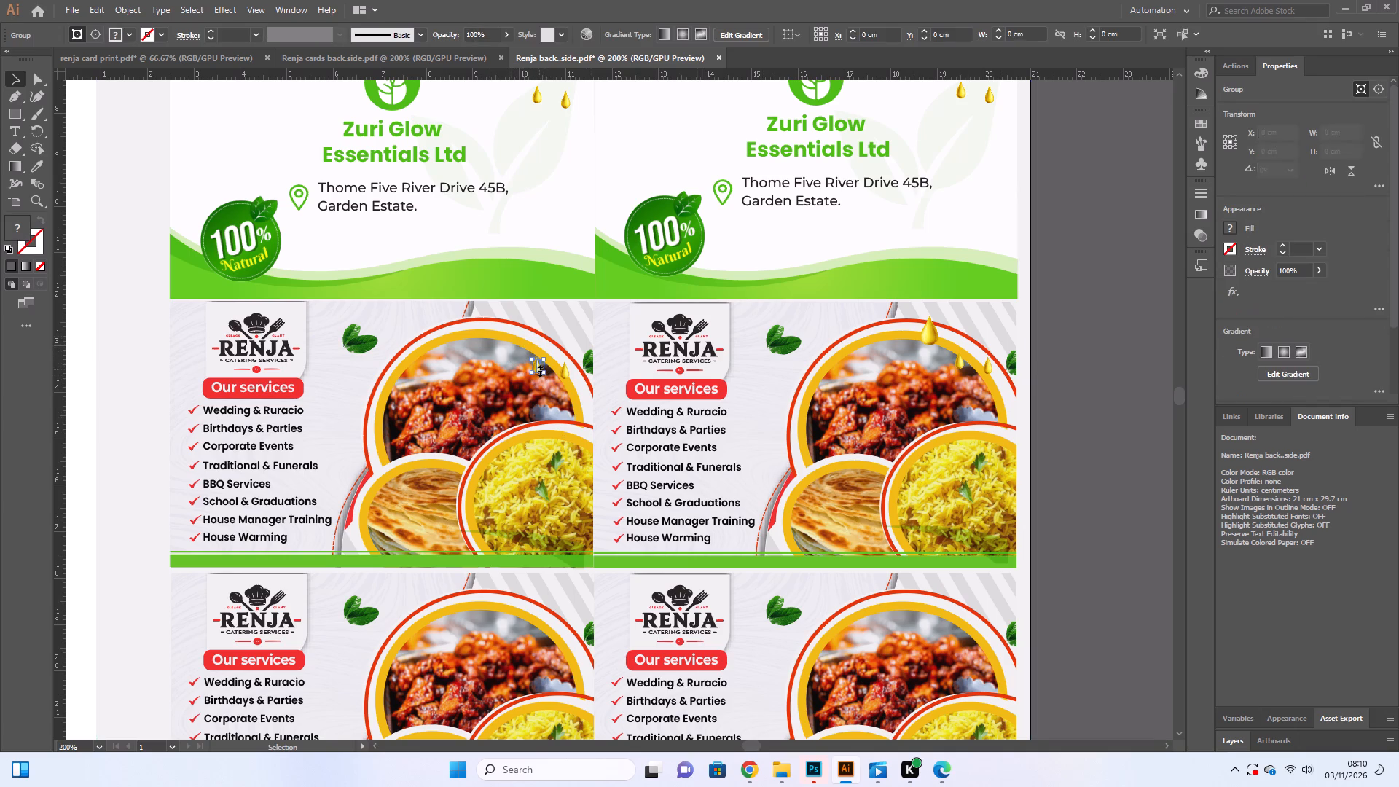
key(BackSpace)
click(538, 365)
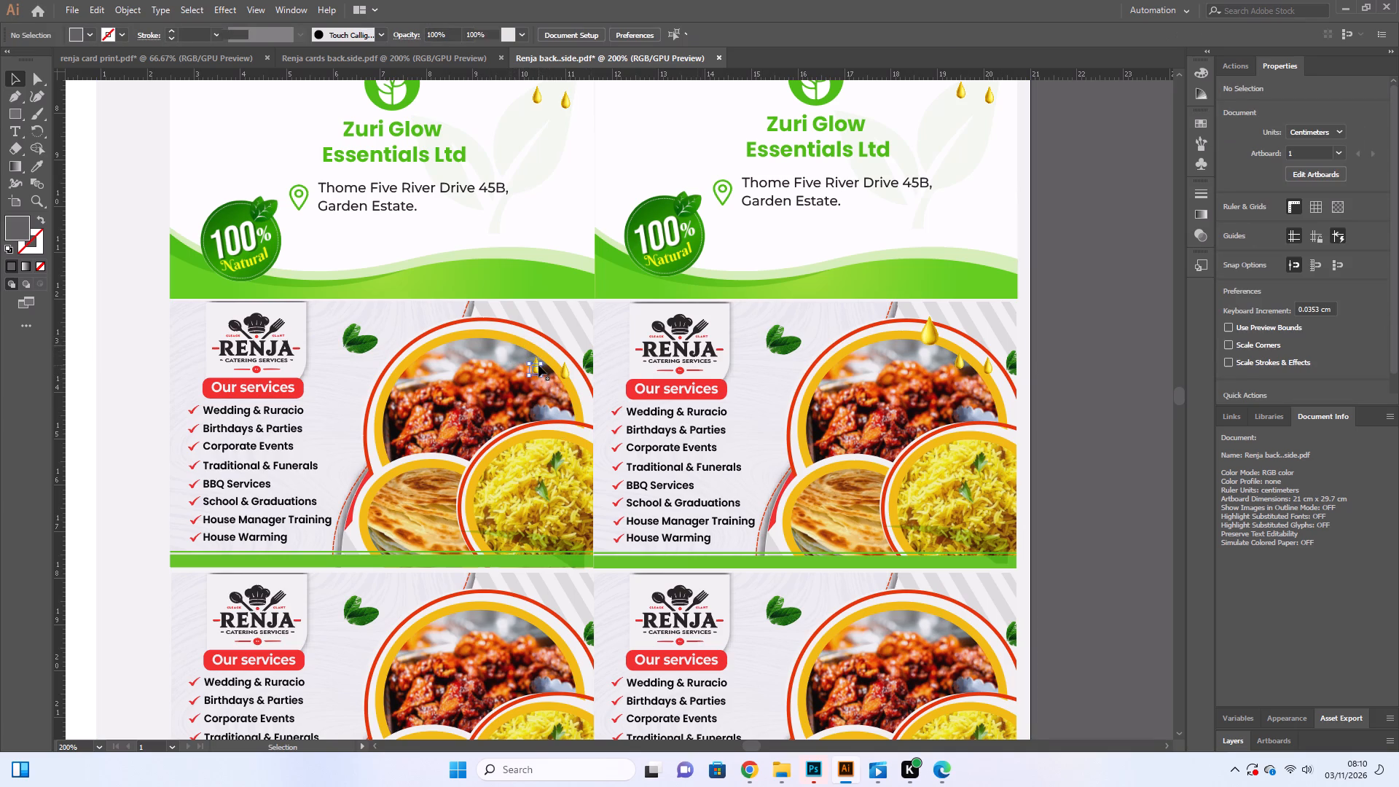
key(BackSpace)
click(536, 366)
key(BackSpace)
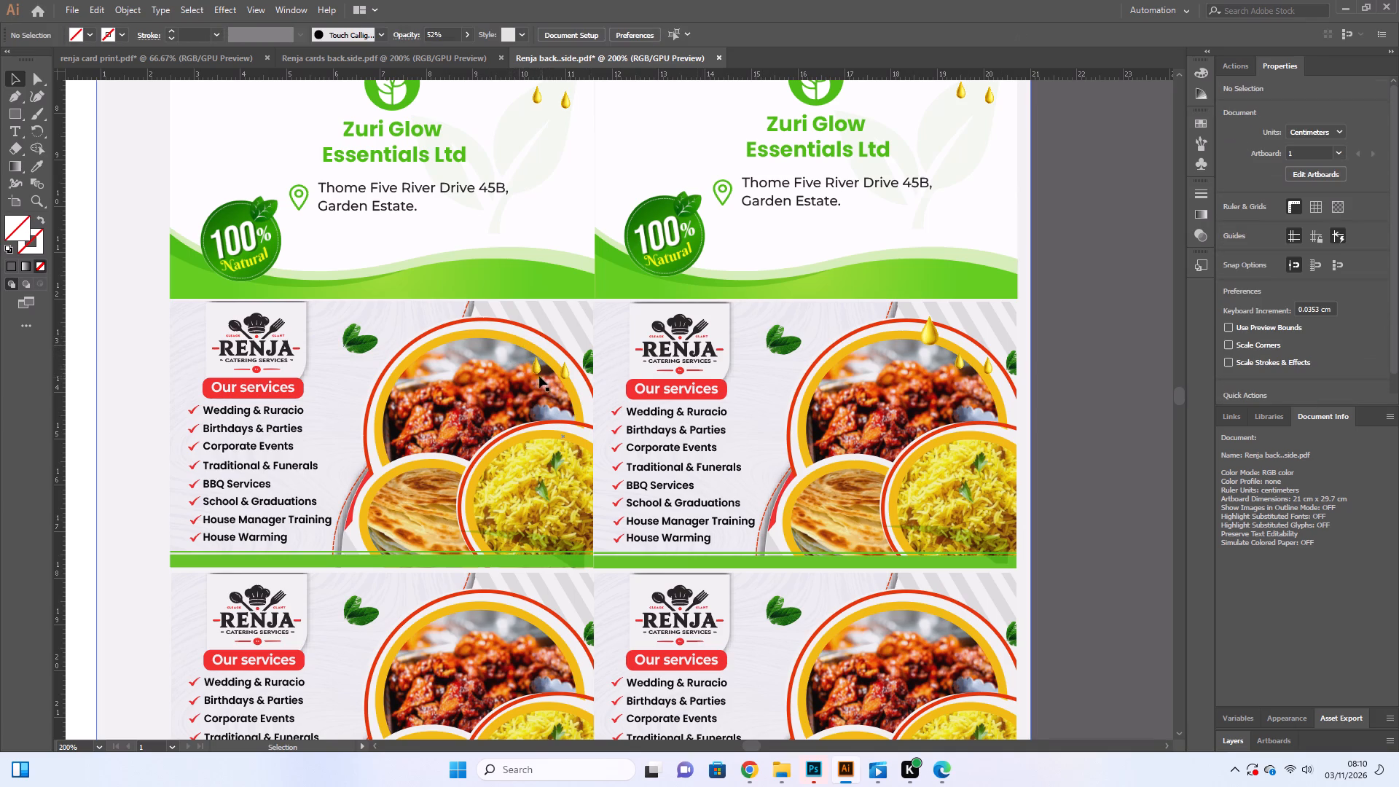
click(535, 369)
key(BackSpace)
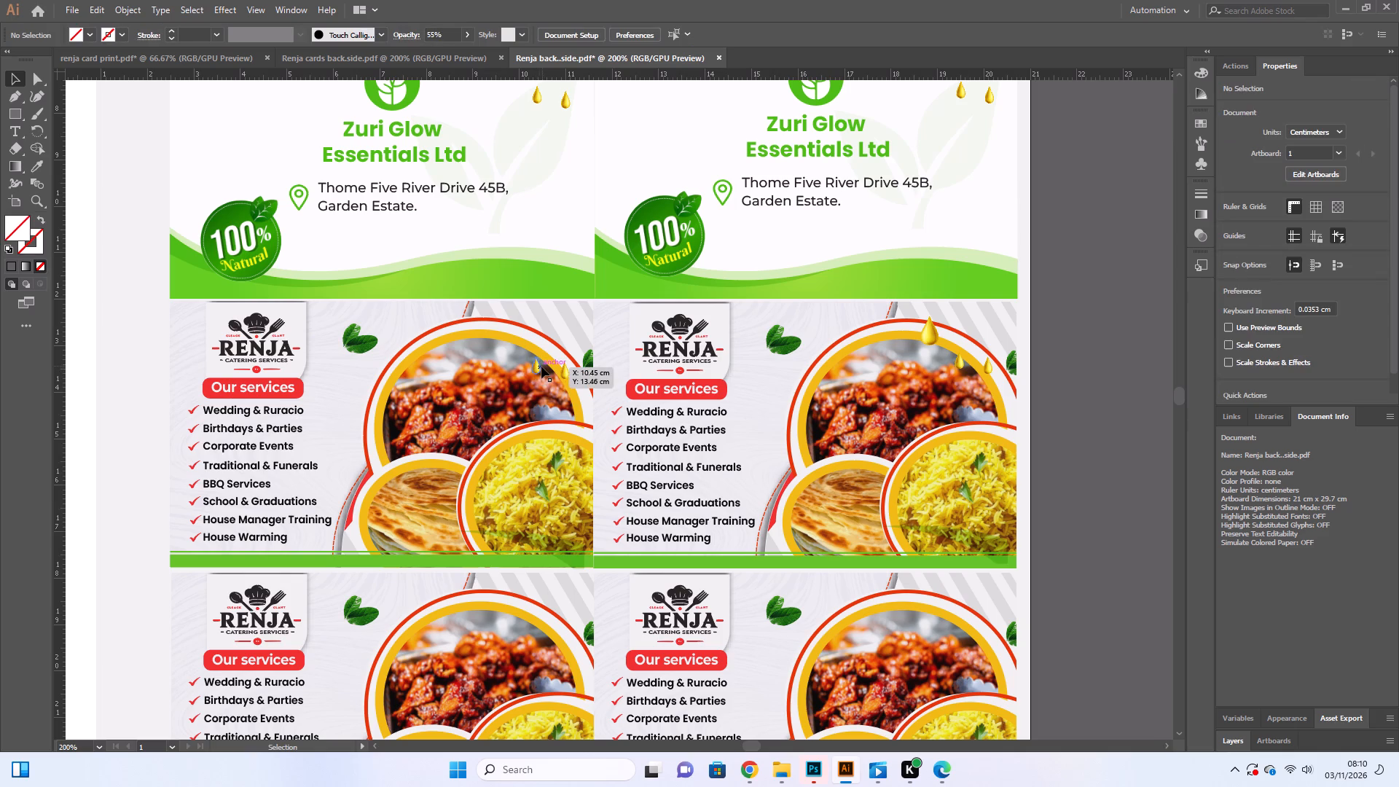
click(538, 367)
key(BackSpace)
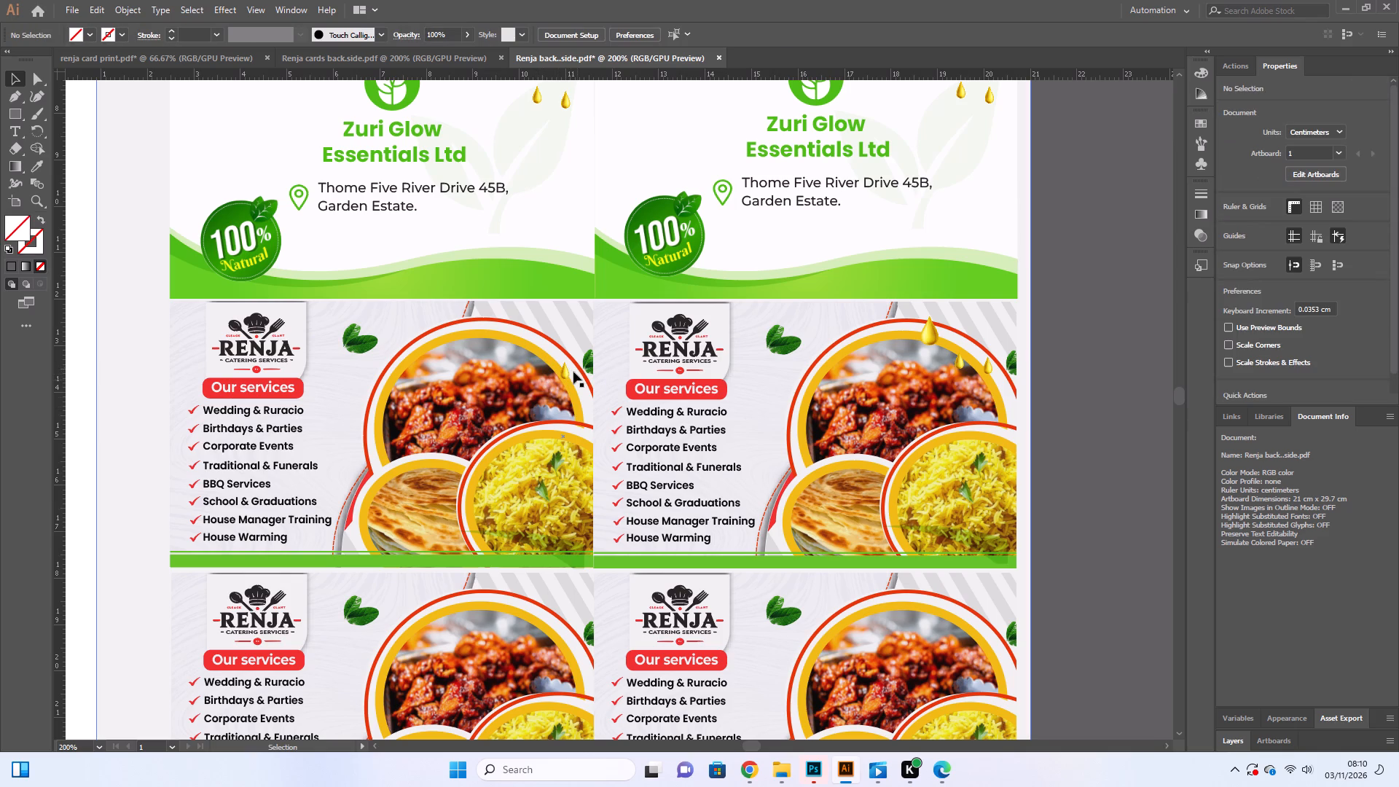
Delete the remaining small oil drop piece by piece from the left-column Renja card in the middle row.
click(565, 372)
key(BackSpace)
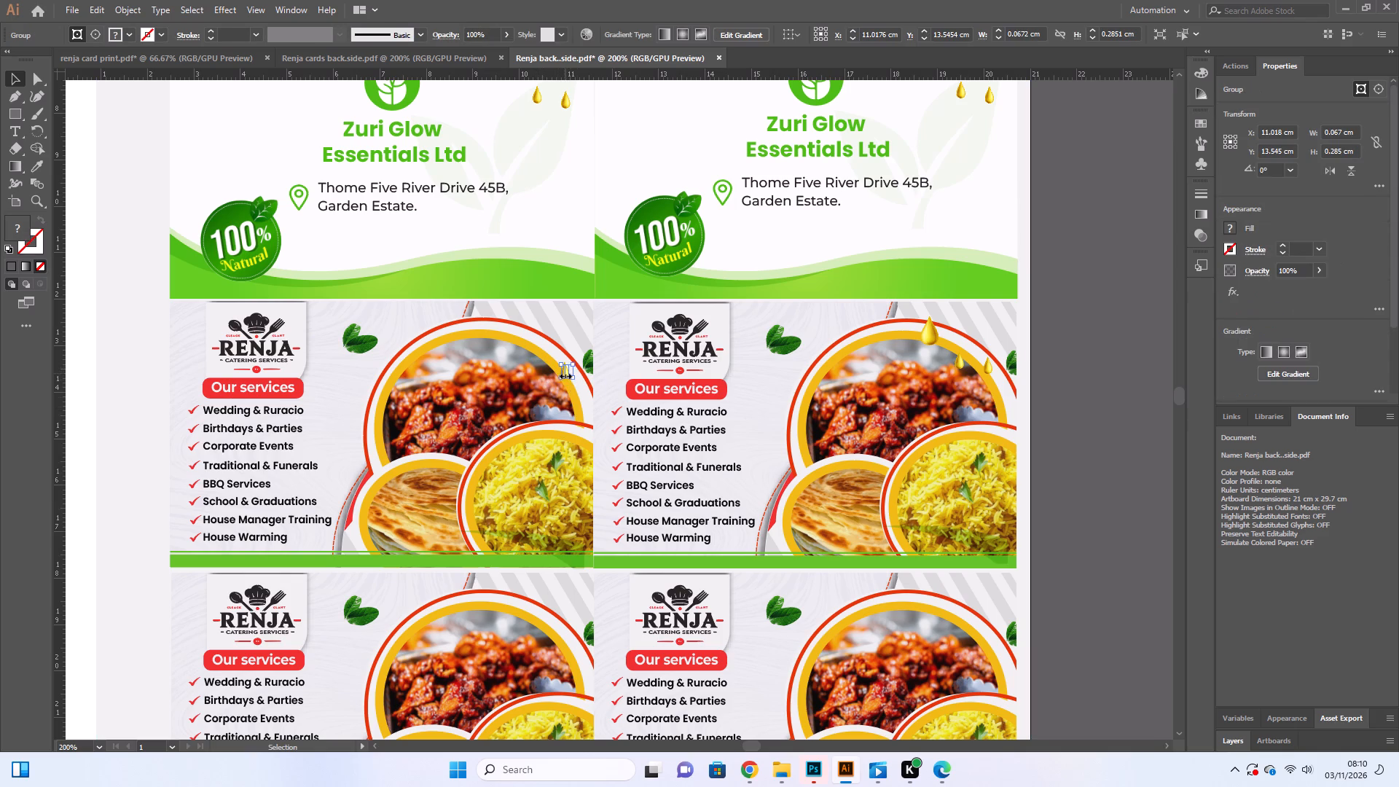
click(564, 377)
key(BackSpace)
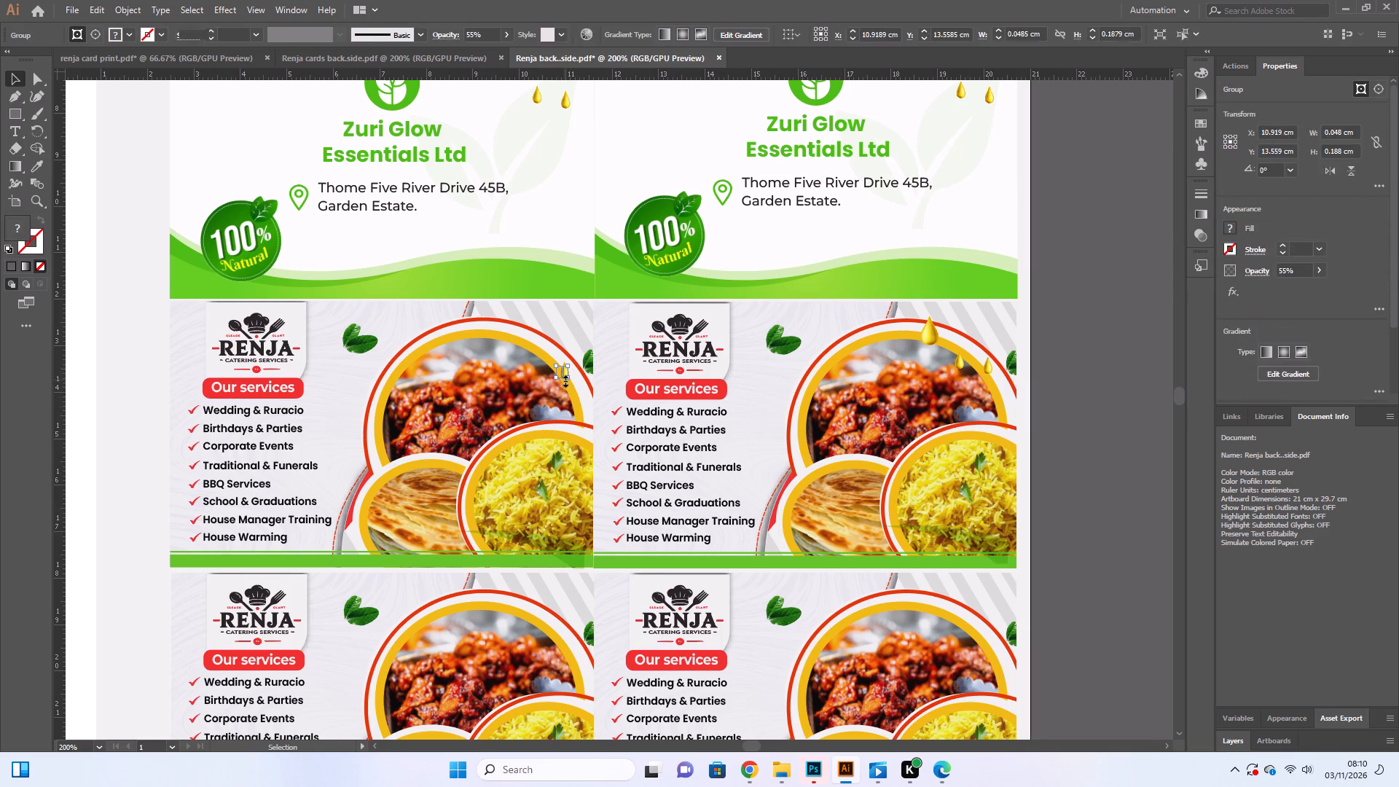
click(563, 374)
key(BackSpace)
click(565, 374)
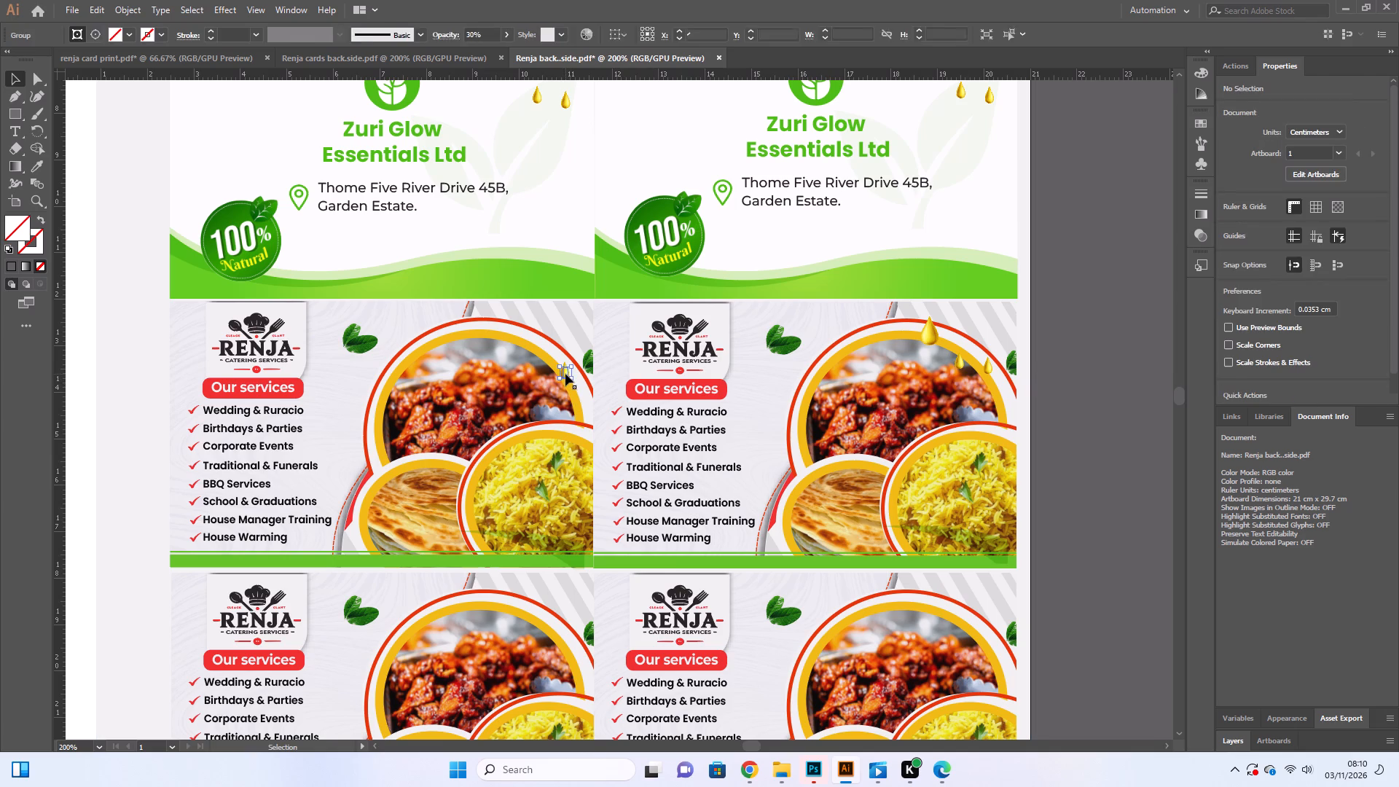
key(BackSpace)
click(565, 374)
key(BackSpace)
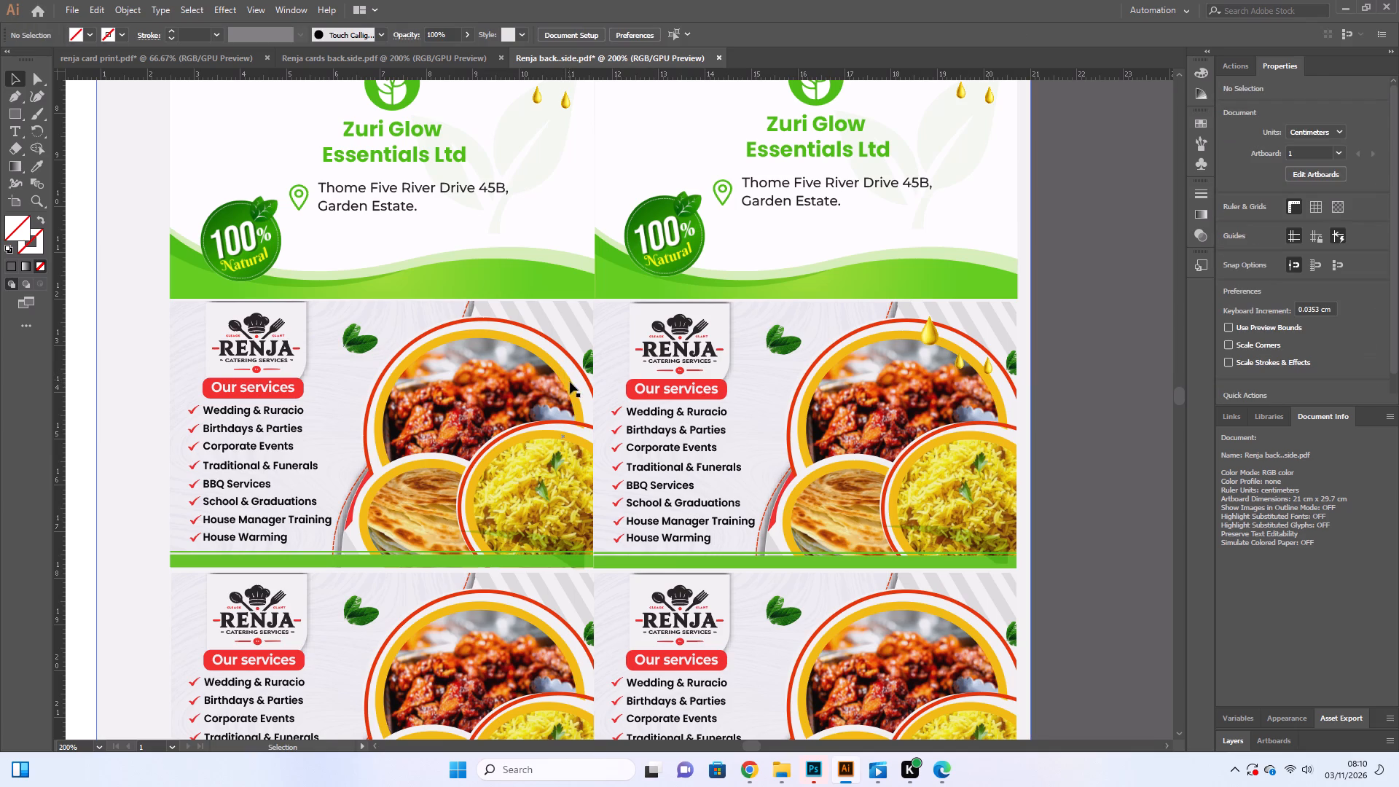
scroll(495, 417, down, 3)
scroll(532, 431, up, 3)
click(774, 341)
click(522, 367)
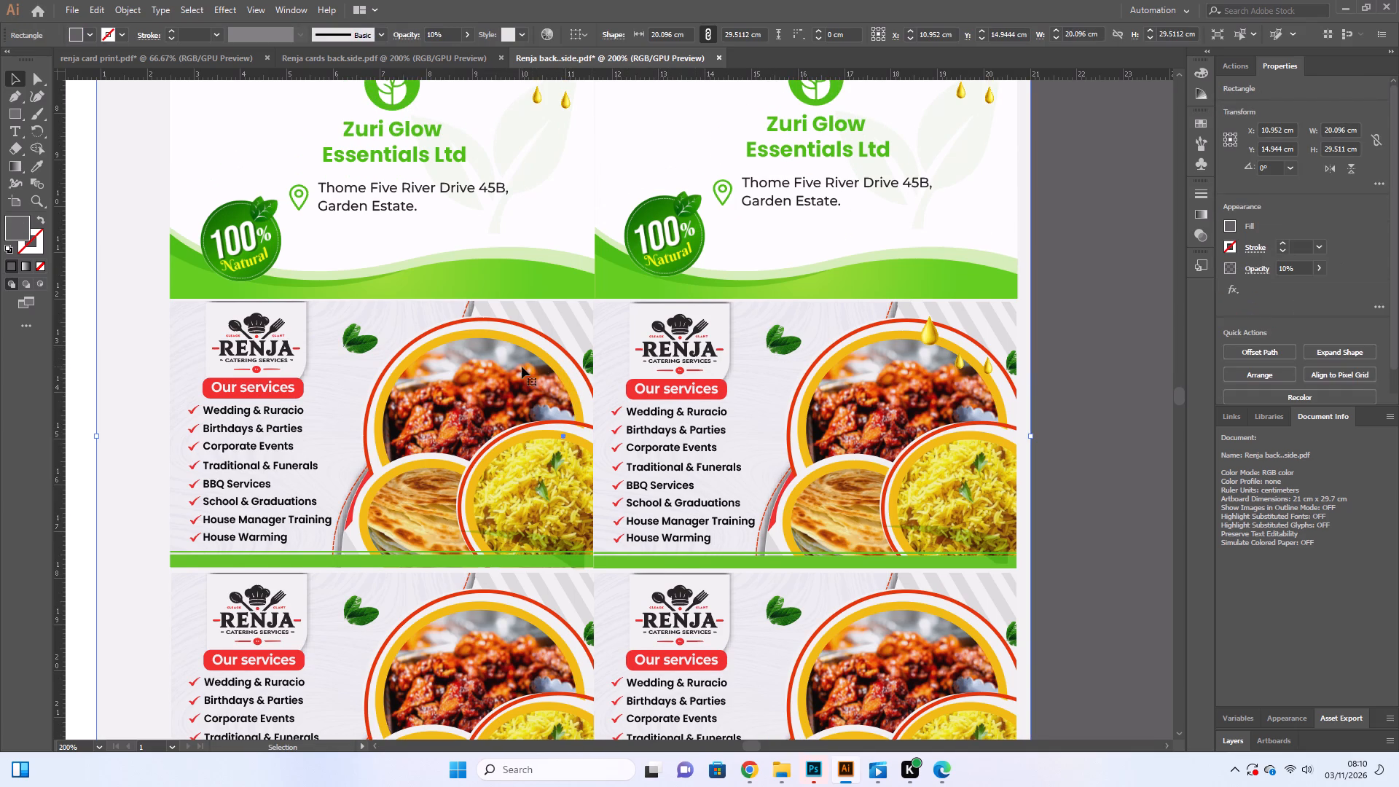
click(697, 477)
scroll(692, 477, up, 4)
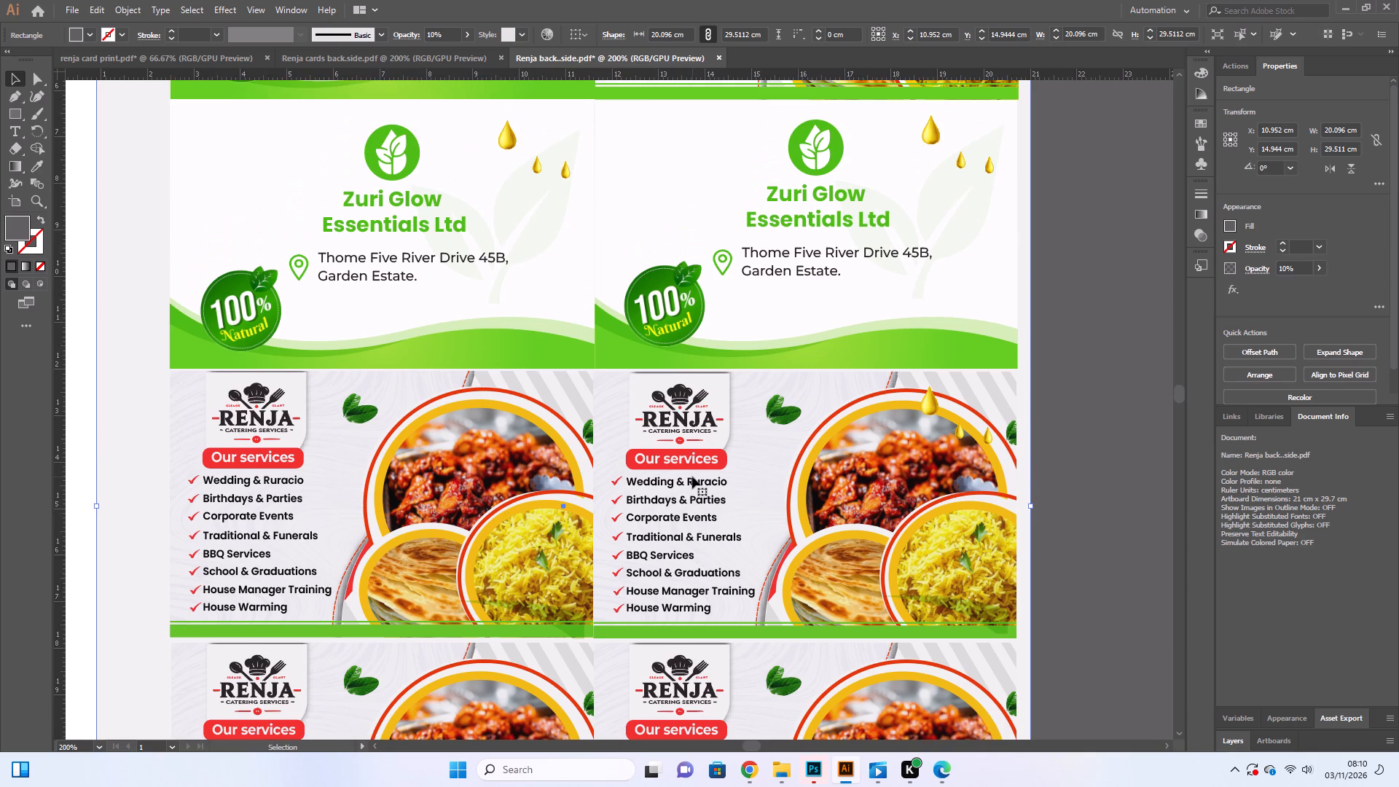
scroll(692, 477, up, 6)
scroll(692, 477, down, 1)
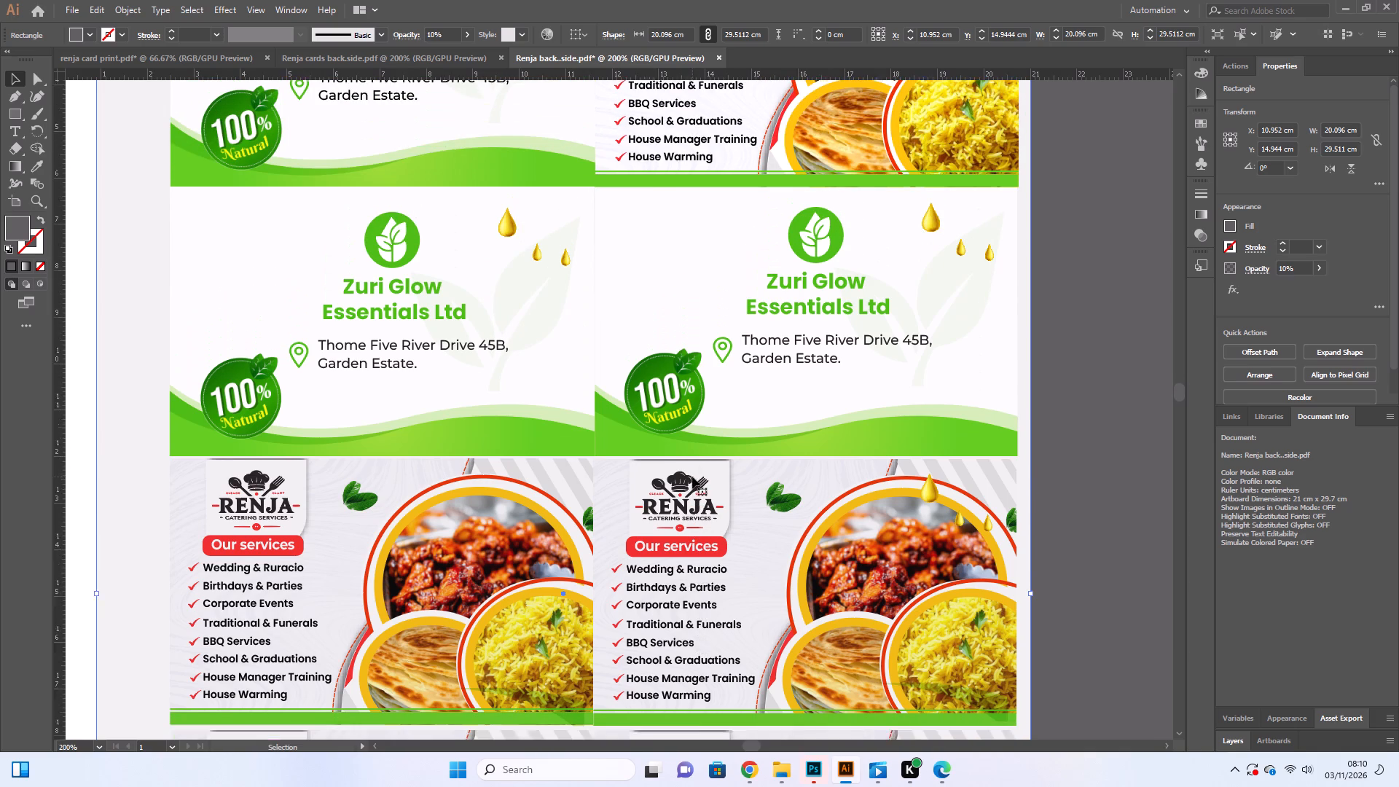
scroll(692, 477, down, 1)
Delete the large oil drop piece by piece from the right-column Renja card in the middle row.
click(935, 472)
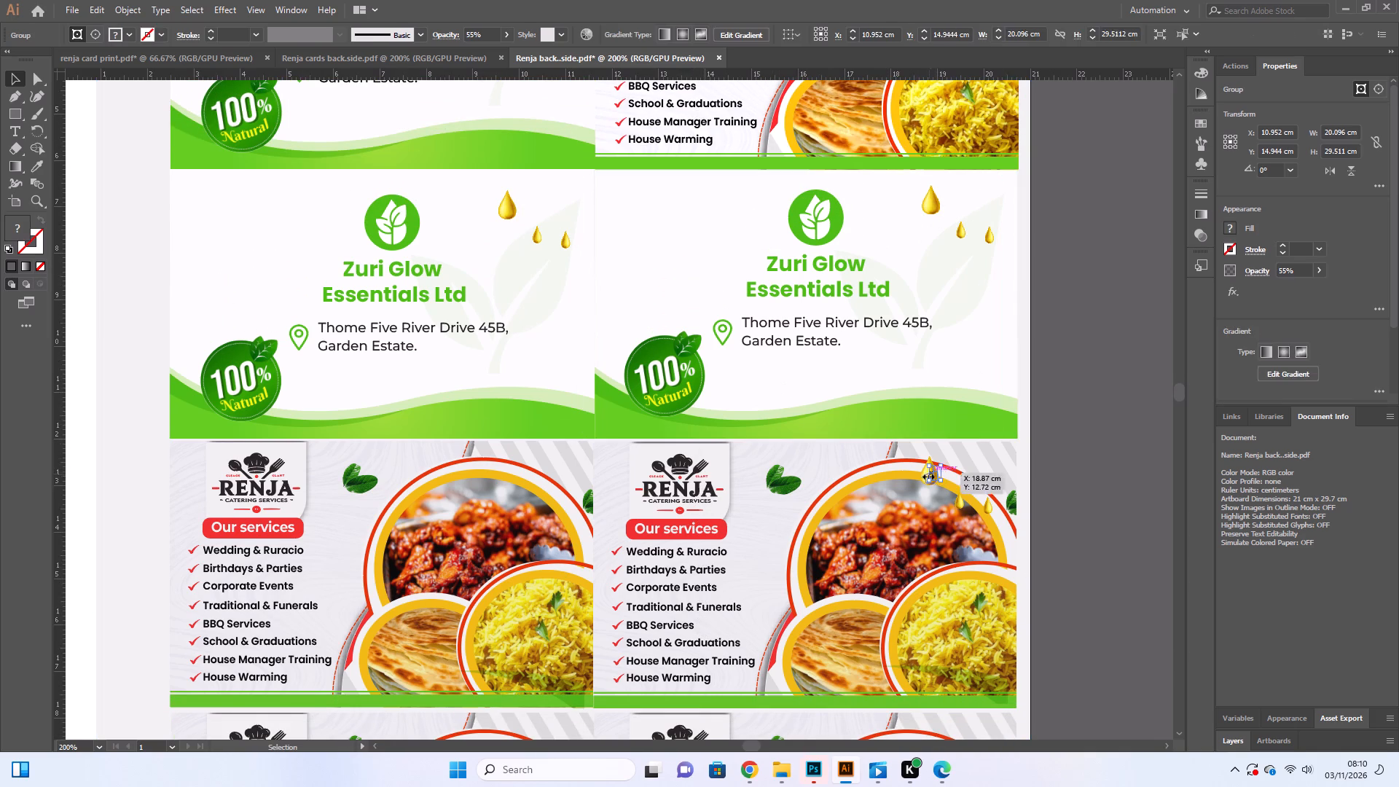
key(BackSpace)
click(930, 470)
key(BackSpace)
click(930, 470)
key(BackSpace)
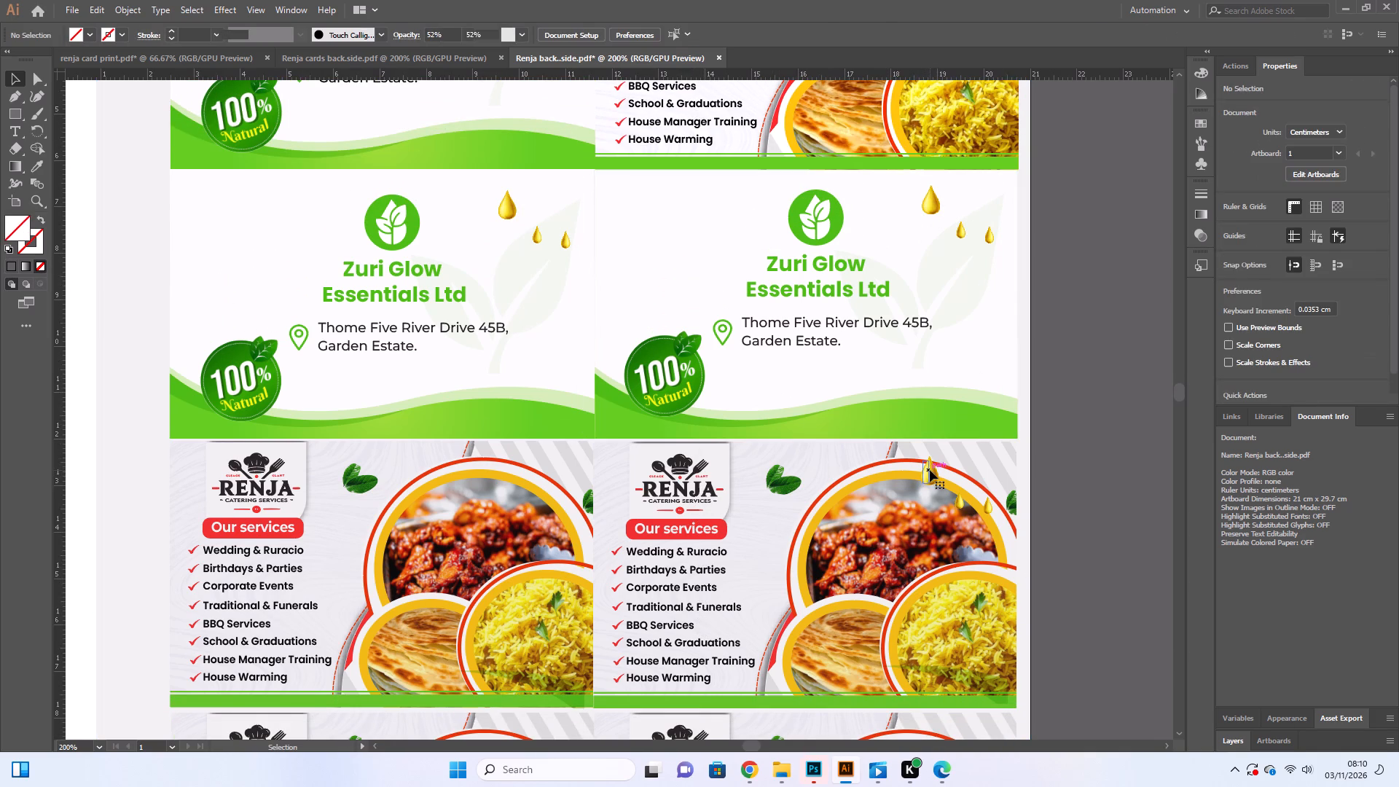
click(928, 477)
key(BackSpace)
click(928, 477)
key(BackSpace)
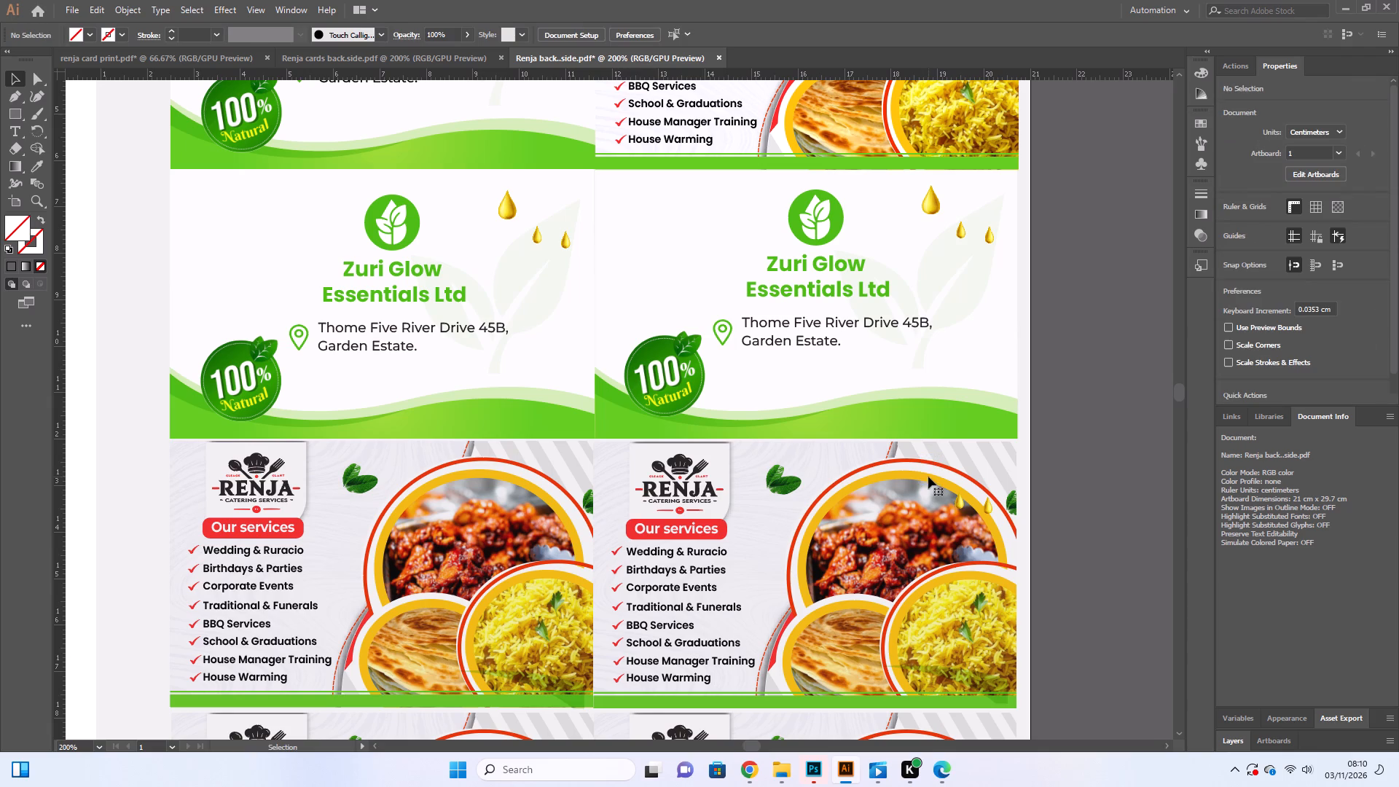
Delete the outermost small oil drop piece by piece from the right-column Renja card in the middle row.
click(986, 509)
key(BackSpace)
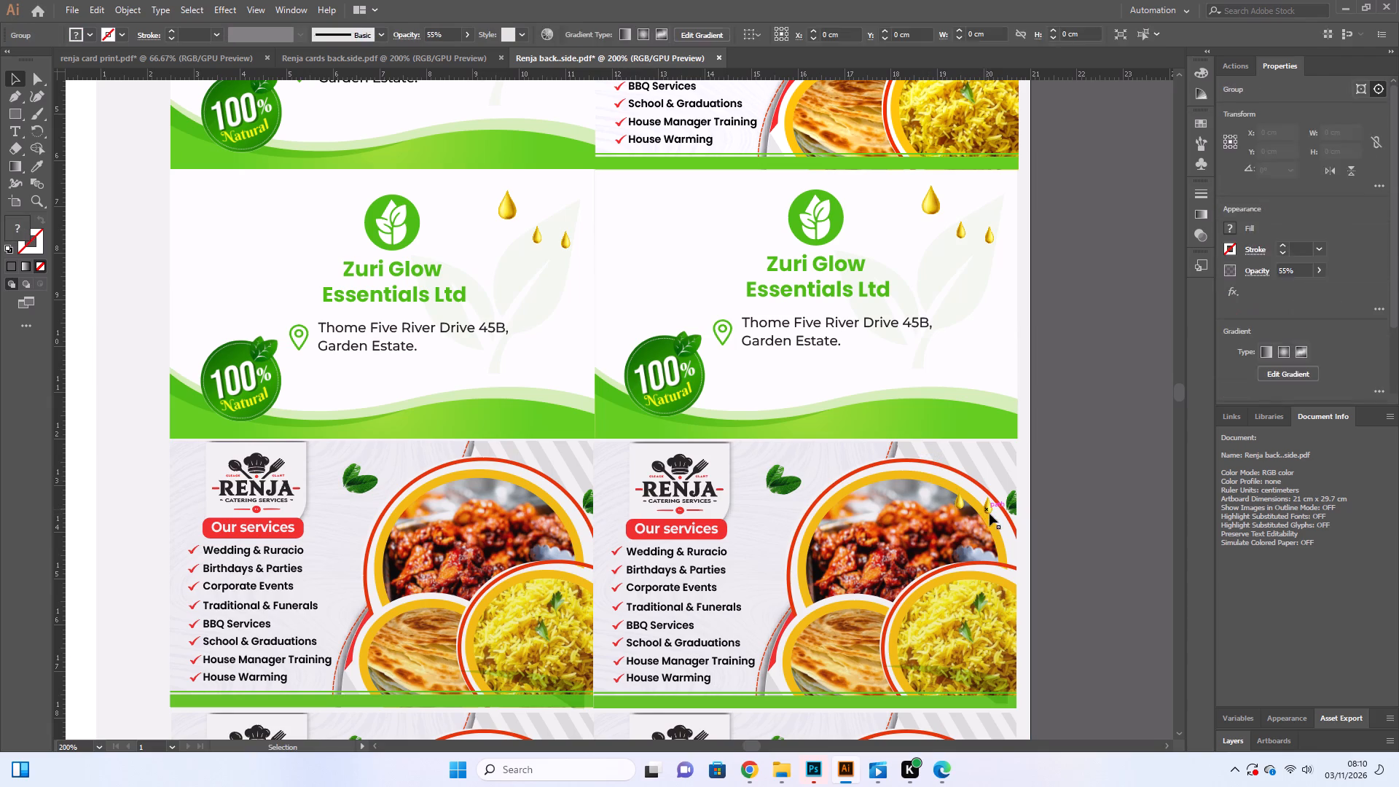
click(990, 510)
key(BackSpace)
click(987, 510)
key(BackSpace)
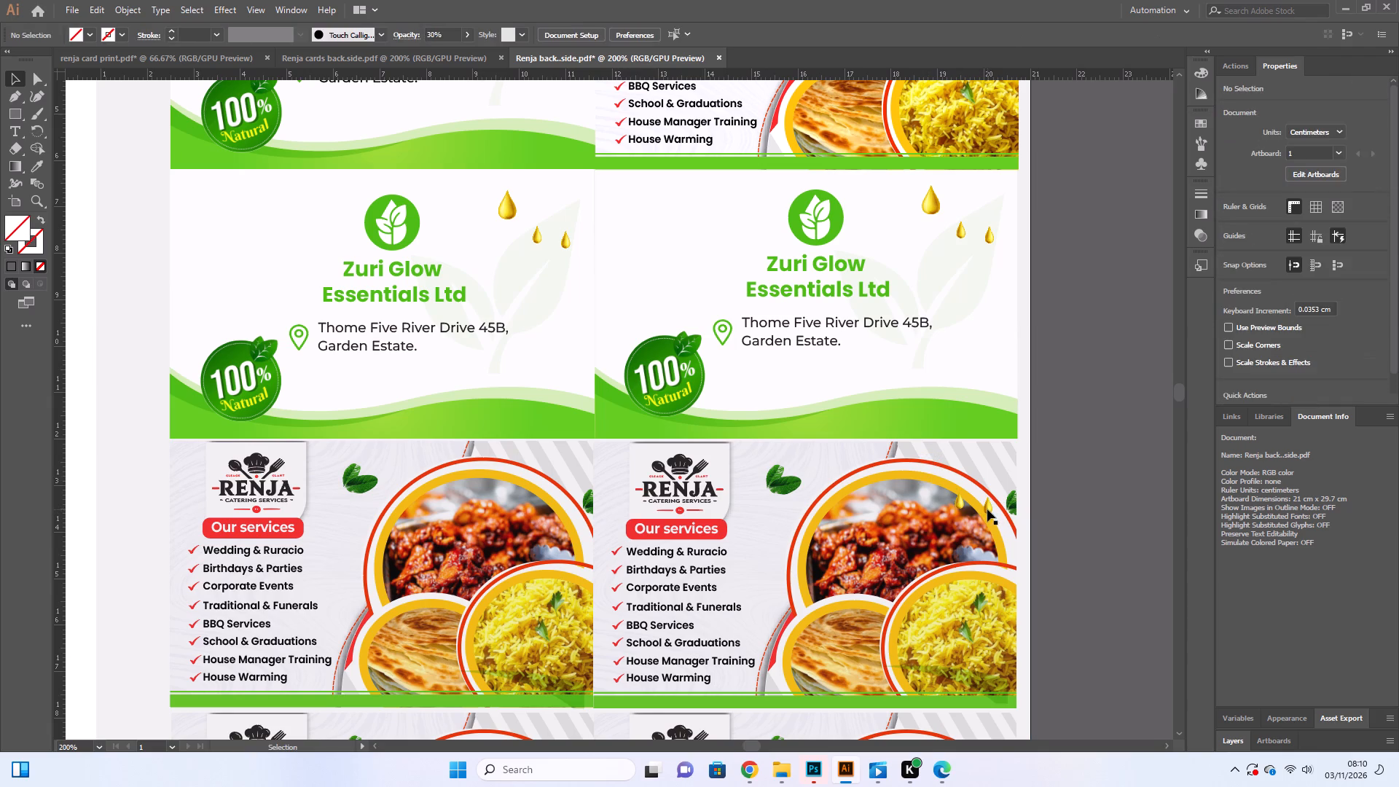
click(987, 509)
key(BackSpace)
click(987, 509)
key(BackSpace)
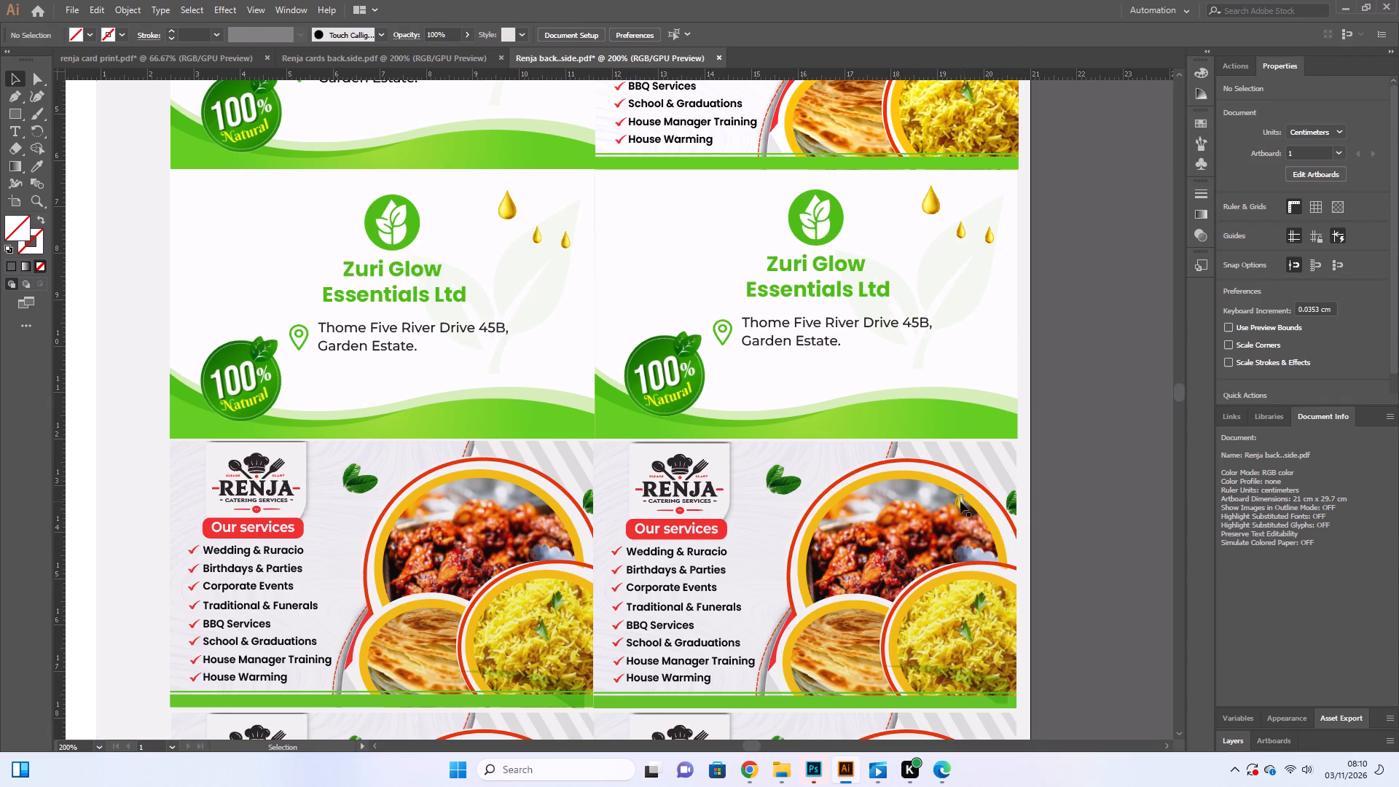
Delete the remaining small oil drop piece by piece from the right-column Renja card in the middle row.
click(960, 501)
key(BackSpace)
click(961, 503)
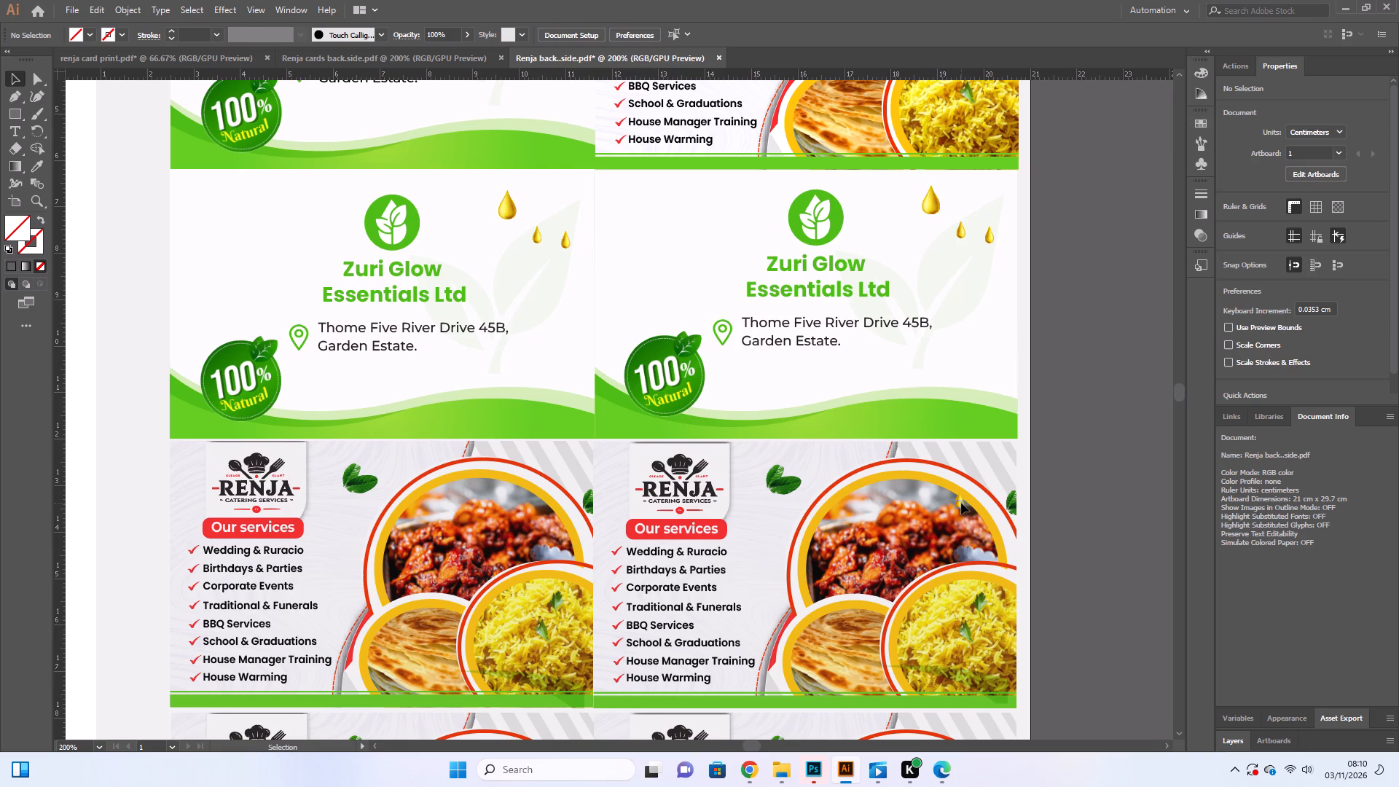
key(BackSpace)
click(961, 506)
key(BackSpace)
click(961, 506)
key(BackSpace)
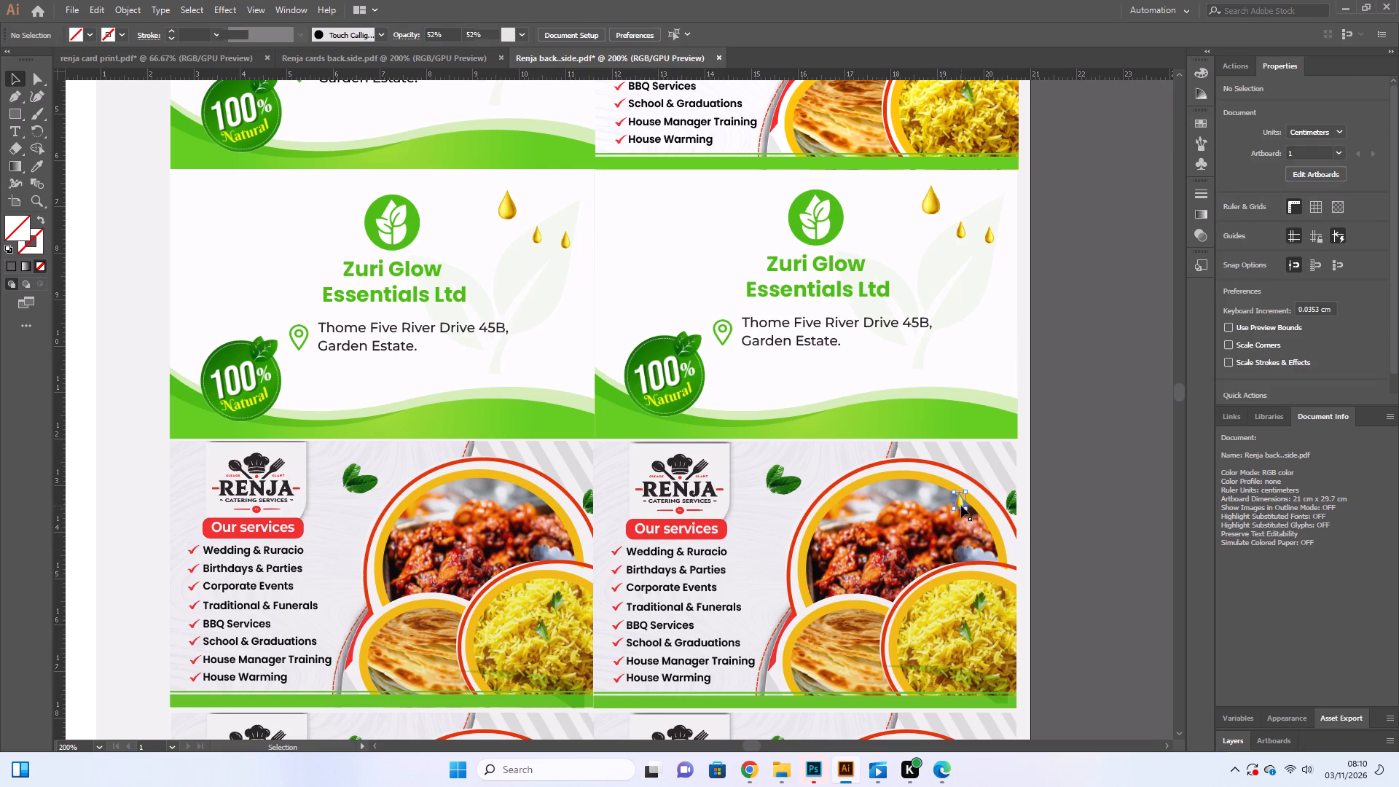
click(955, 500)
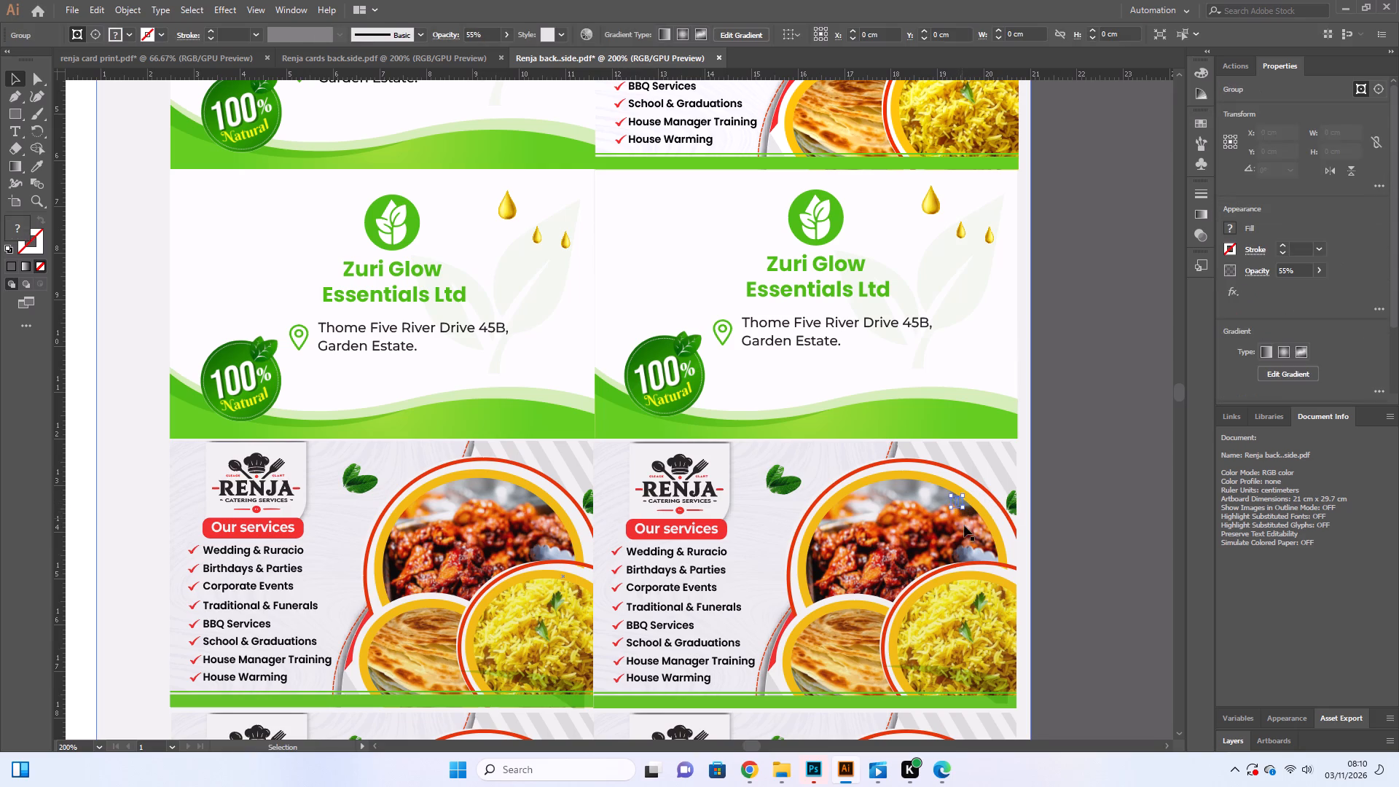
key(BackSpace)
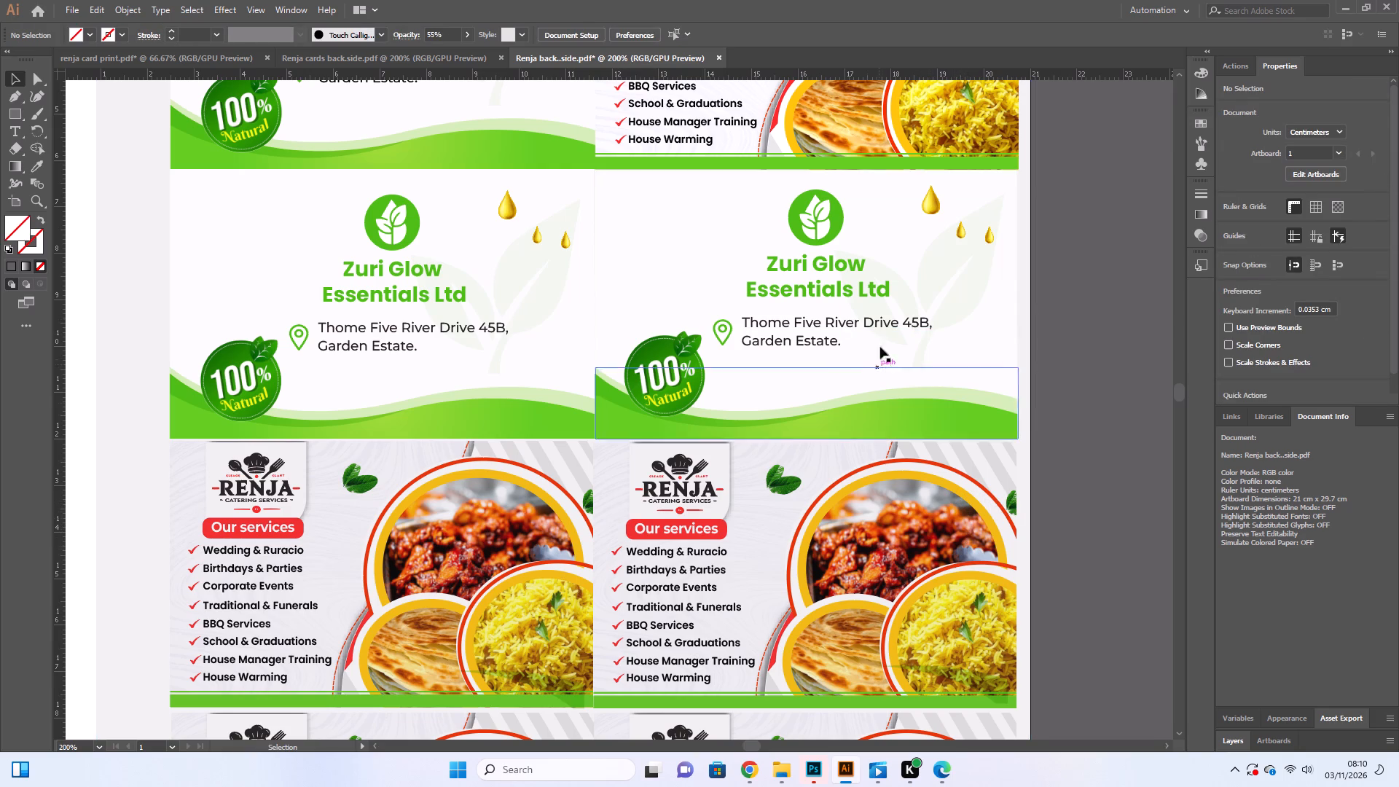
Ungroup the pair of Zuri Glow cards covering the second row.
scroll(852, 428, up, 3)
scroll(638, 461, up, 3)
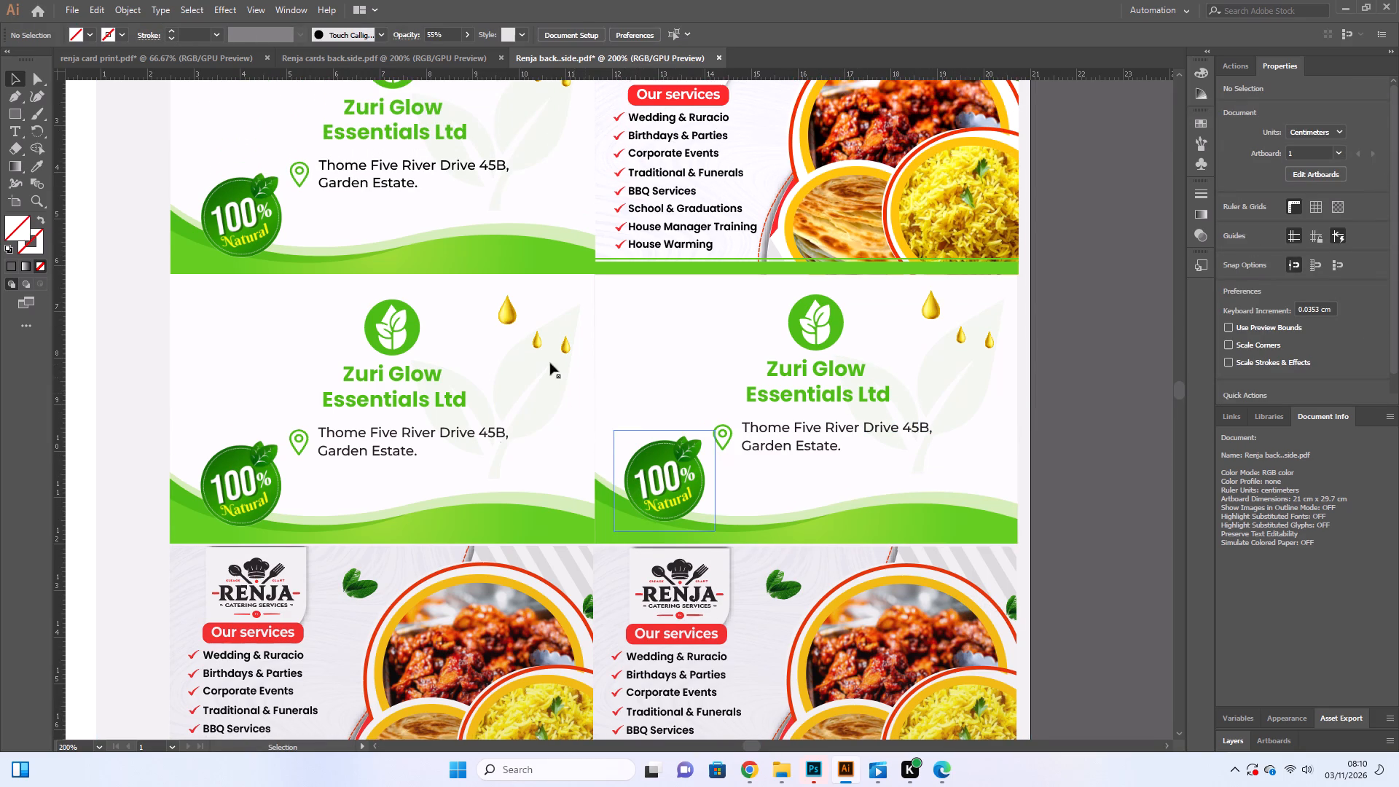
click(538, 340)
click(534, 345)
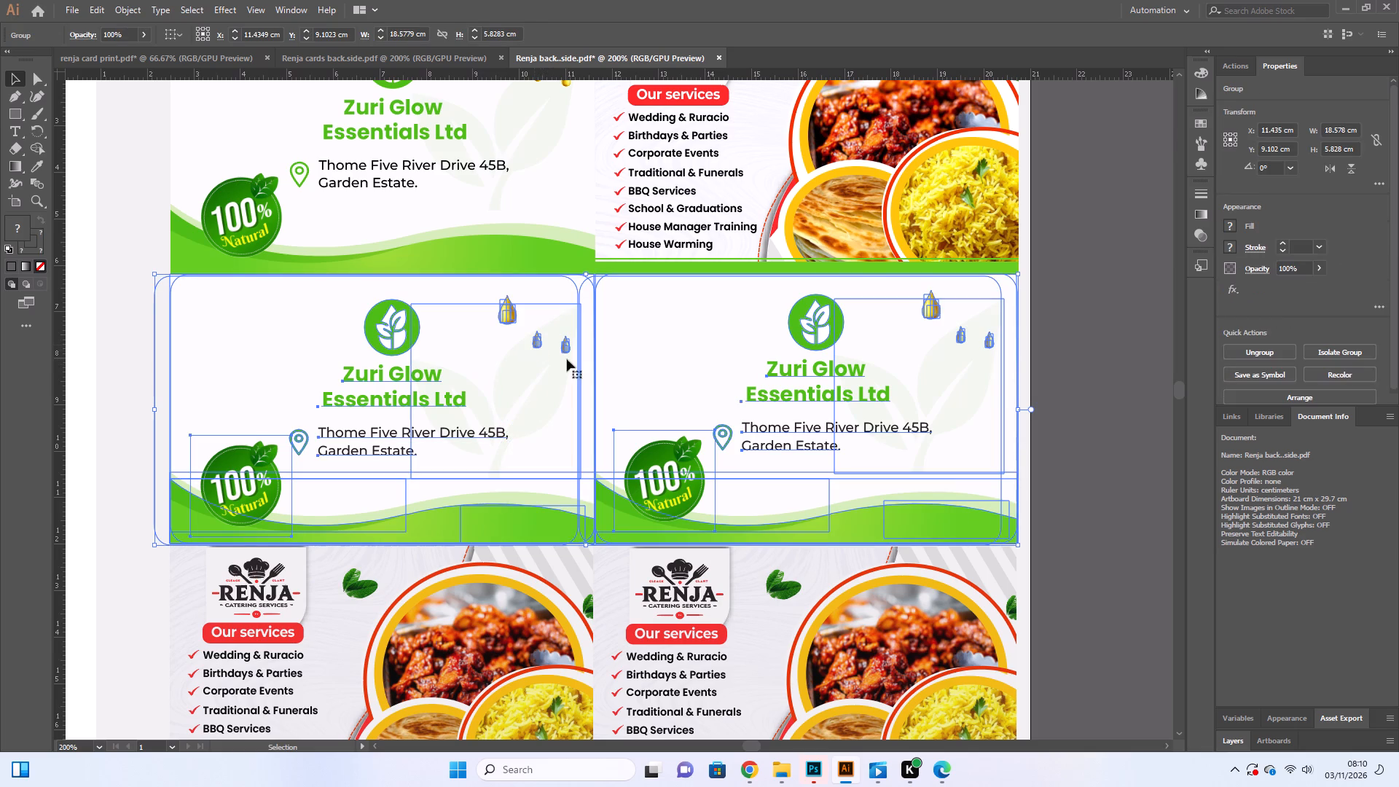
double_click(1105, 495)
click(964, 338)
click(1259, 353)
click(1094, 364)
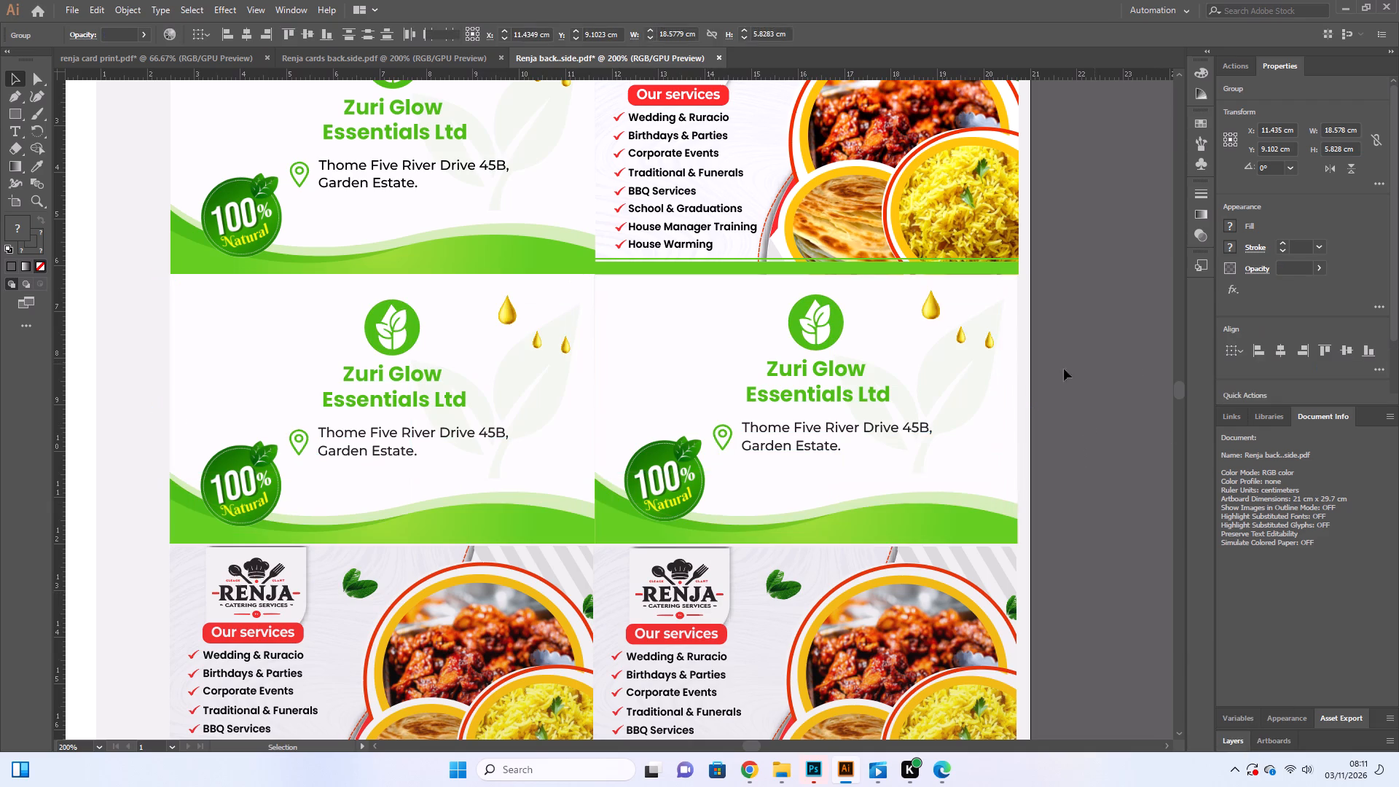
Delete the Zuri Glow background and the logo, text and badge group from the right-column card in the second row.
click(844, 352)
key(BackSpace)
click(812, 375)
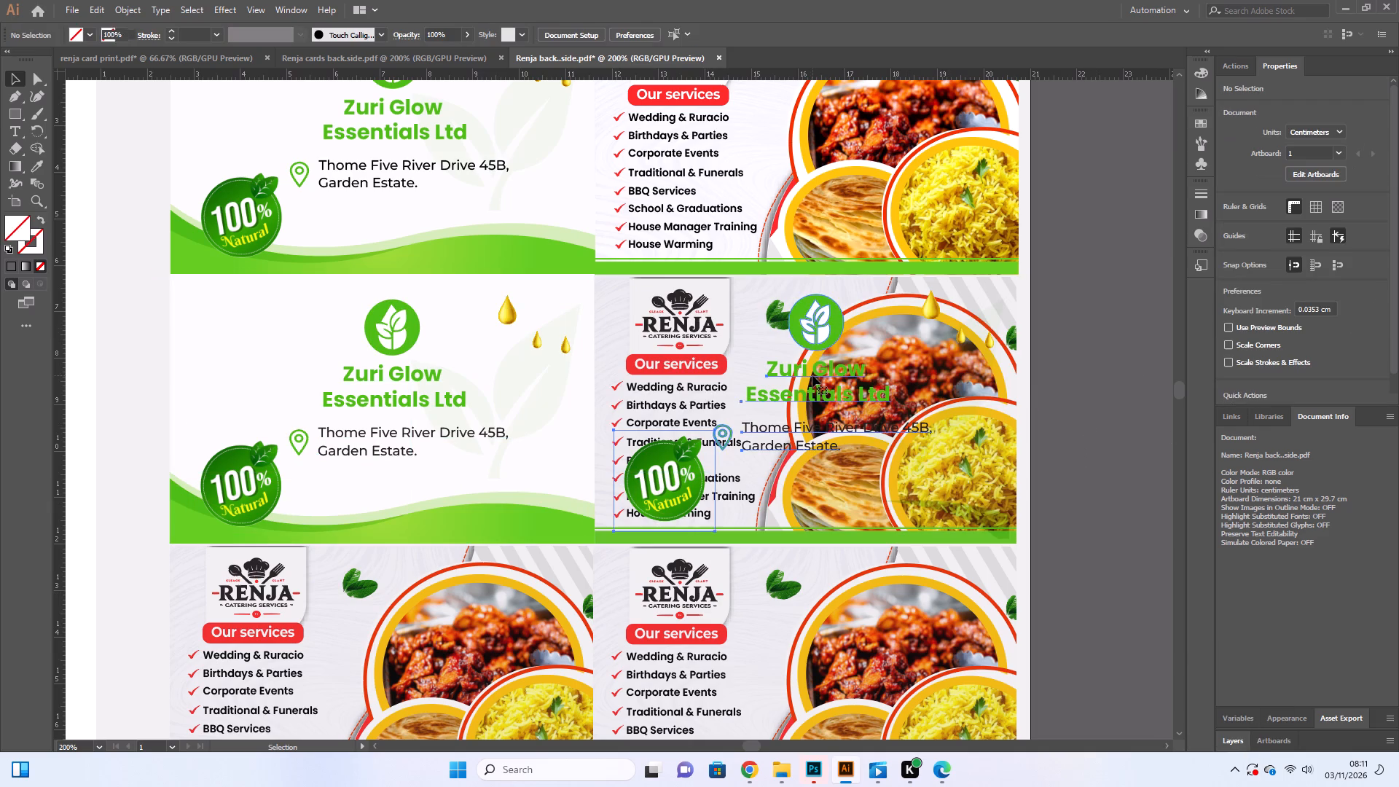
key(BackSpace)
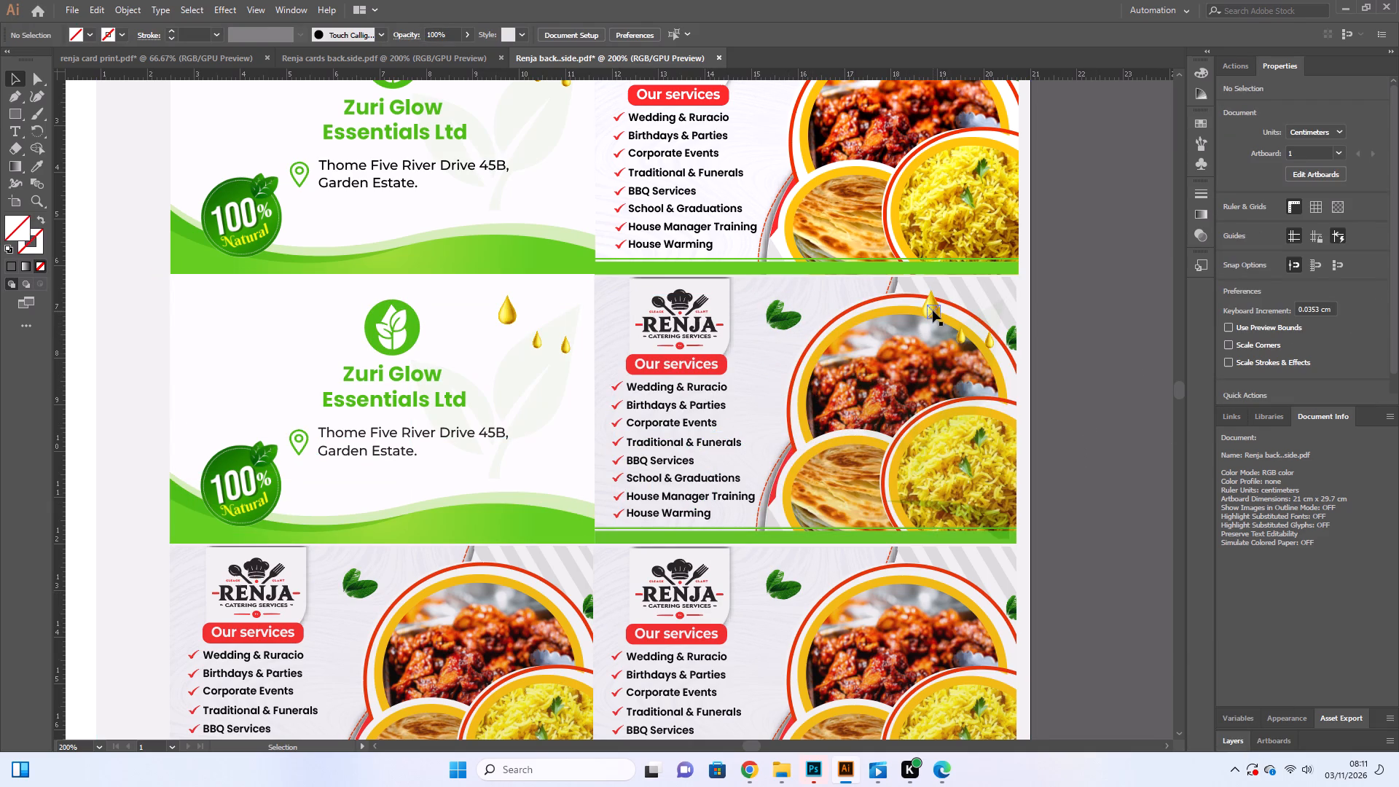
Delete the large oil drop piece by piece from the right-column Renja card in the second row.
click(933, 310)
key(BackSpace)
click(933, 305)
key(BackSpace)
click(933, 311)
key(BackSpace)
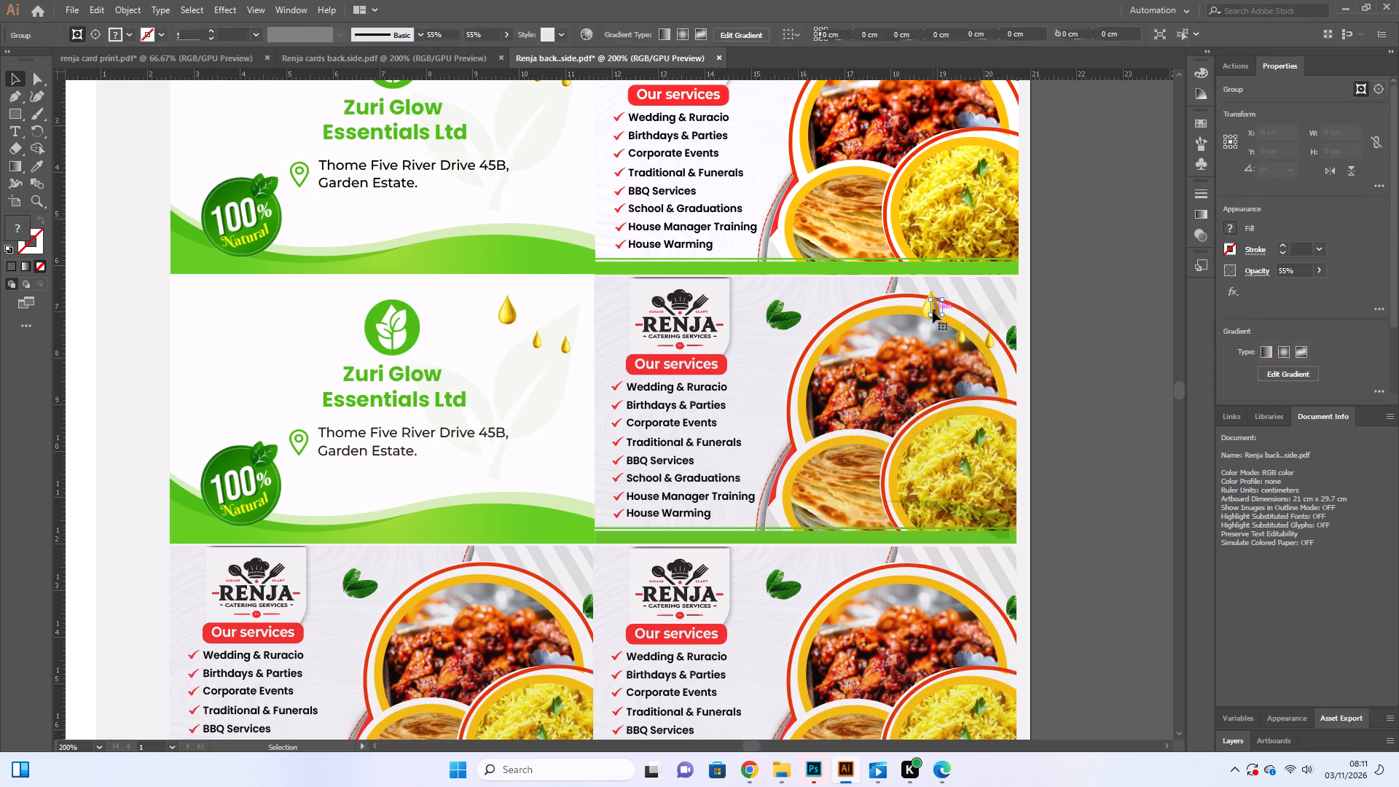
click(932, 316)
key(BackSpace)
click(930, 309)
key(BackSpace)
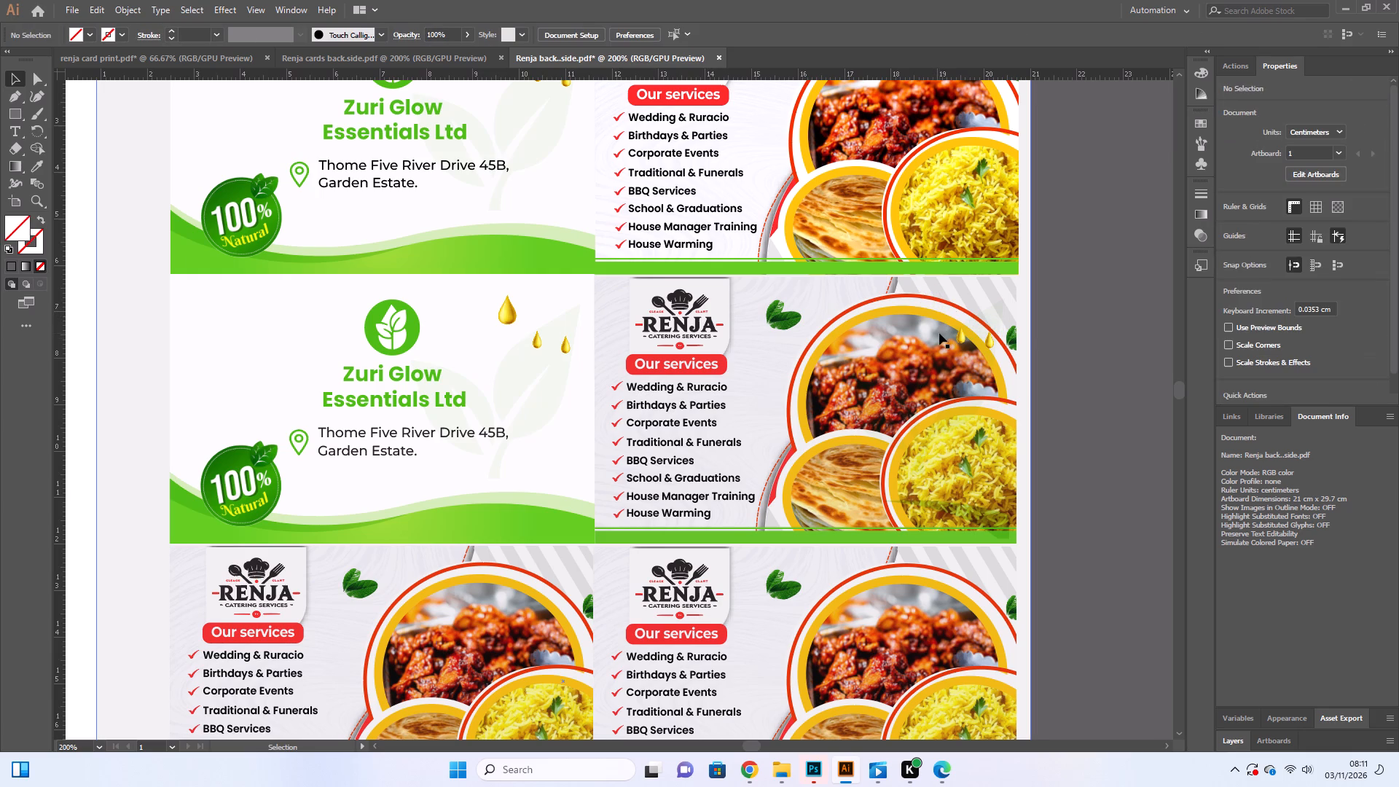
Delete the inner small oil drop piece by piece from the right-column Renja card in the second row.
click(959, 342)
key(BackSpace)
click(963, 340)
key(BackSpace)
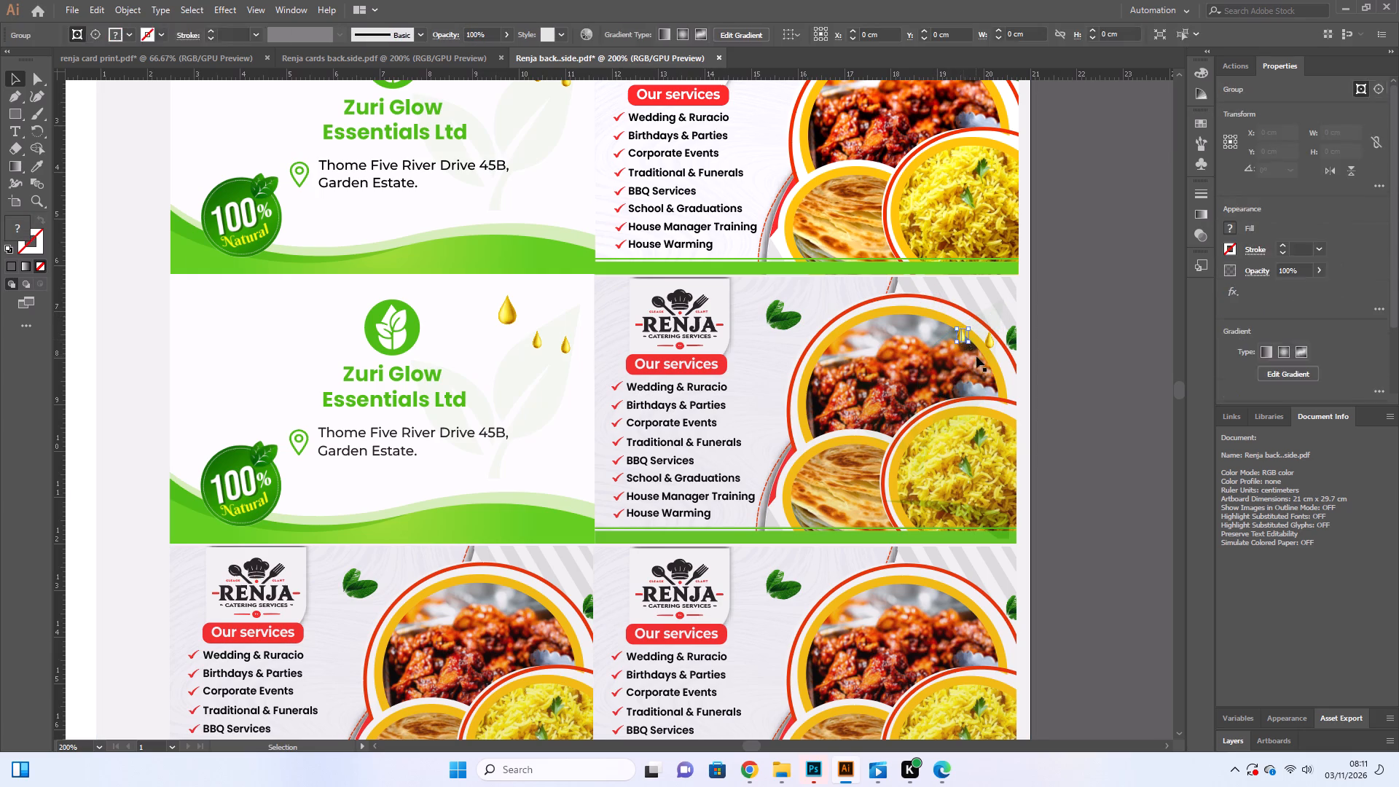
click(963, 332)
key(BackSpace)
click(964, 336)
key(BackSpace)
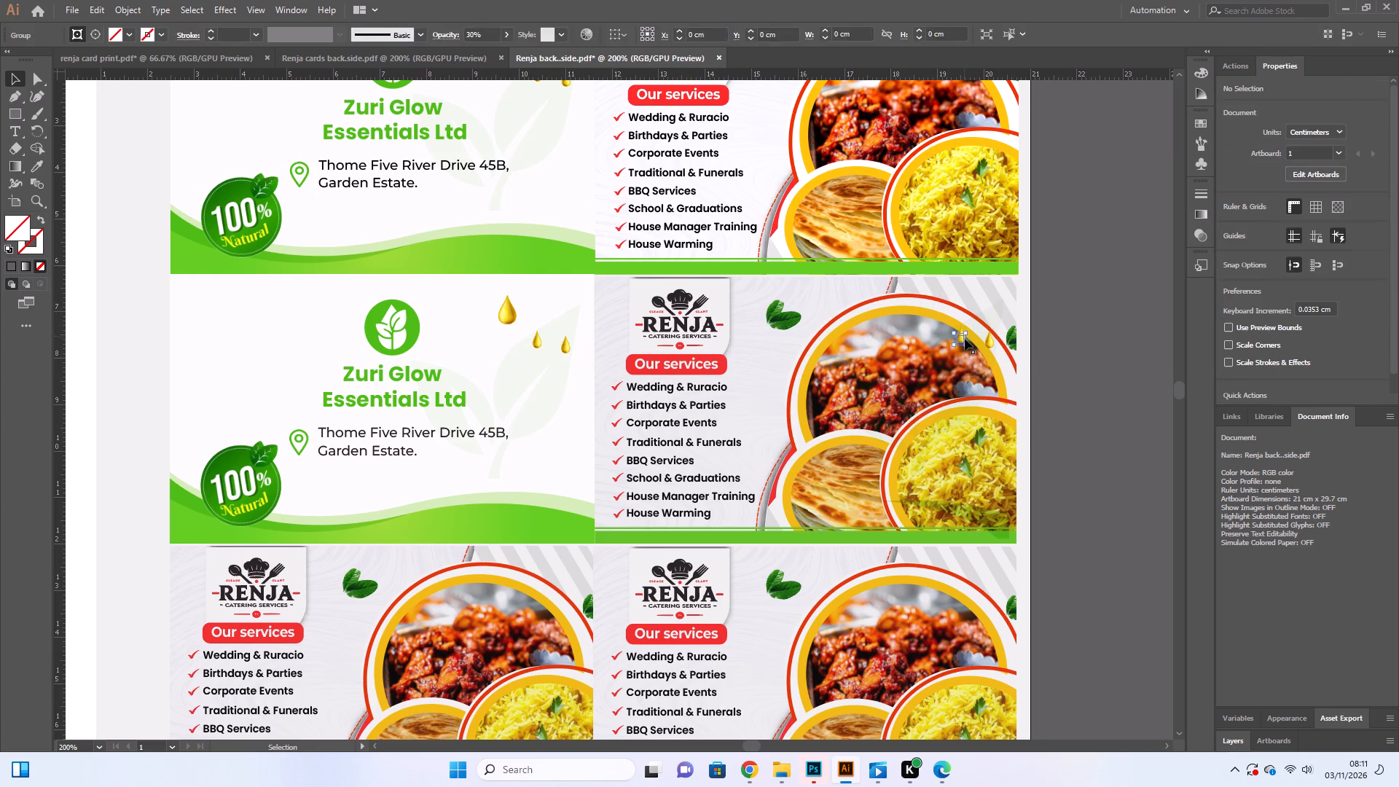
click(963, 337)
key(BackSpace)
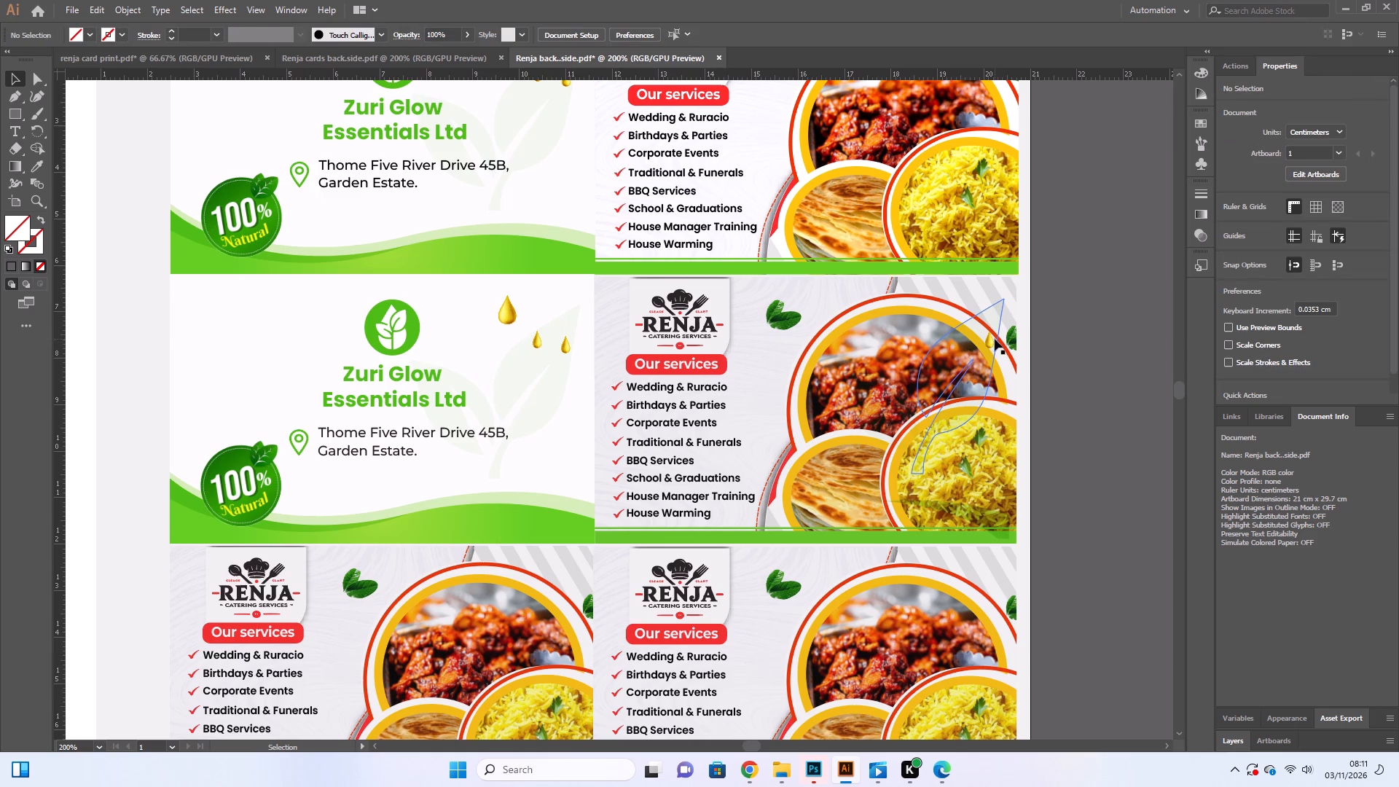
Delete the faint leaf watermark over the right-column Renja card in the second row.
click(990, 310)
key(BackSpace)
Delete the outermost small oil drop piece by piece from the right-column Renja card in the second row.
click(988, 341)
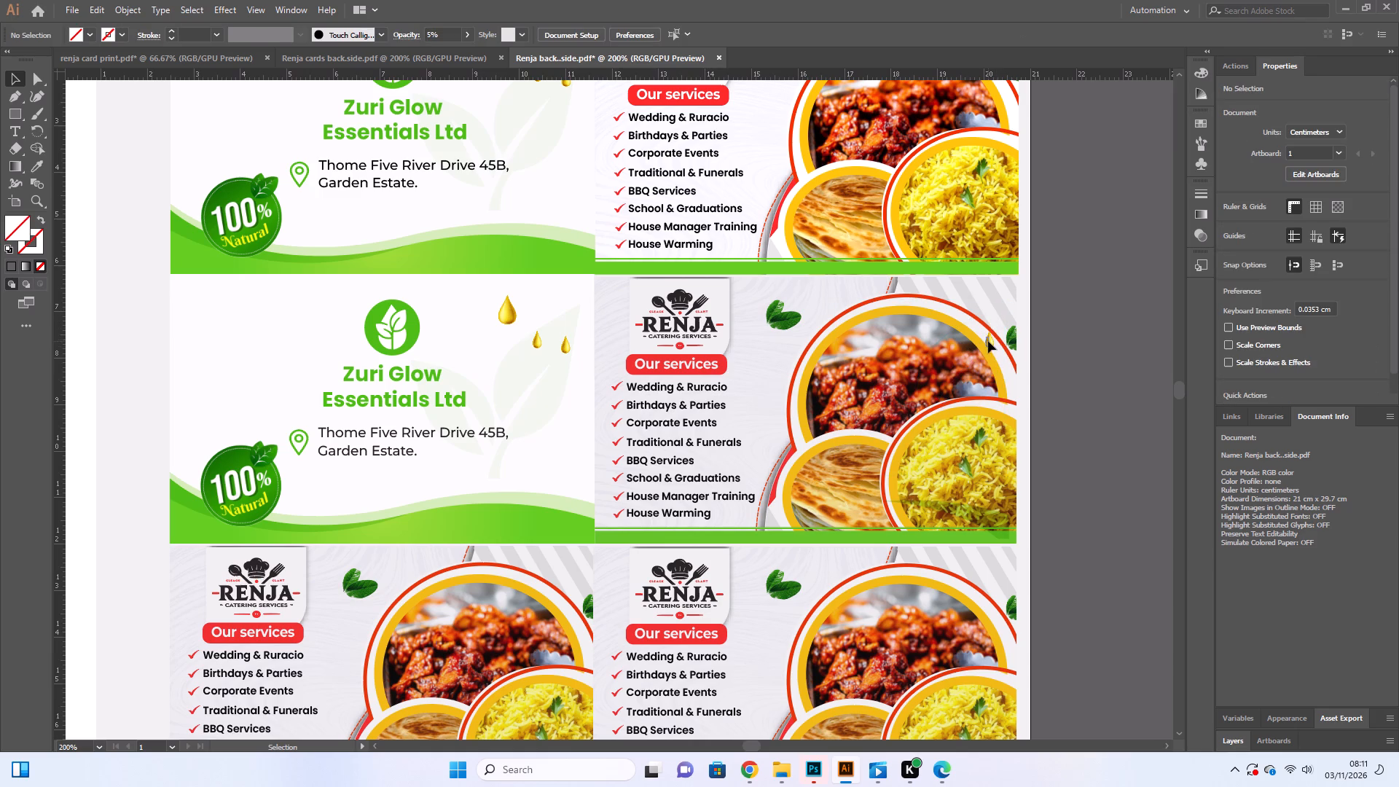
key(BackSpace)
click(990, 345)
key(BackSpace)
click(987, 343)
key(BackSpace)
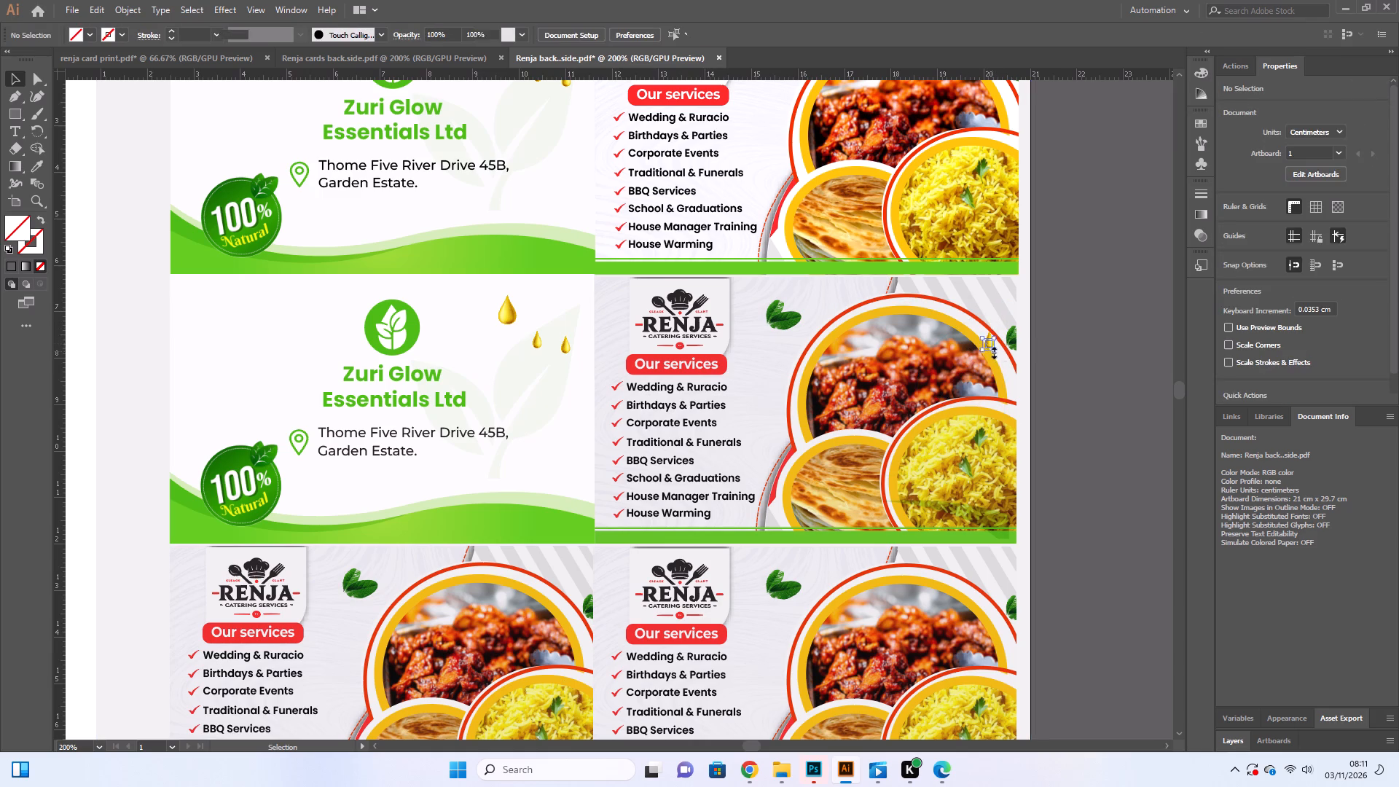
click(990, 348)
key(BackSpace)
click(988, 344)
key(BackSpace)
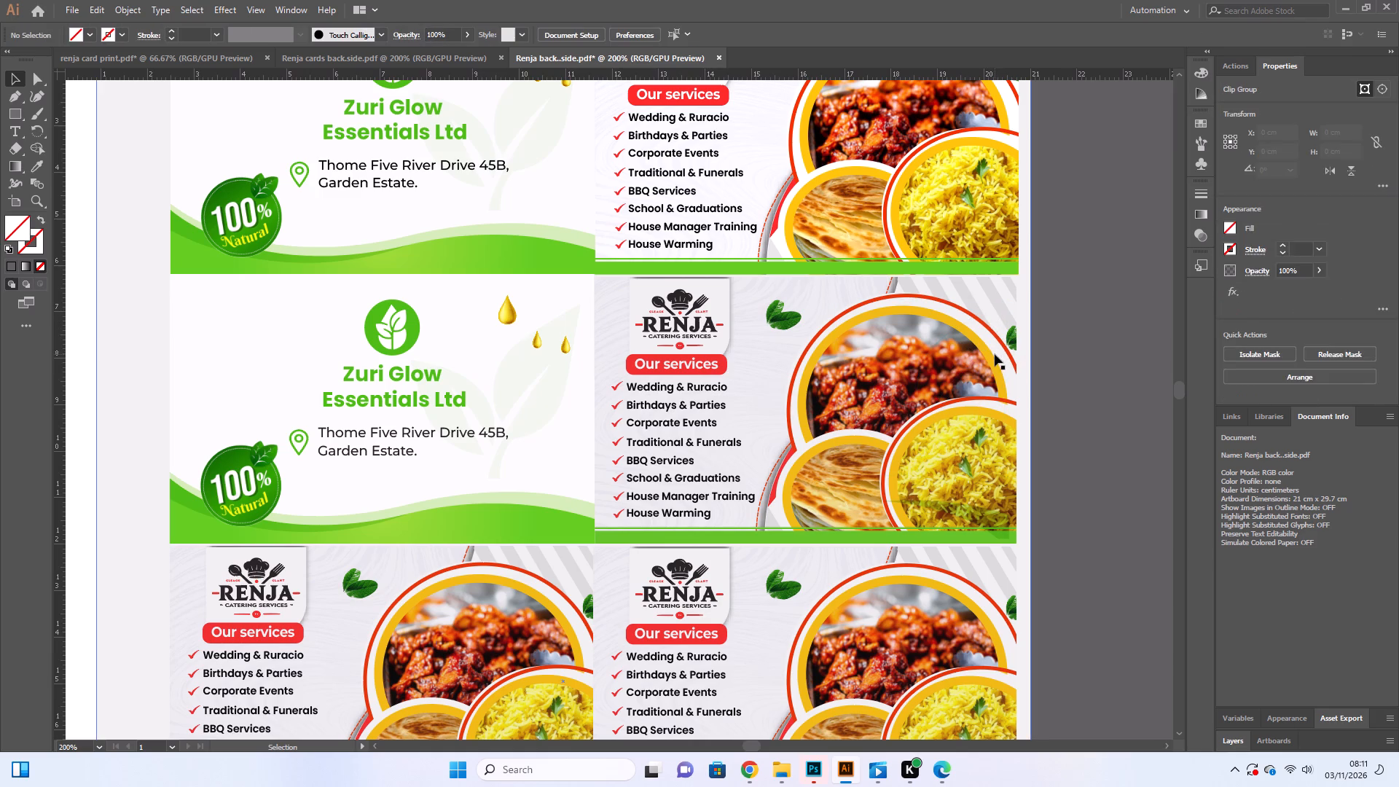
Delete the outermost small oil drop piece by piece from the left-column Zuri Glow card in the second row.
click(547, 345)
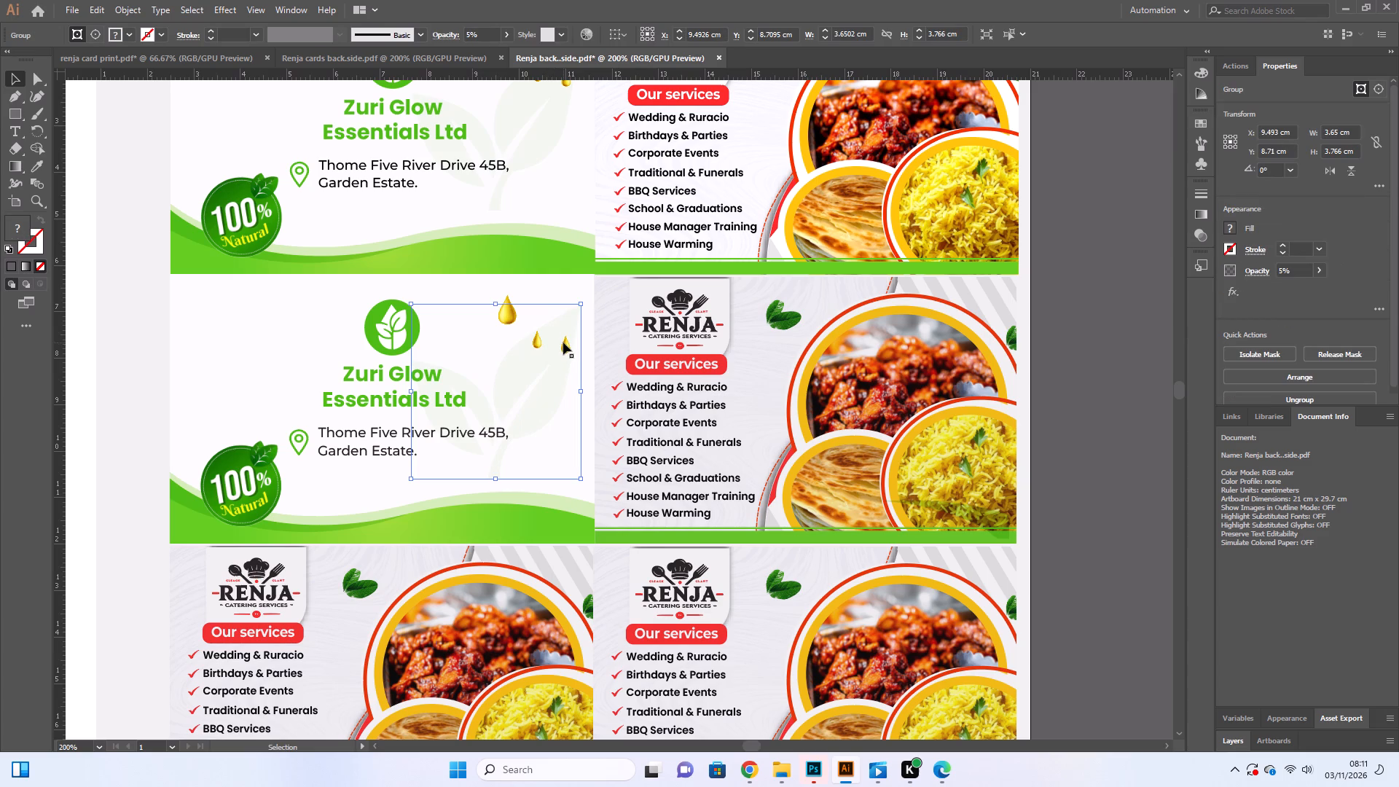
click(563, 342)
key(BackSpace)
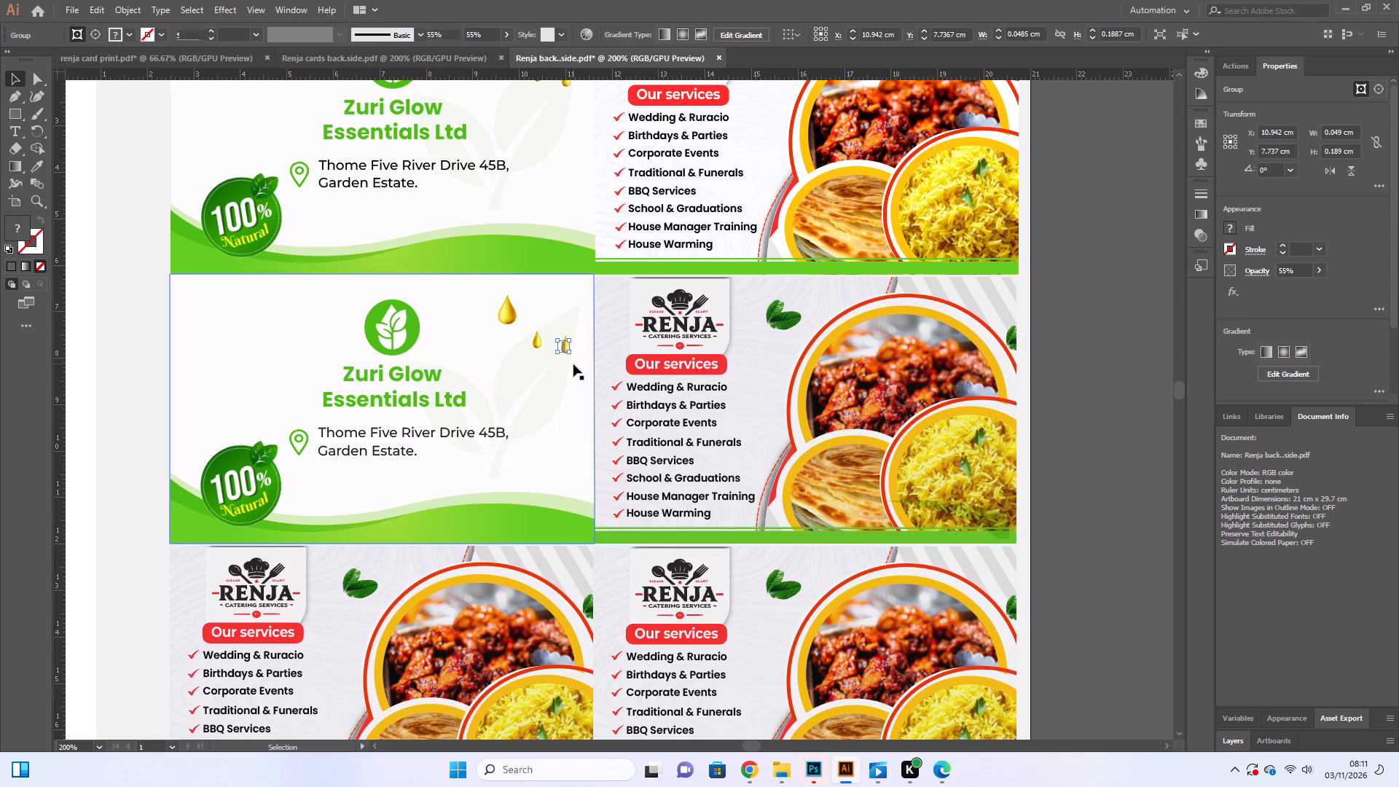
click(564, 346)
key(BackSpace)
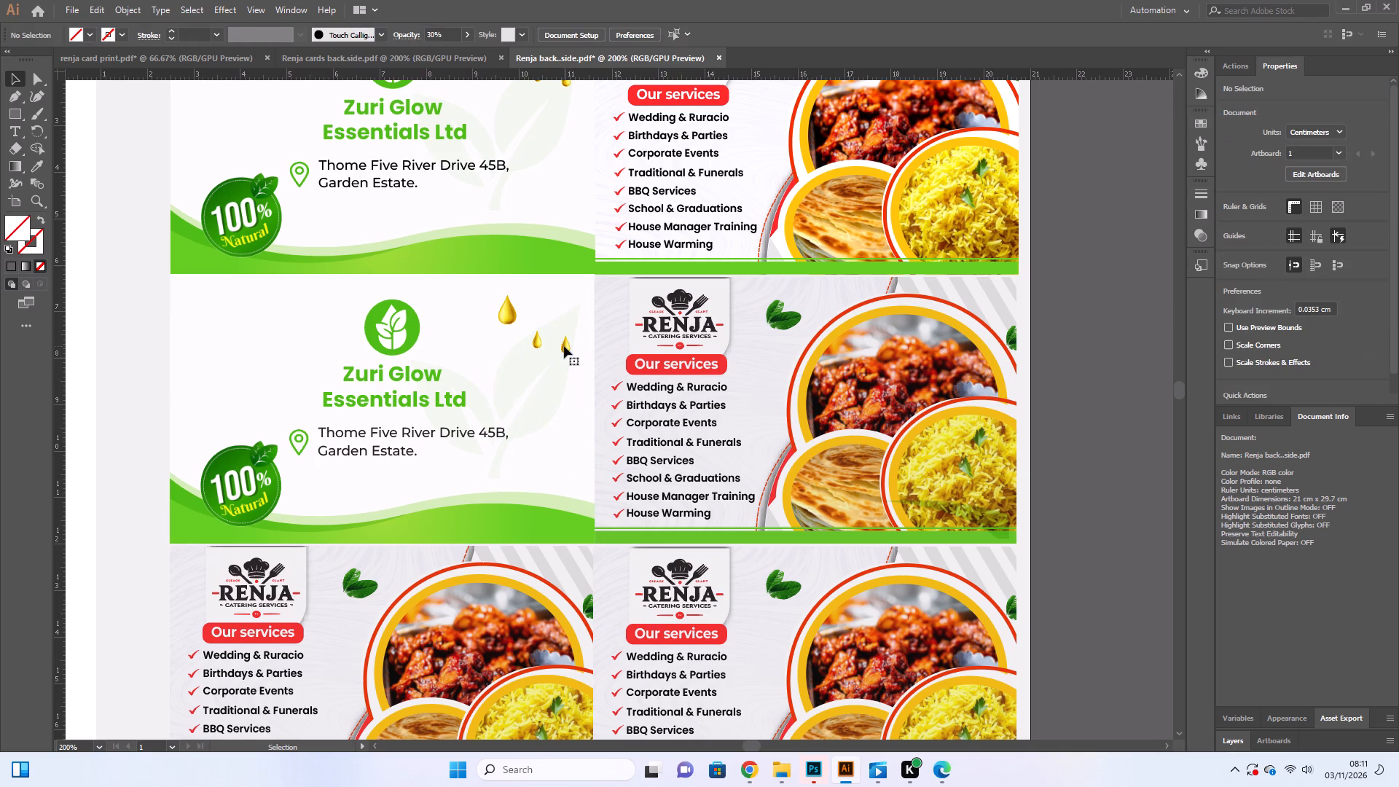
click(564, 346)
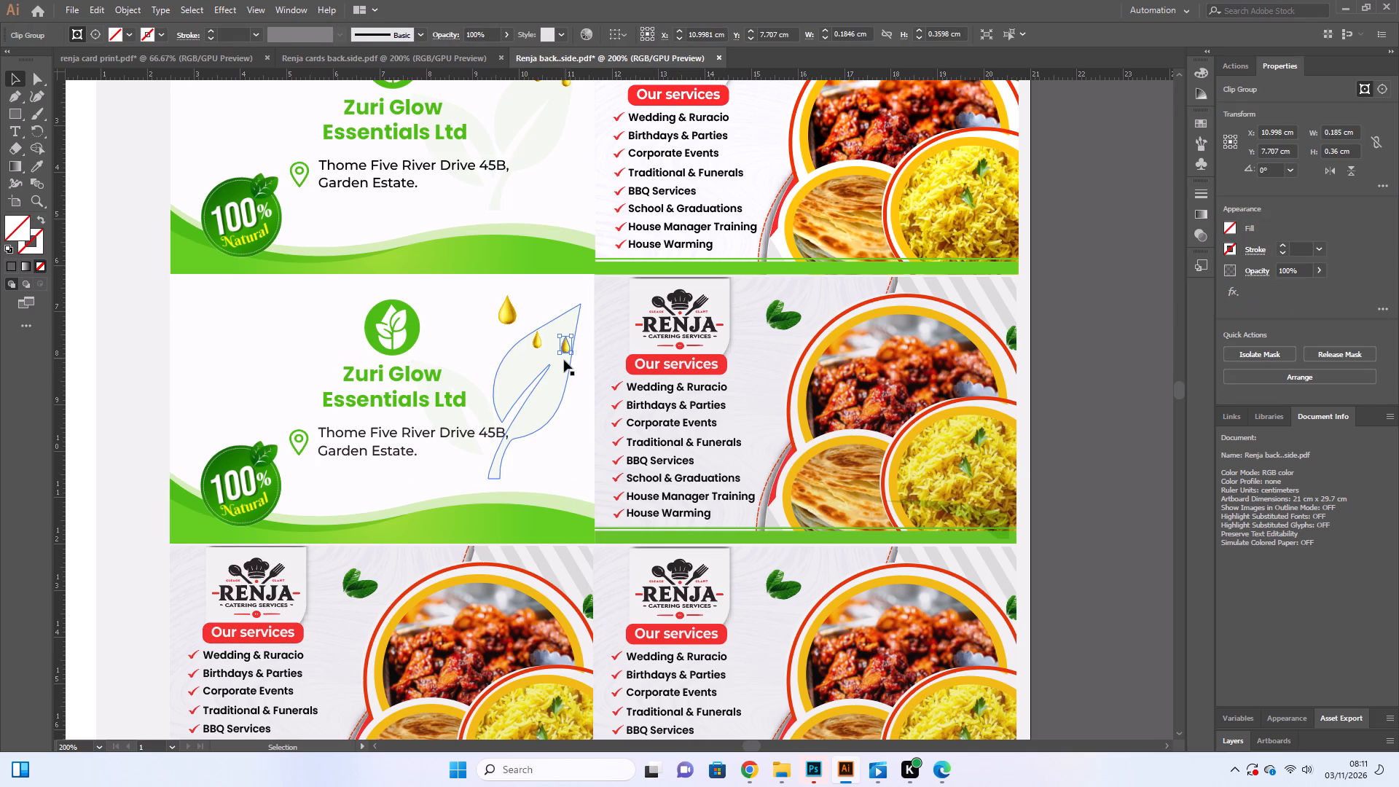
key(BackSpace)
Delete the faint leaf watermark from the left-column Zuri Glow card in the second row.
click(564, 360)
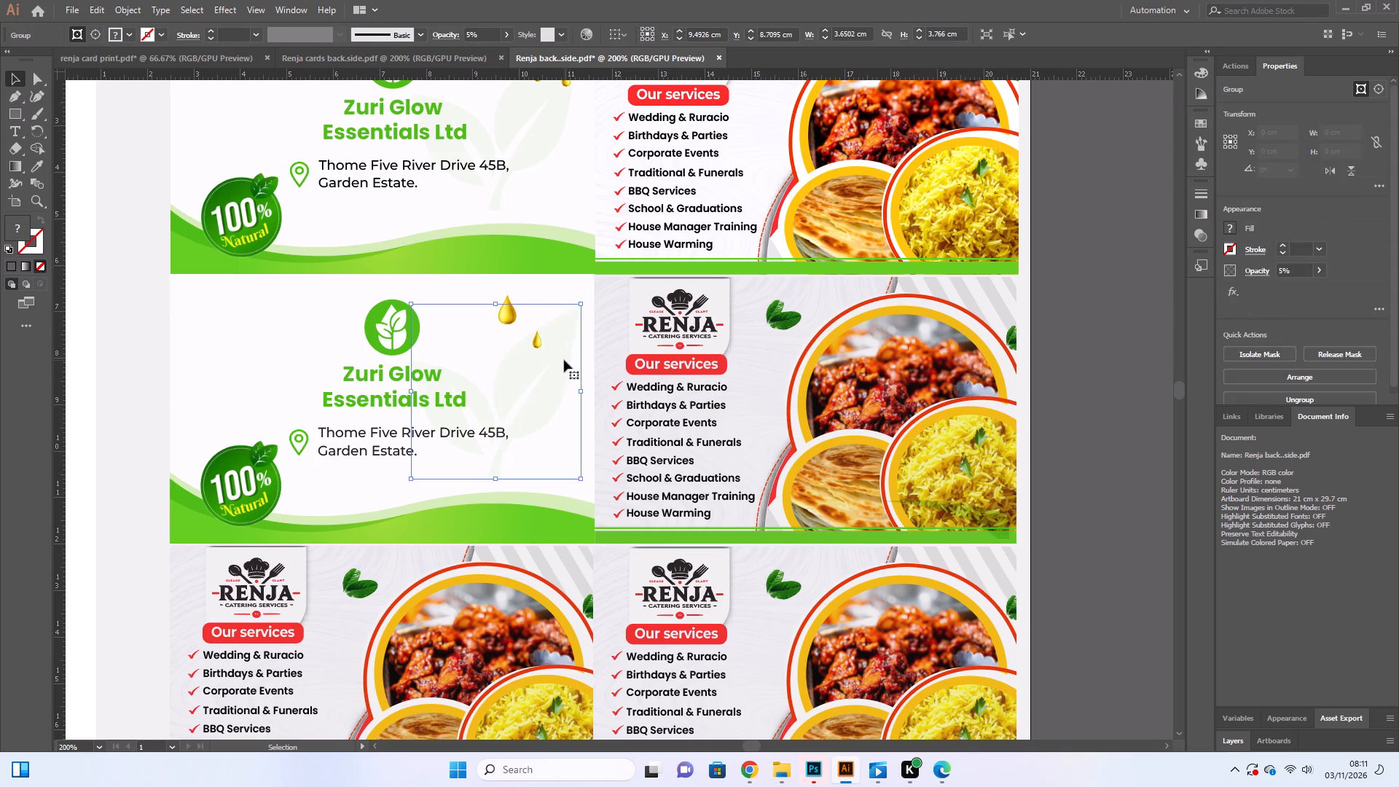
key(BackSpace)
Delete the first piece of the inner small oil drop on the left-column Zuri Glow card in the second row.
click(534, 342)
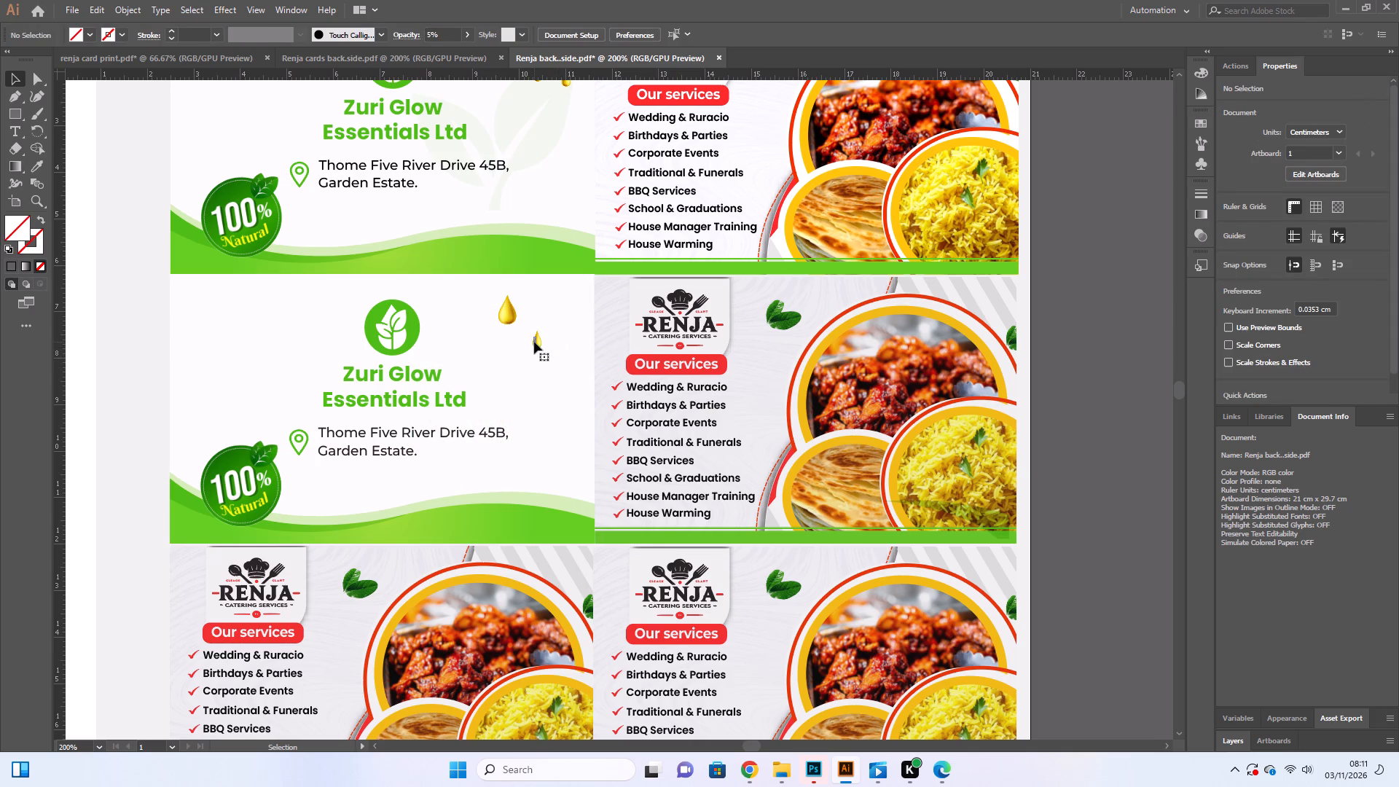
key(BackSpace)
Delete the large oil drop piece by piece from the left-column Zuri Glow card in the second row.
click(493, 302)
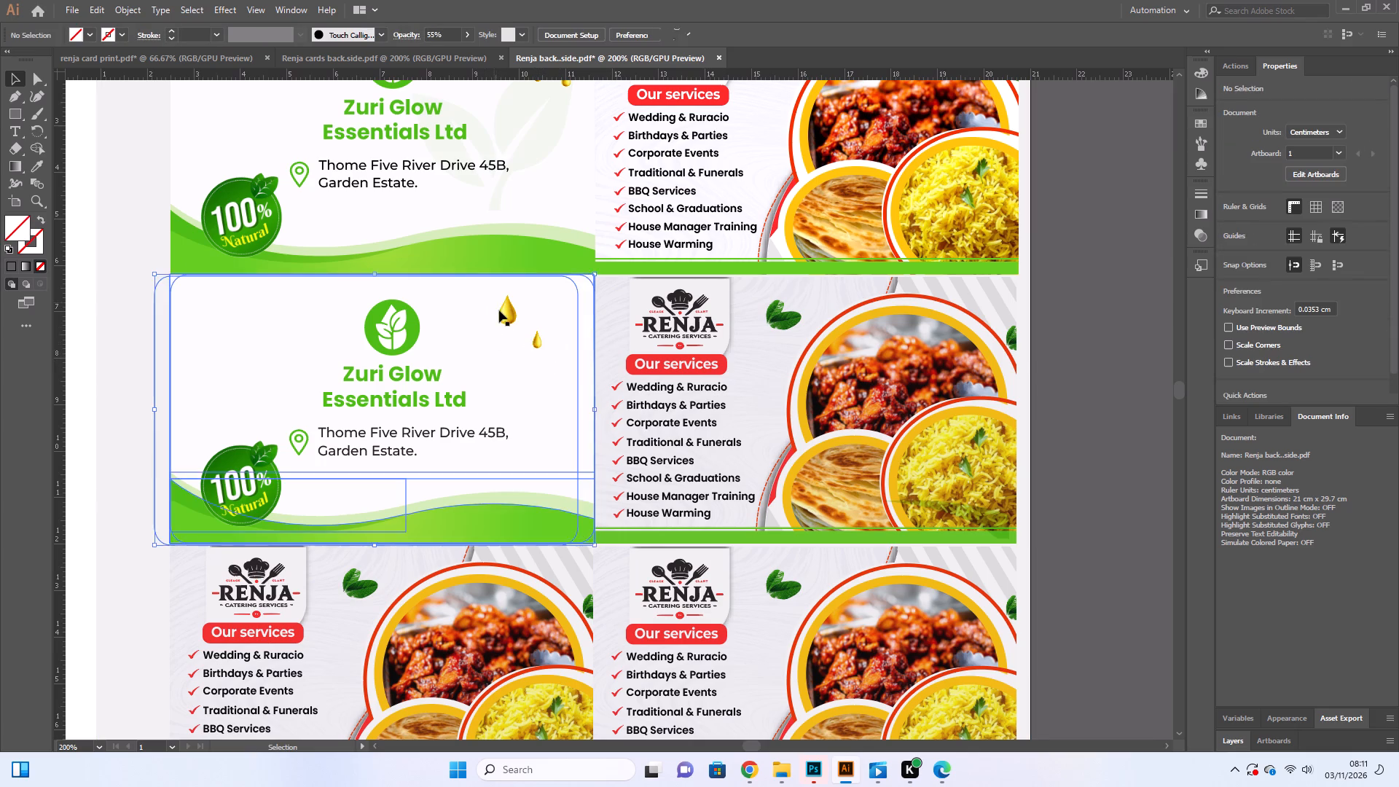
click(499, 310)
key(BackSpace)
click(504, 313)
key(BackSpace)
click(503, 318)
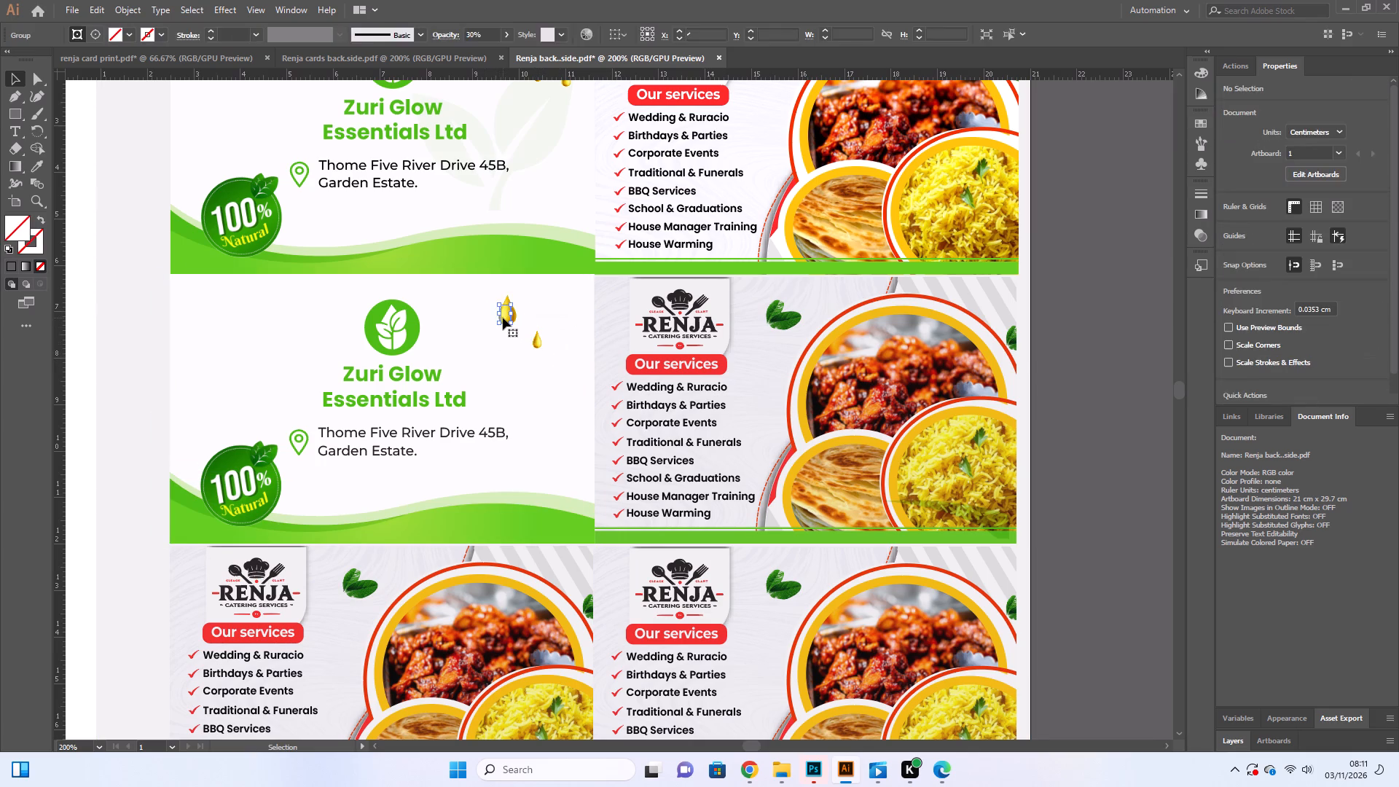
key(BackSpace)
click(503, 318)
key(BackSpace)
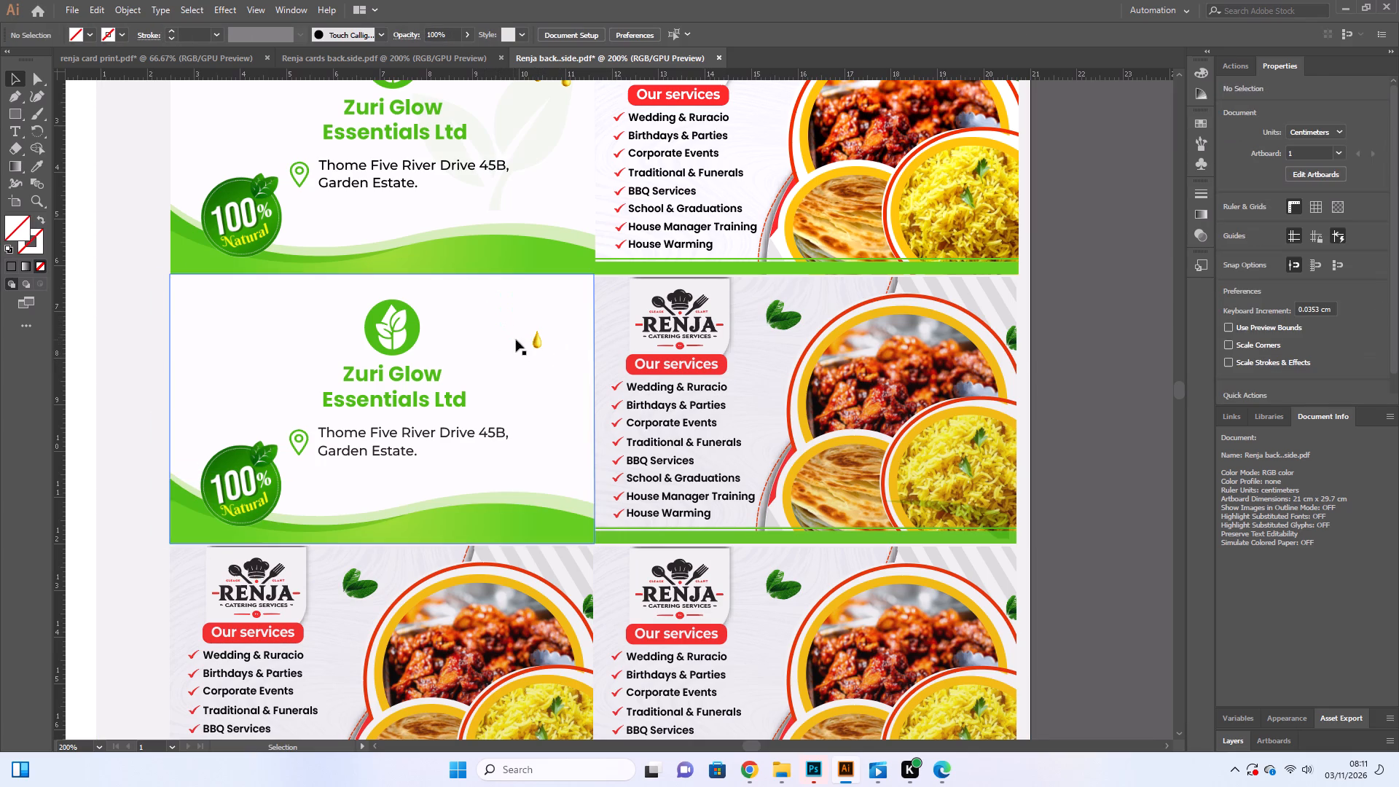
Delete the rest of the inner small oil drop from the left-column Zuri Glow card in the second row.
click(536, 341)
key(BackSpace)
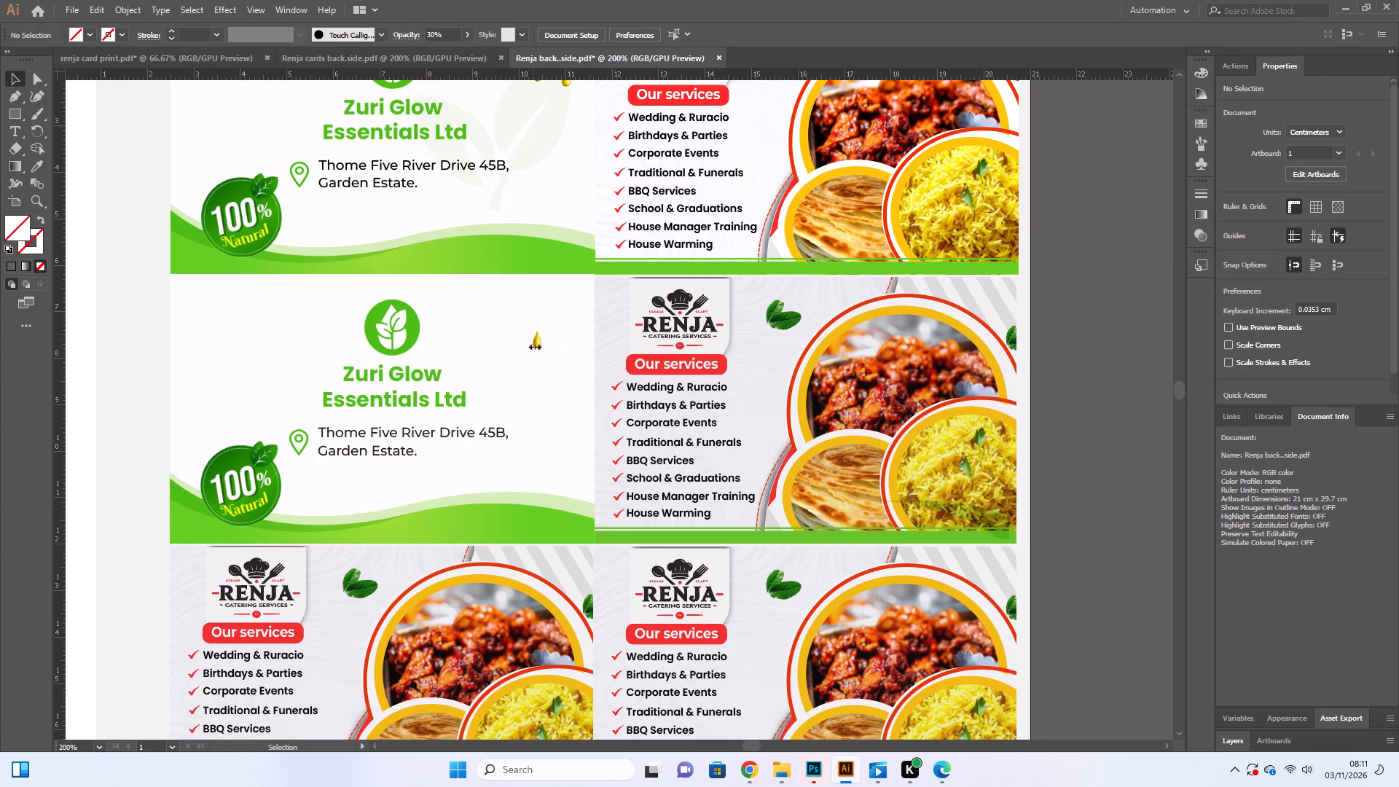
click(534, 342)
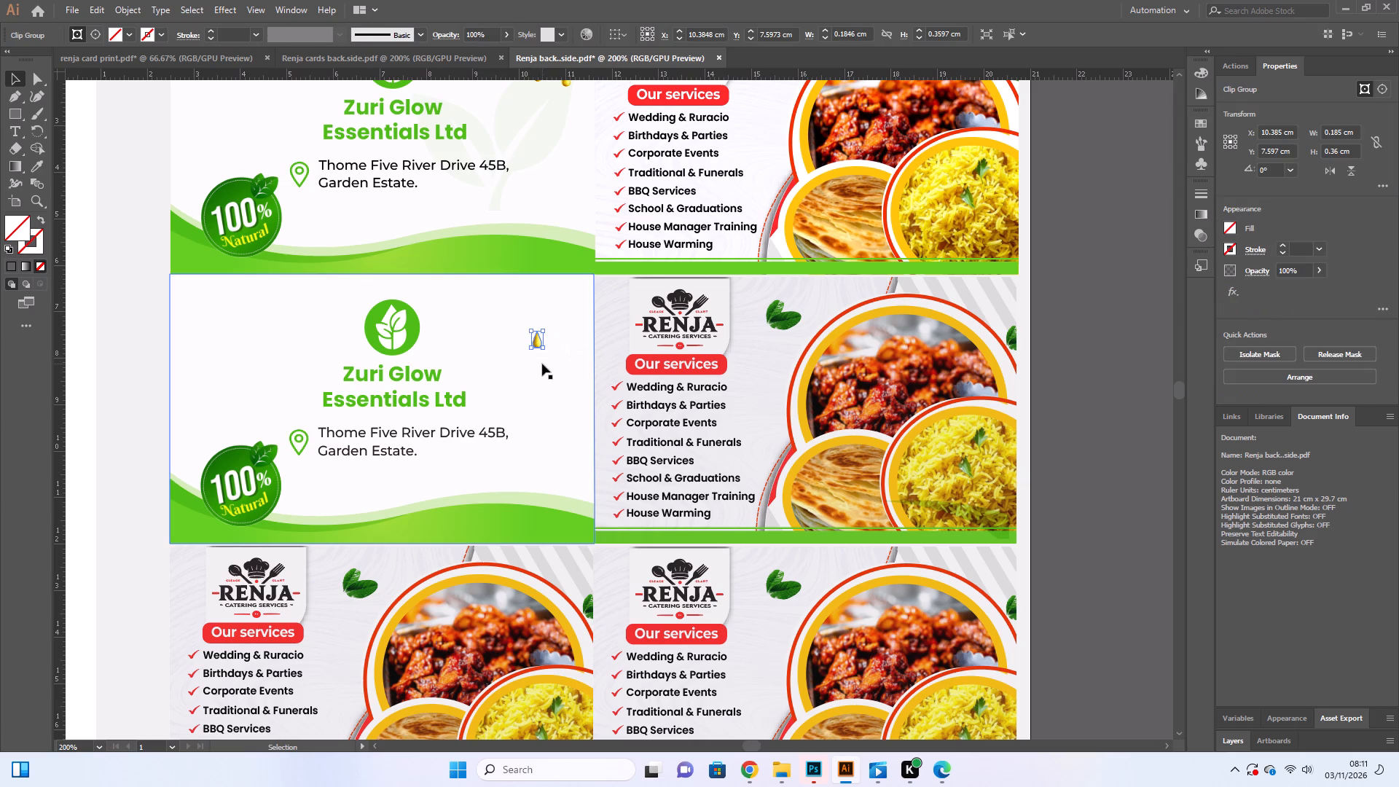
key(BackSpace)
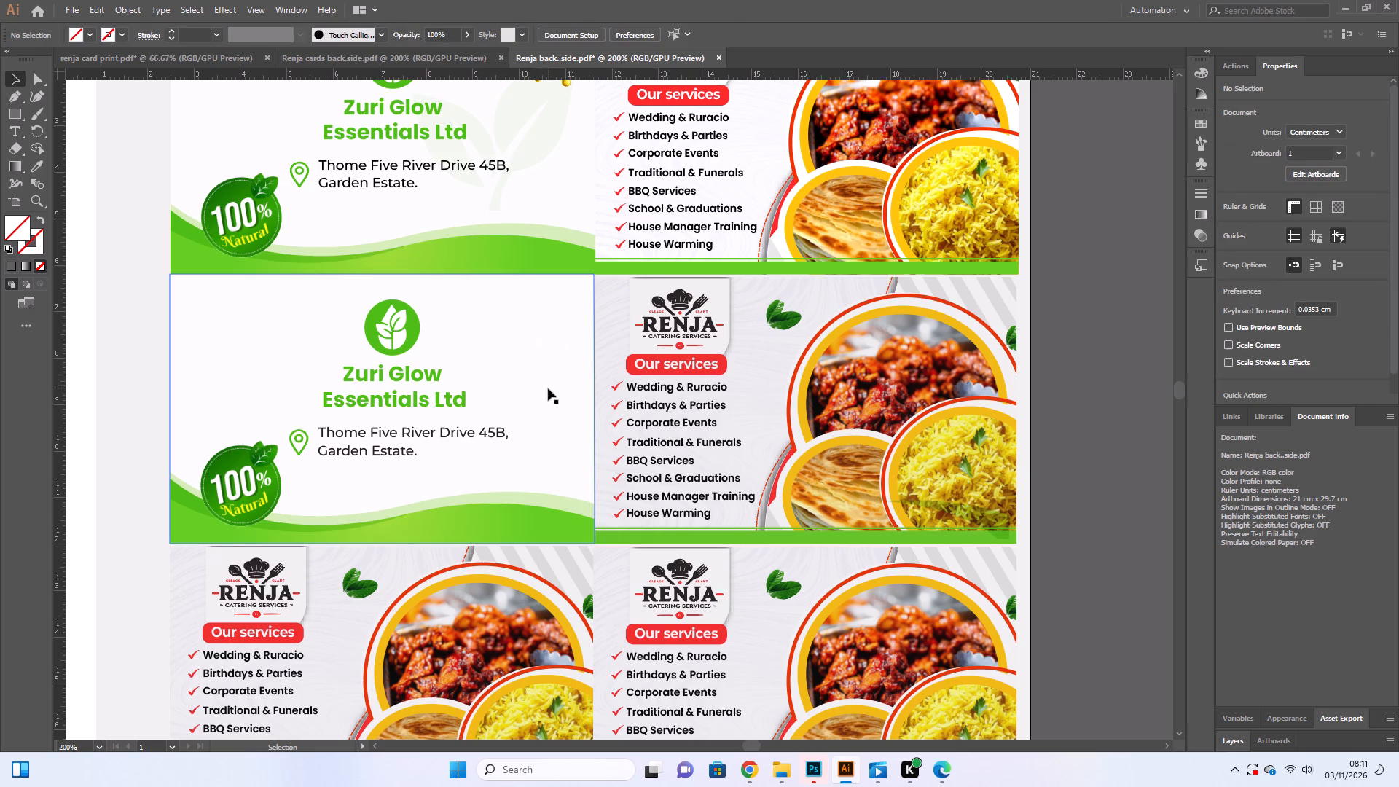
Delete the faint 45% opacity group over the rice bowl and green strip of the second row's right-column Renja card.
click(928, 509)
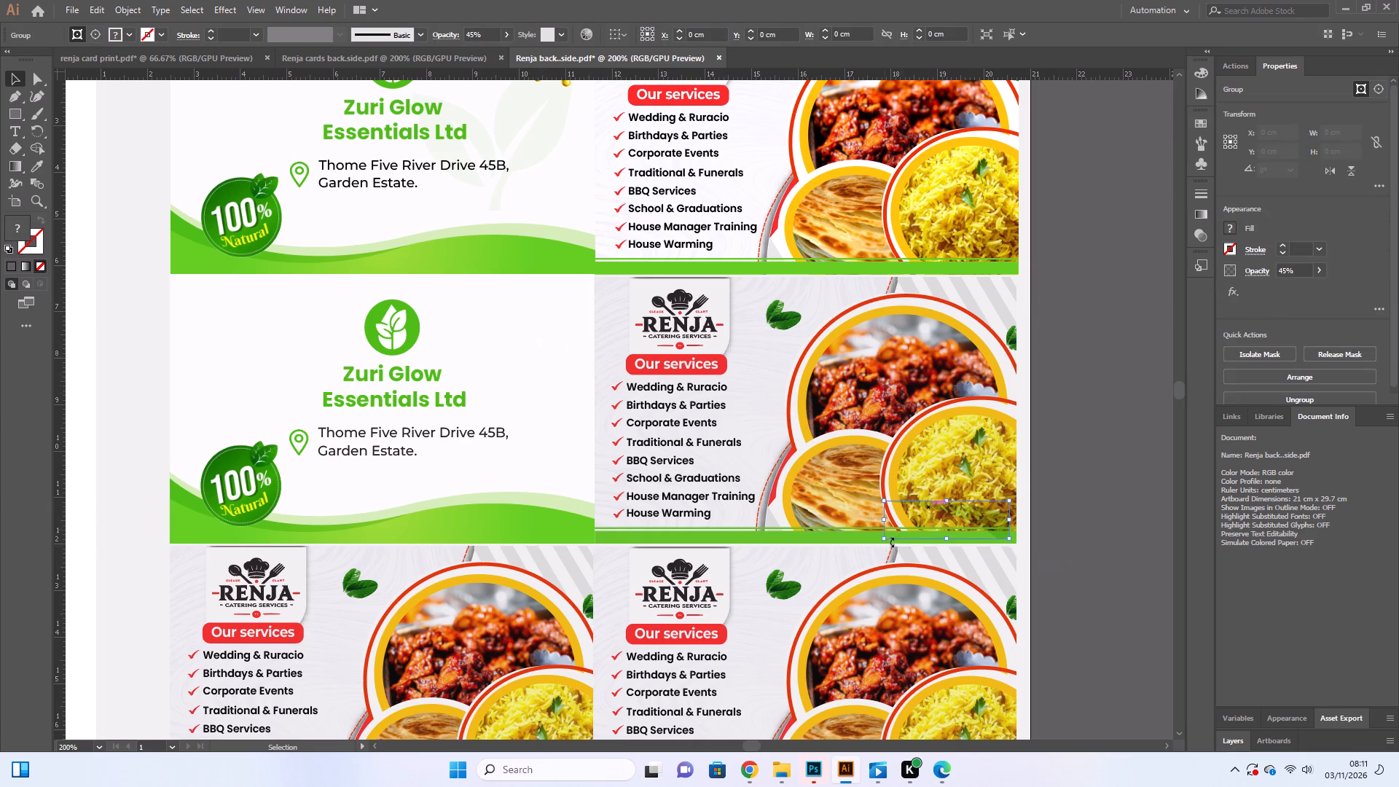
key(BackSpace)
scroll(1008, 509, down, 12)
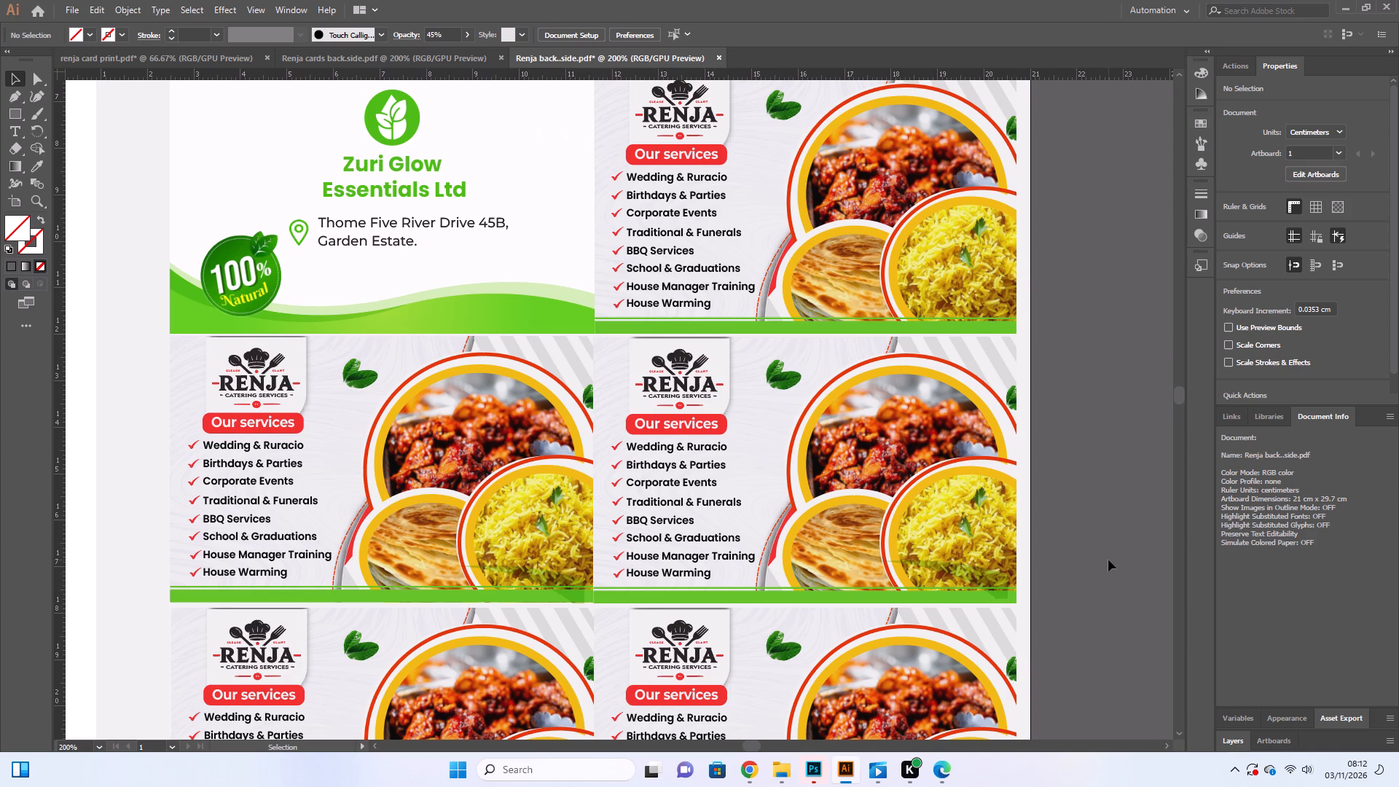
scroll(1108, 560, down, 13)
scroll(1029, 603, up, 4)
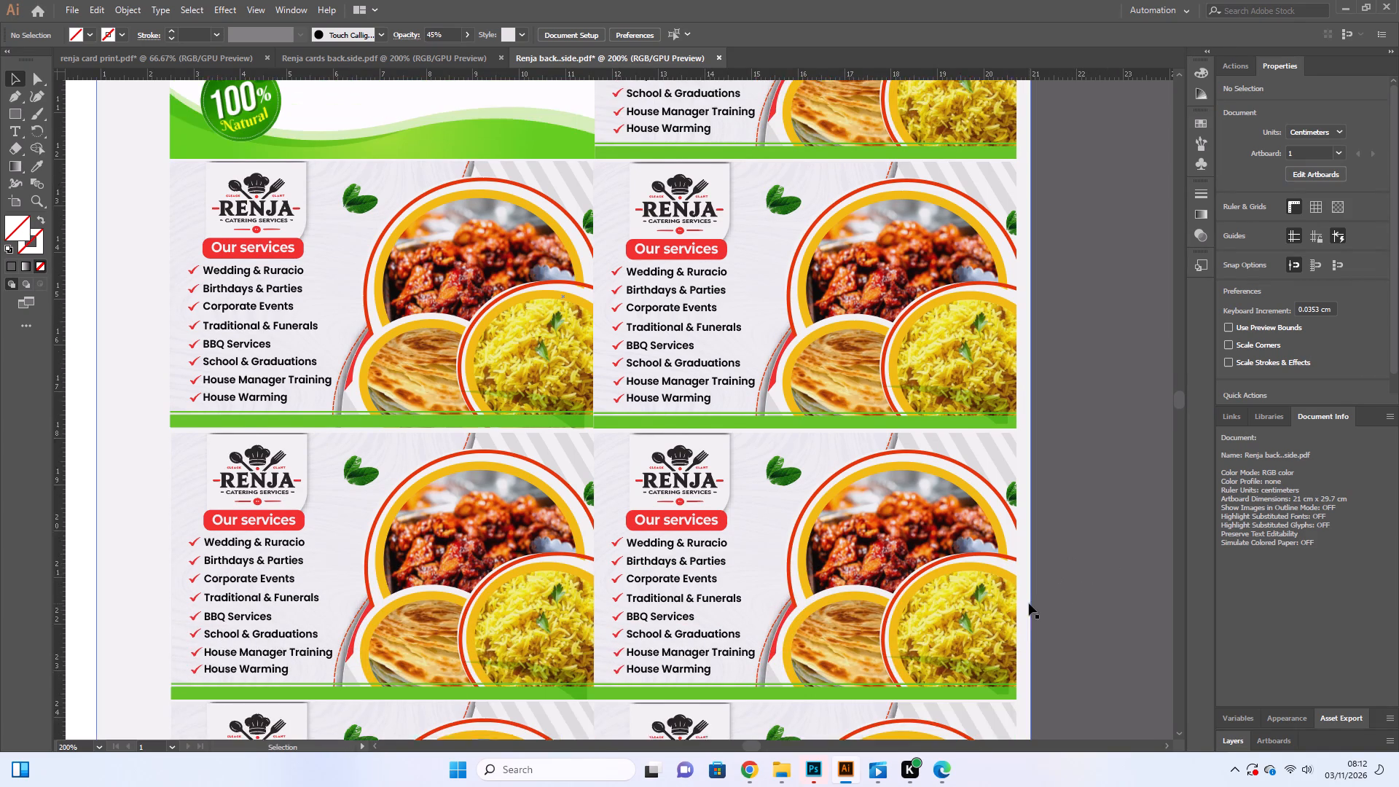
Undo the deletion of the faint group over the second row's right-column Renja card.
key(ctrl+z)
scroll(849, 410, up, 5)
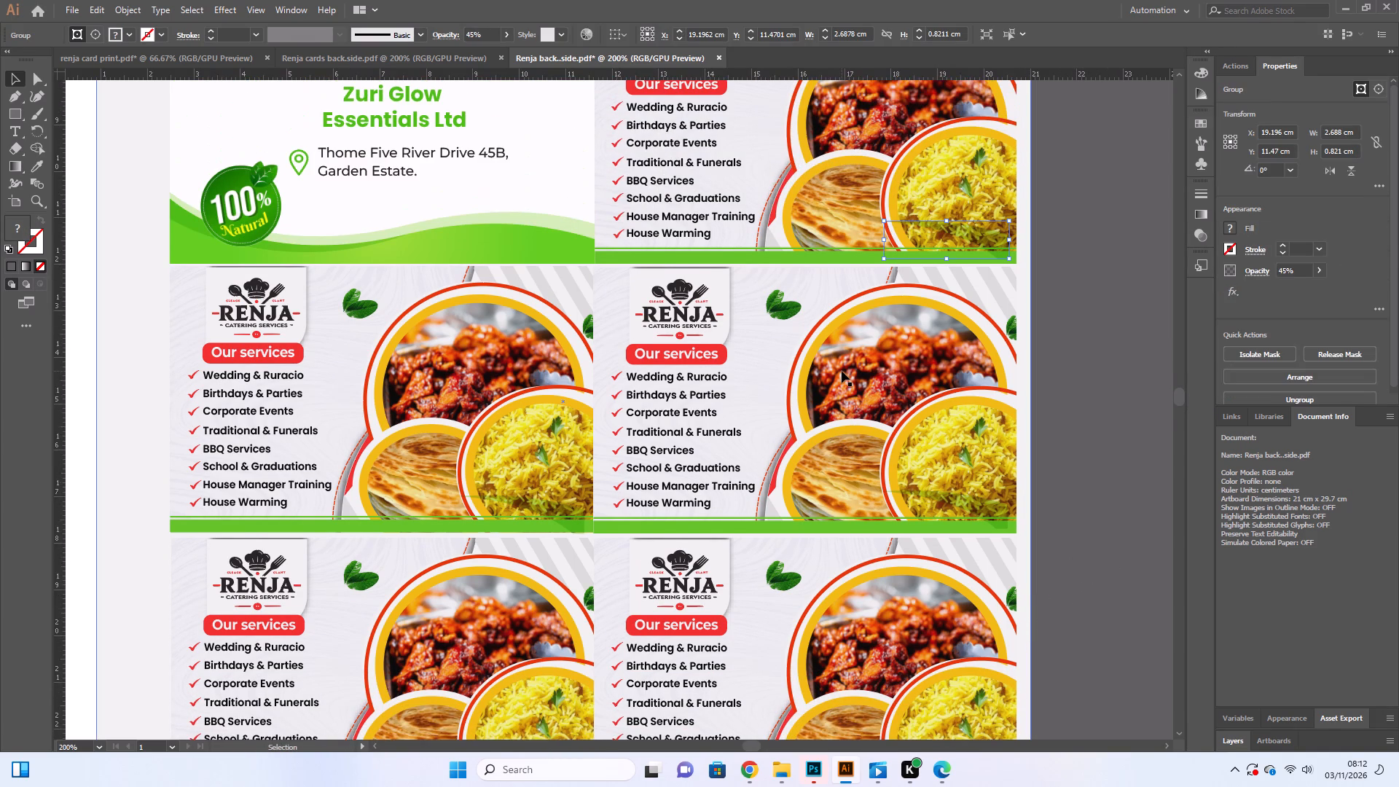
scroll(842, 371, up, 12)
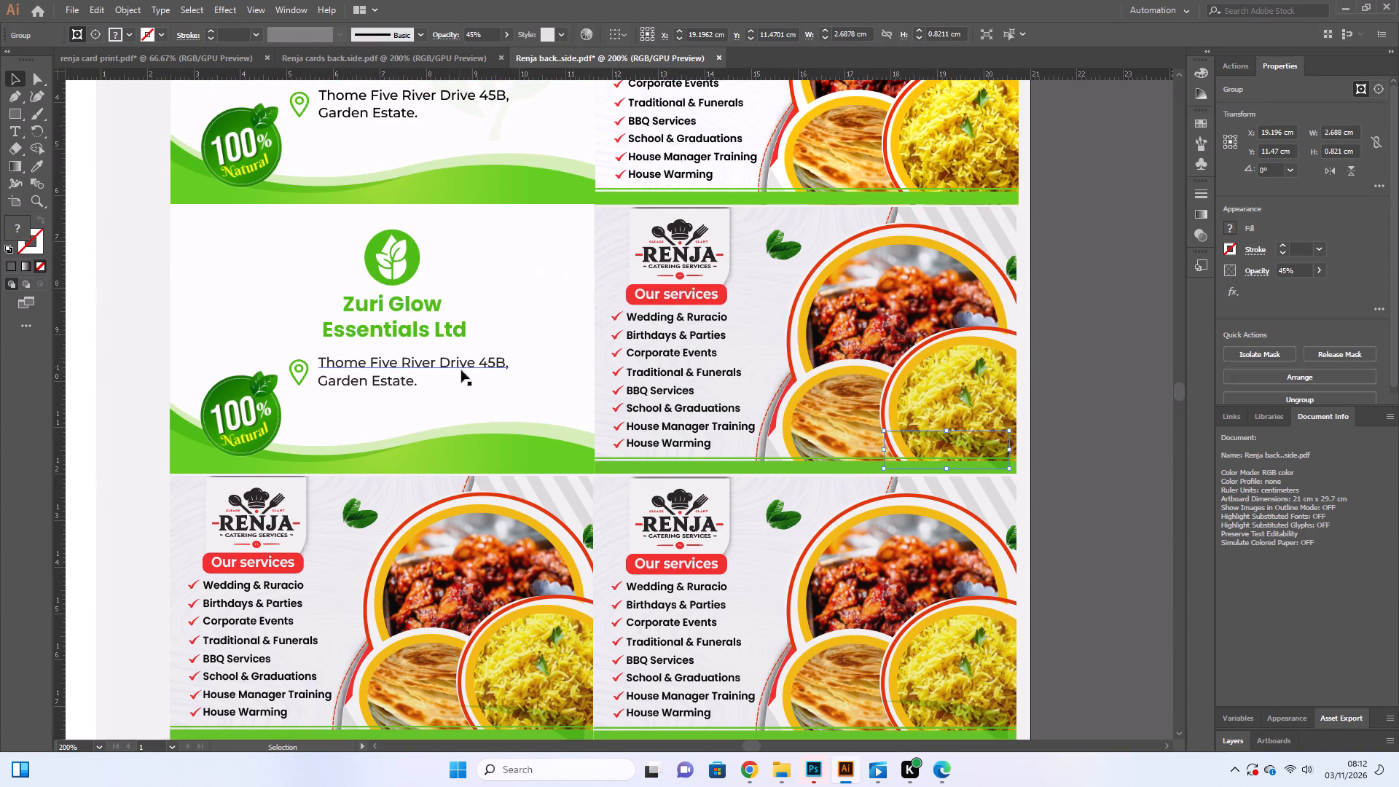
Delete the Zuri Glow logo-and-text group and the white-and-green background from the left-column card in the second row.
click(423, 357)
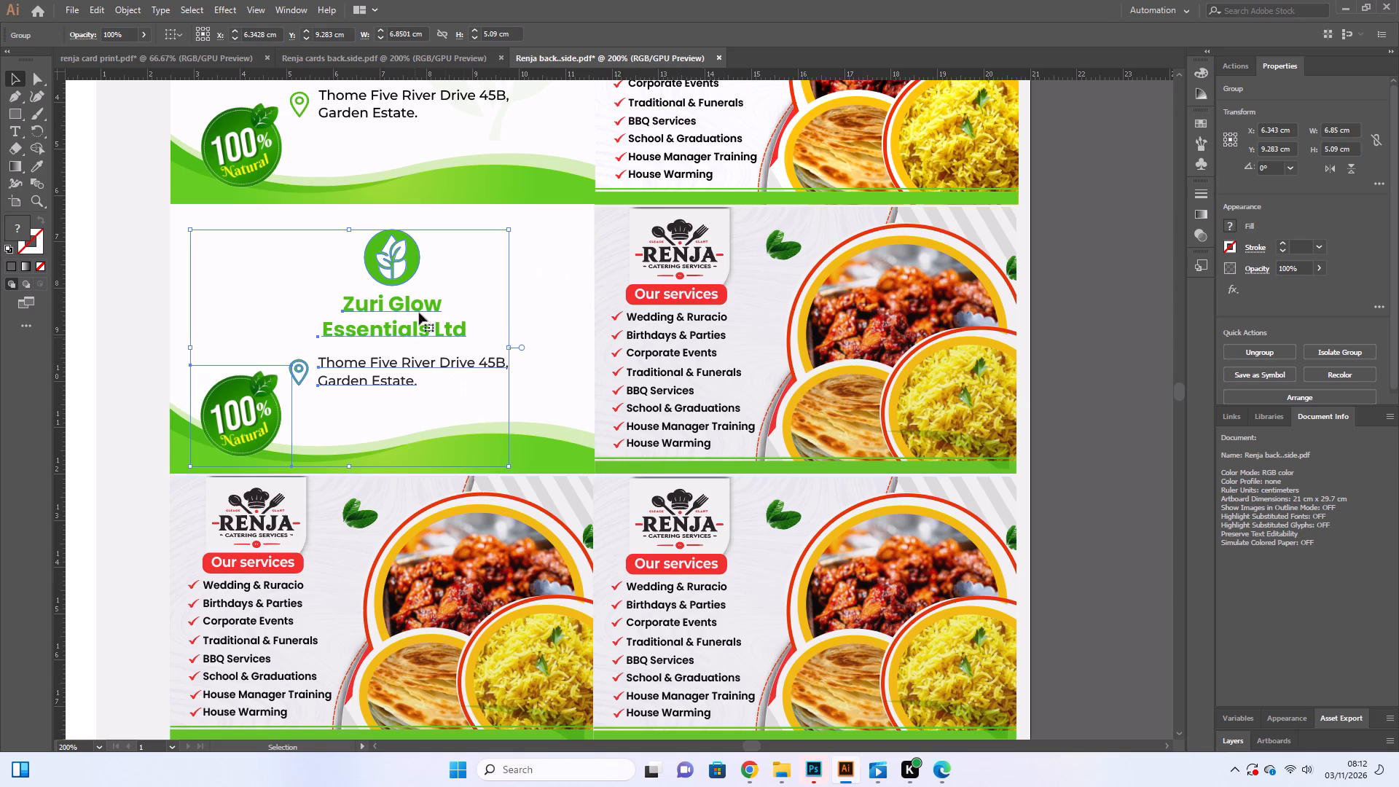
key(BackSpace)
click(386, 366)
key(BackSpace)
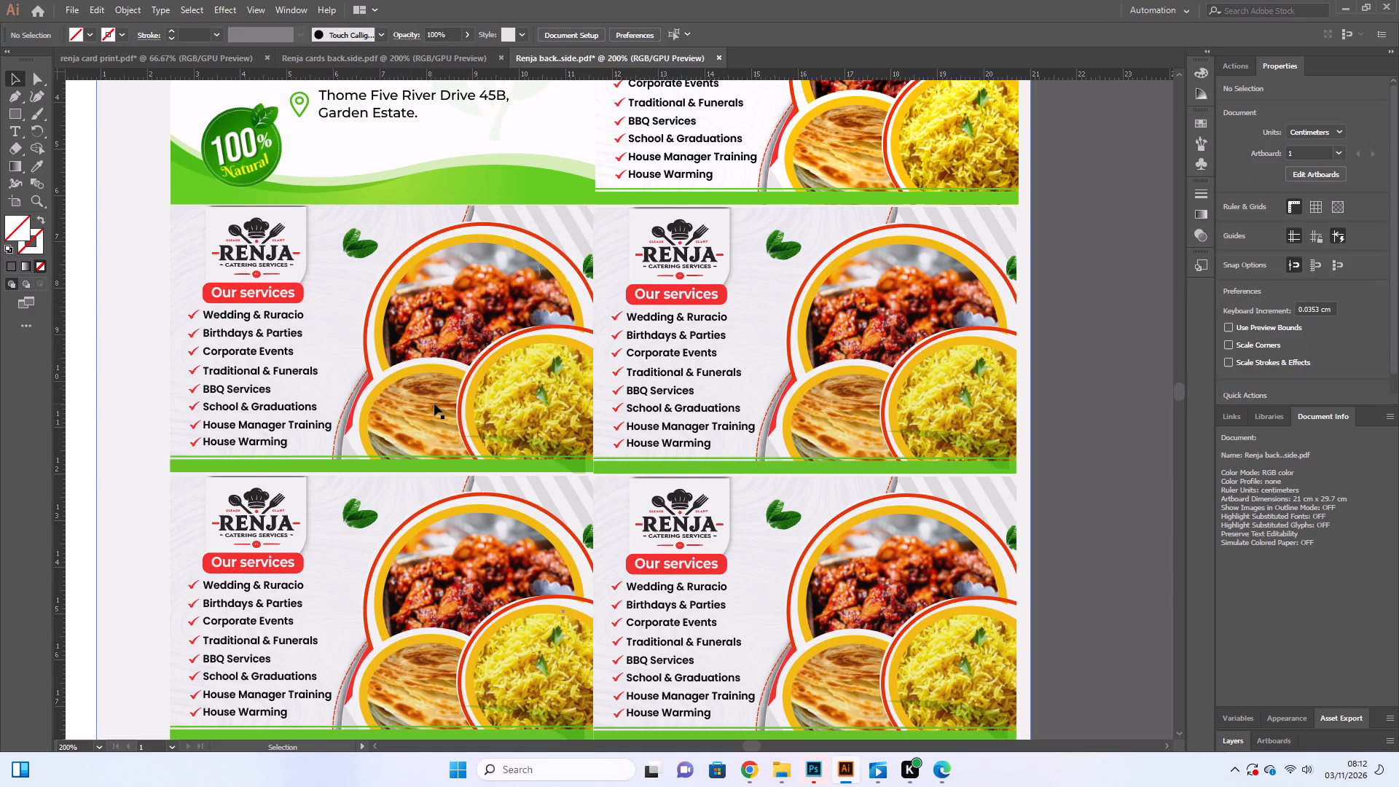
Bring the grouped Zuri Glow artwork spanning both top-row cards to the front.
scroll(434, 404, up, 4)
click(567, 418)
scroll(557, 408, up, 5)
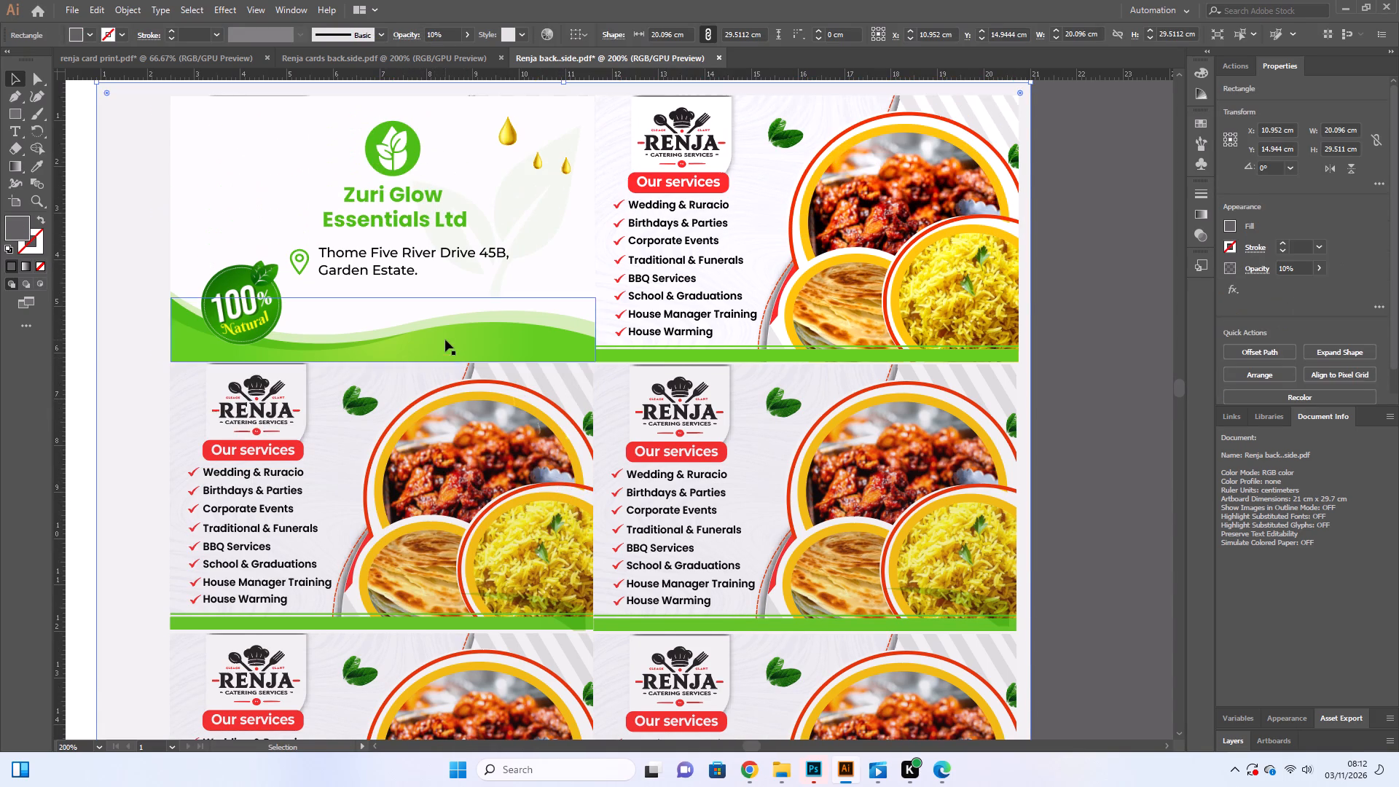
click(445, 340)
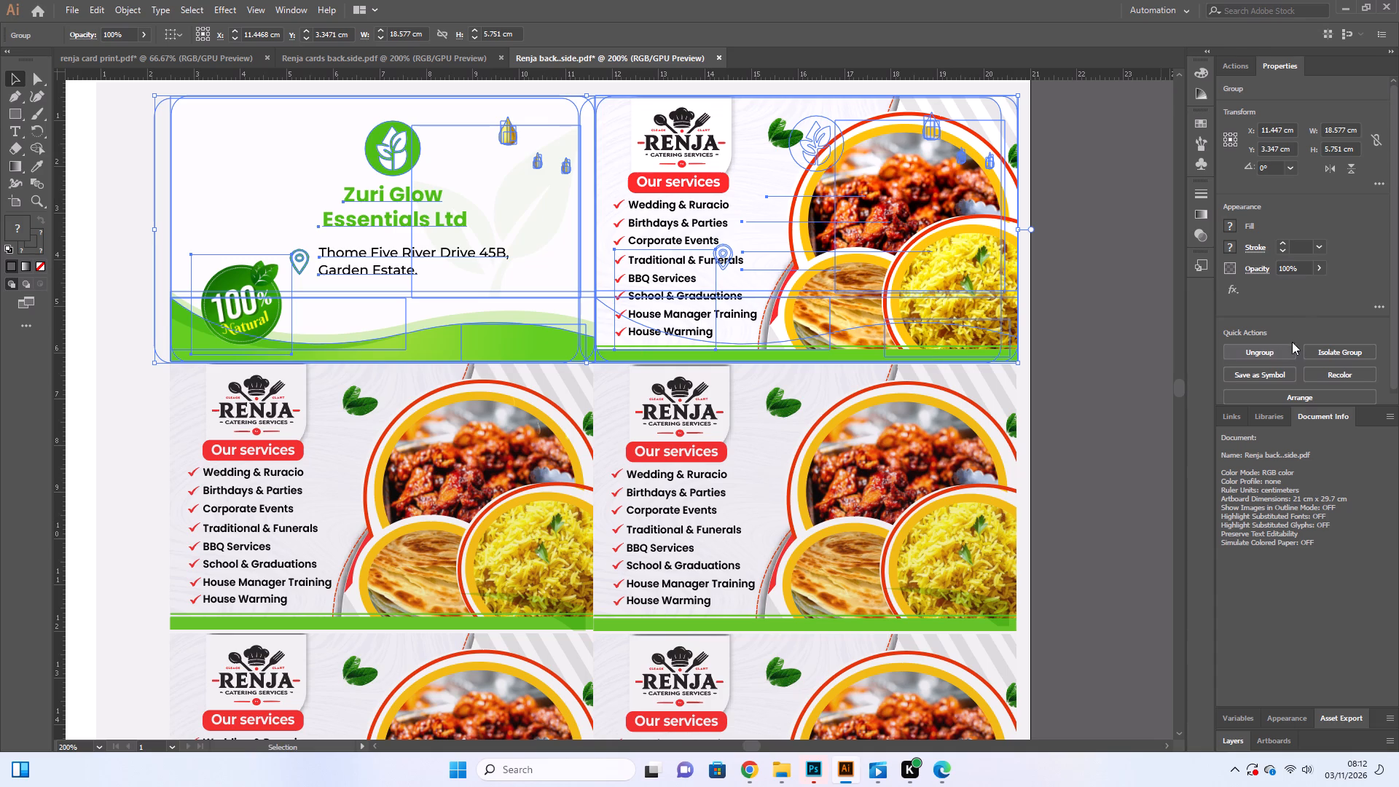
right_click(730, 306)
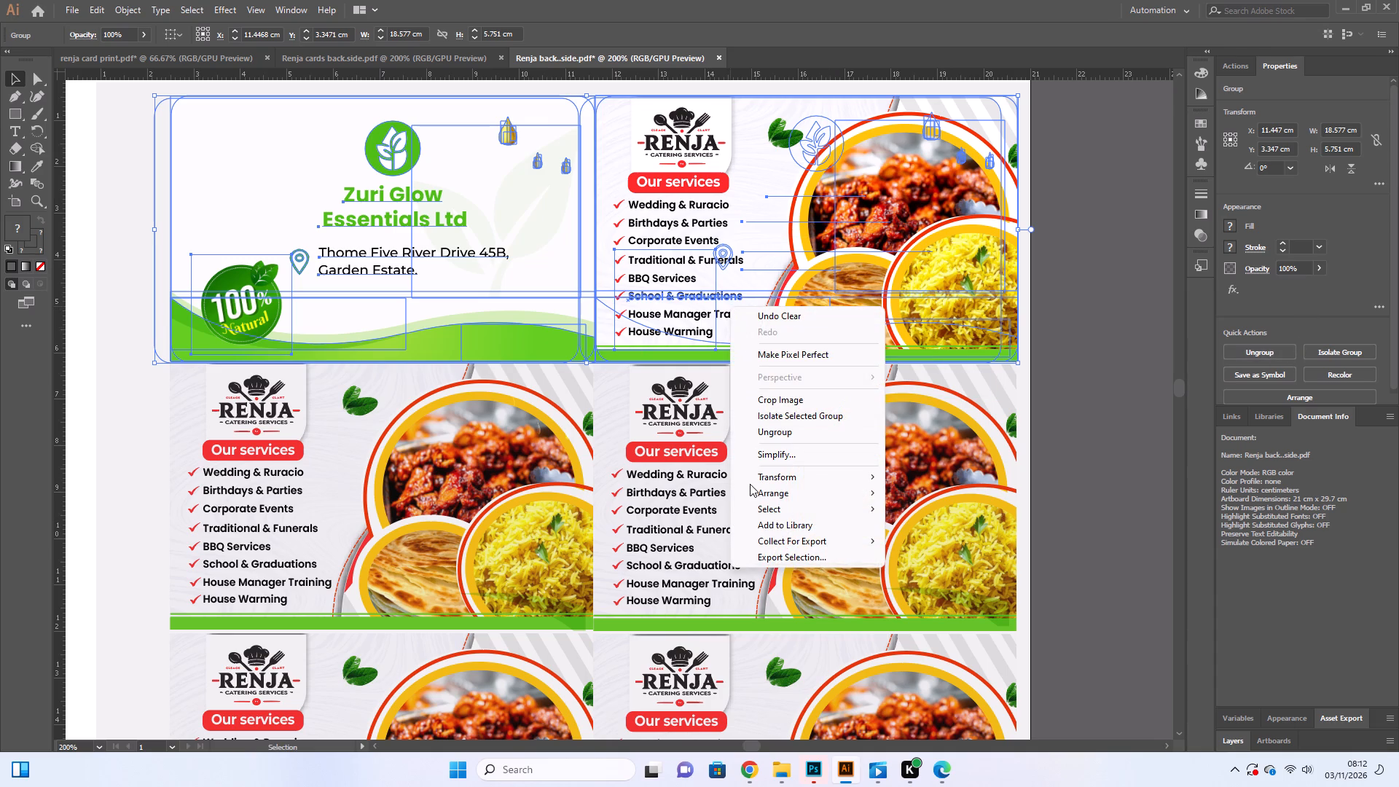
click(911, 499)
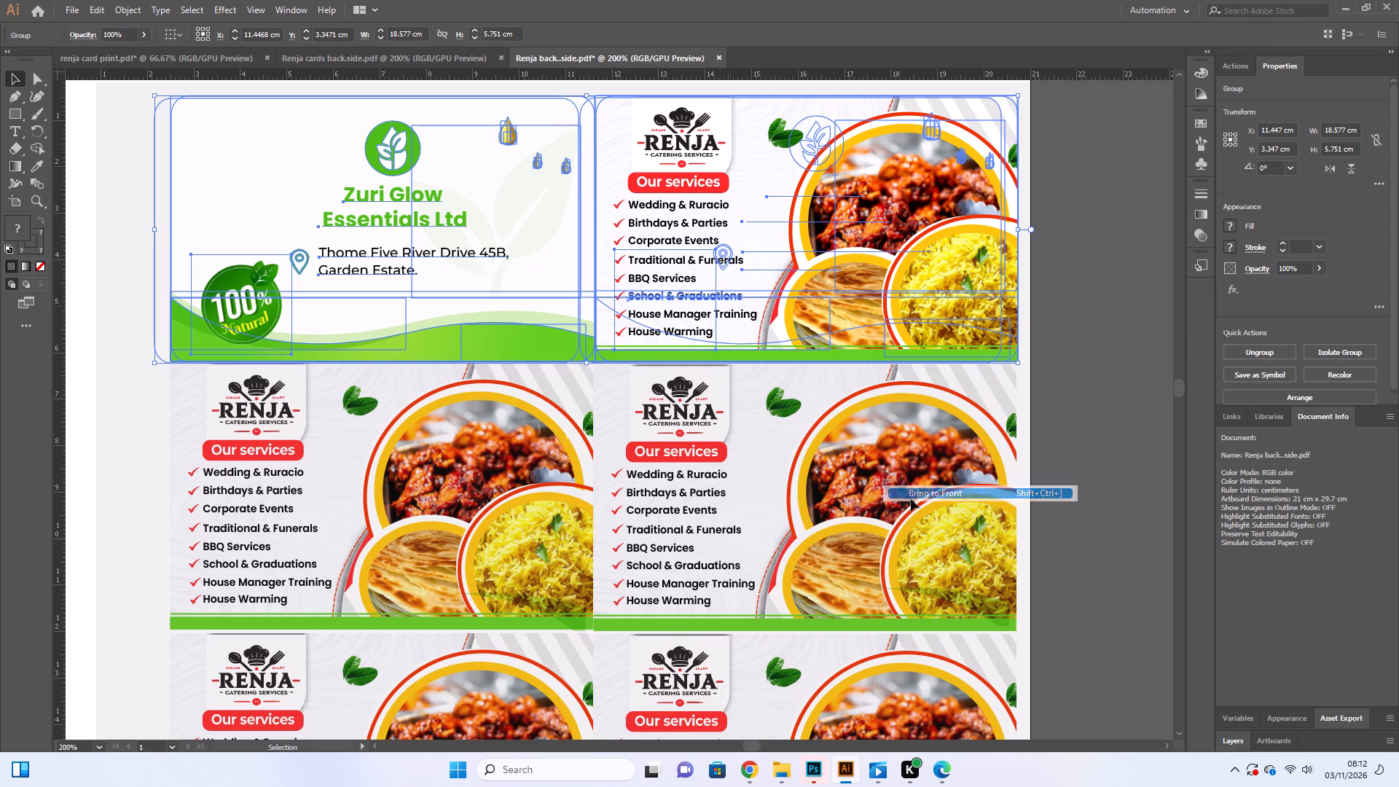
click(1081, 417)
Ungroup the Zuri Glow artwork spanning the two top-row cards.
click(853, 270)
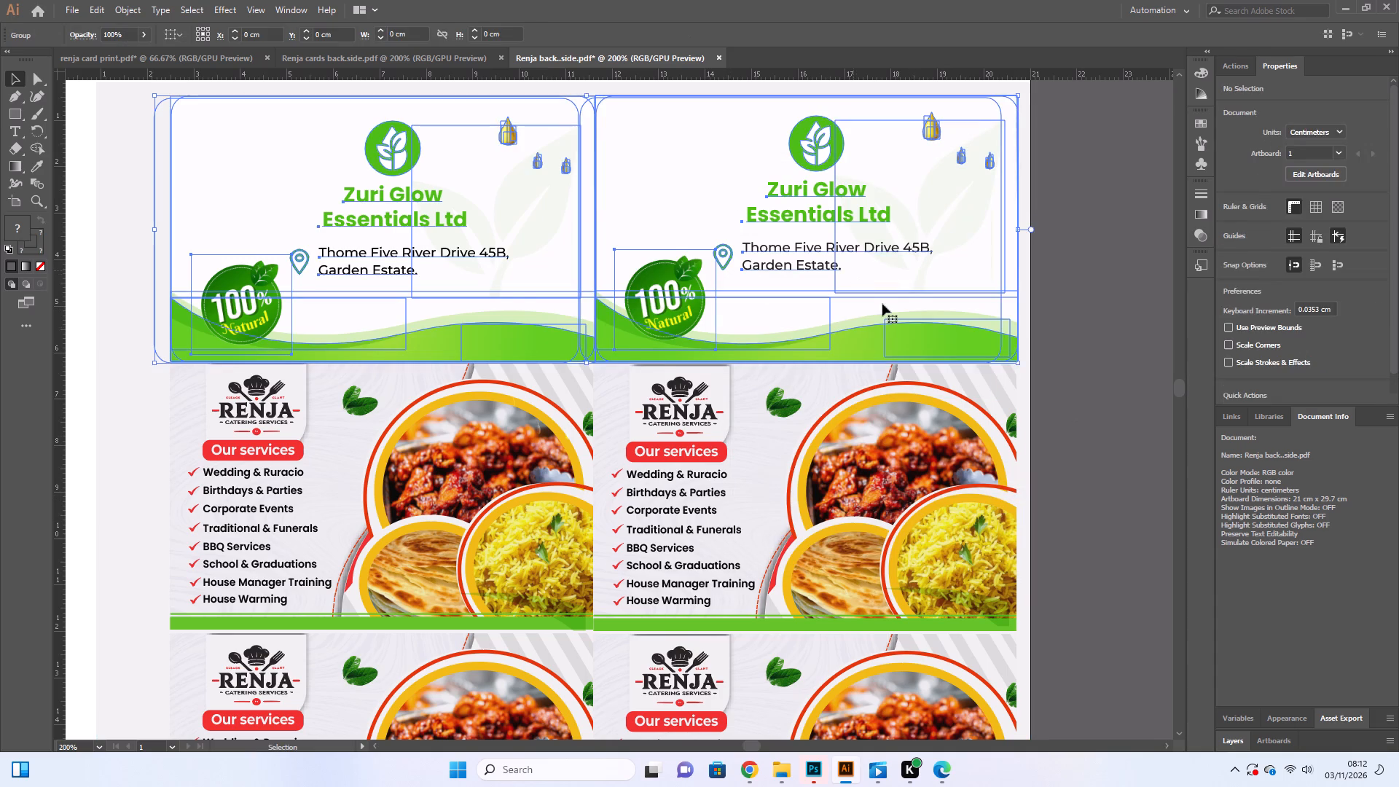
scroll(882, 304, up, 11)
click(1242, 348)
click(1079, 353)
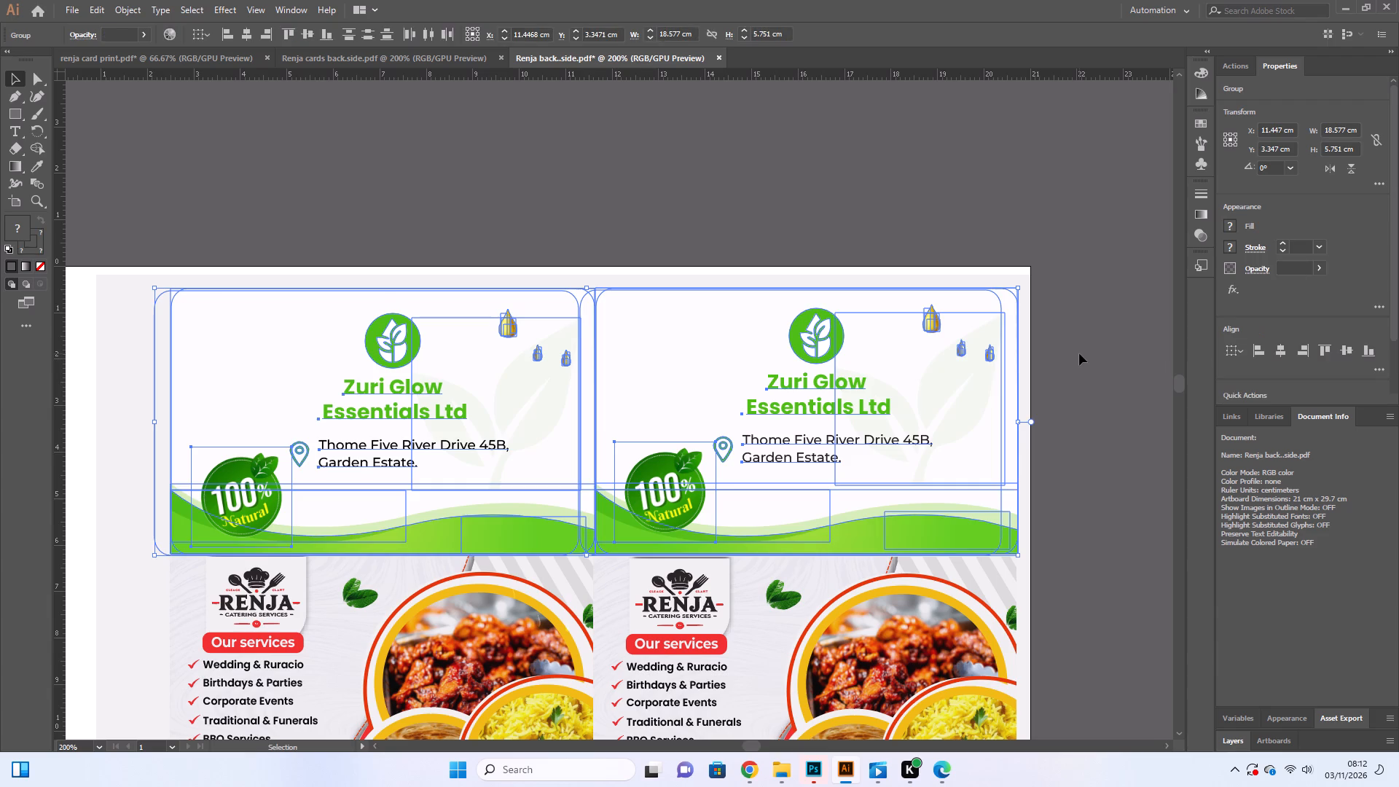
Delete the faint leaf watermark and the logo-and-text group from the right-column Zuri Glow card in the top row.
scroll(1065, 377, down, 6)
scroll(987, 402, down, 4)
click(670, 235)
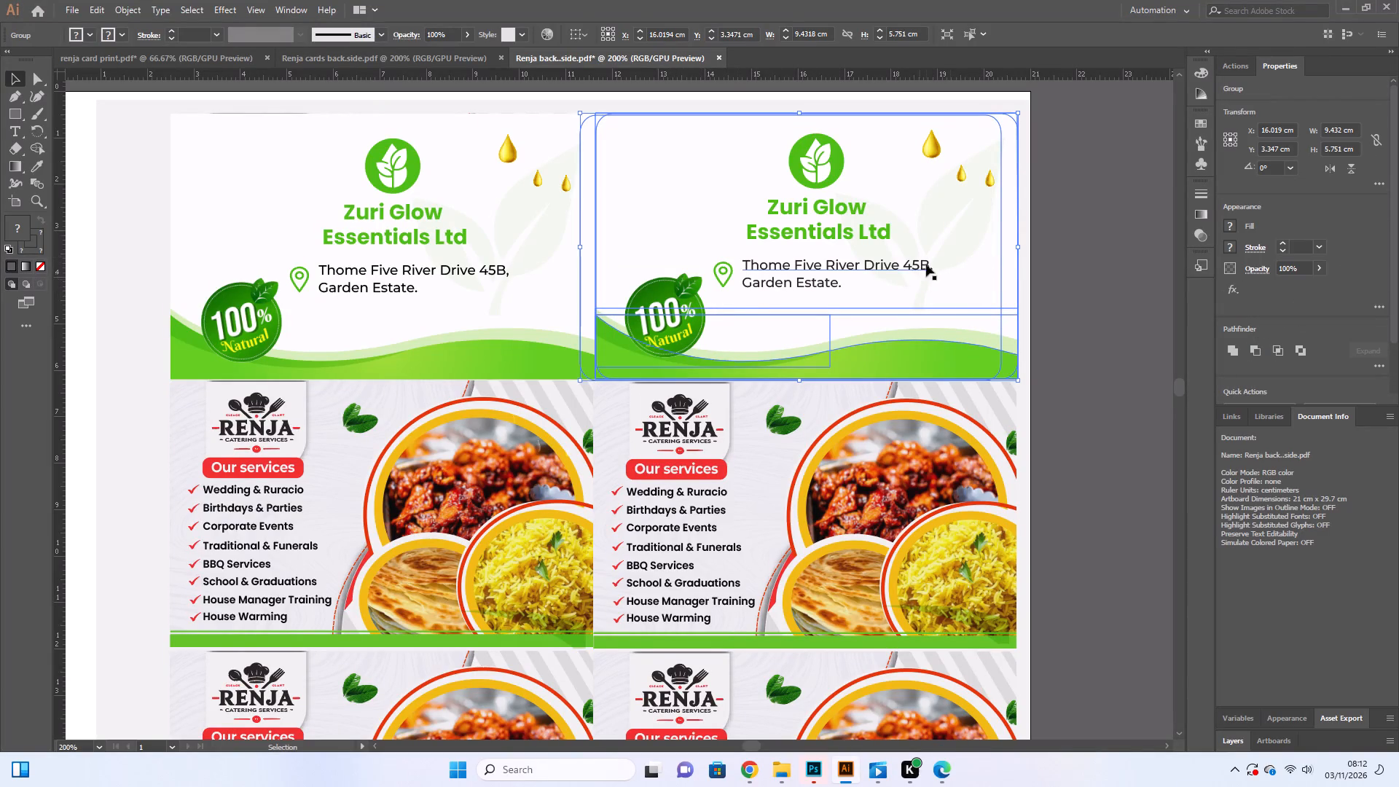
click(1068, 251)
click(956, 244)
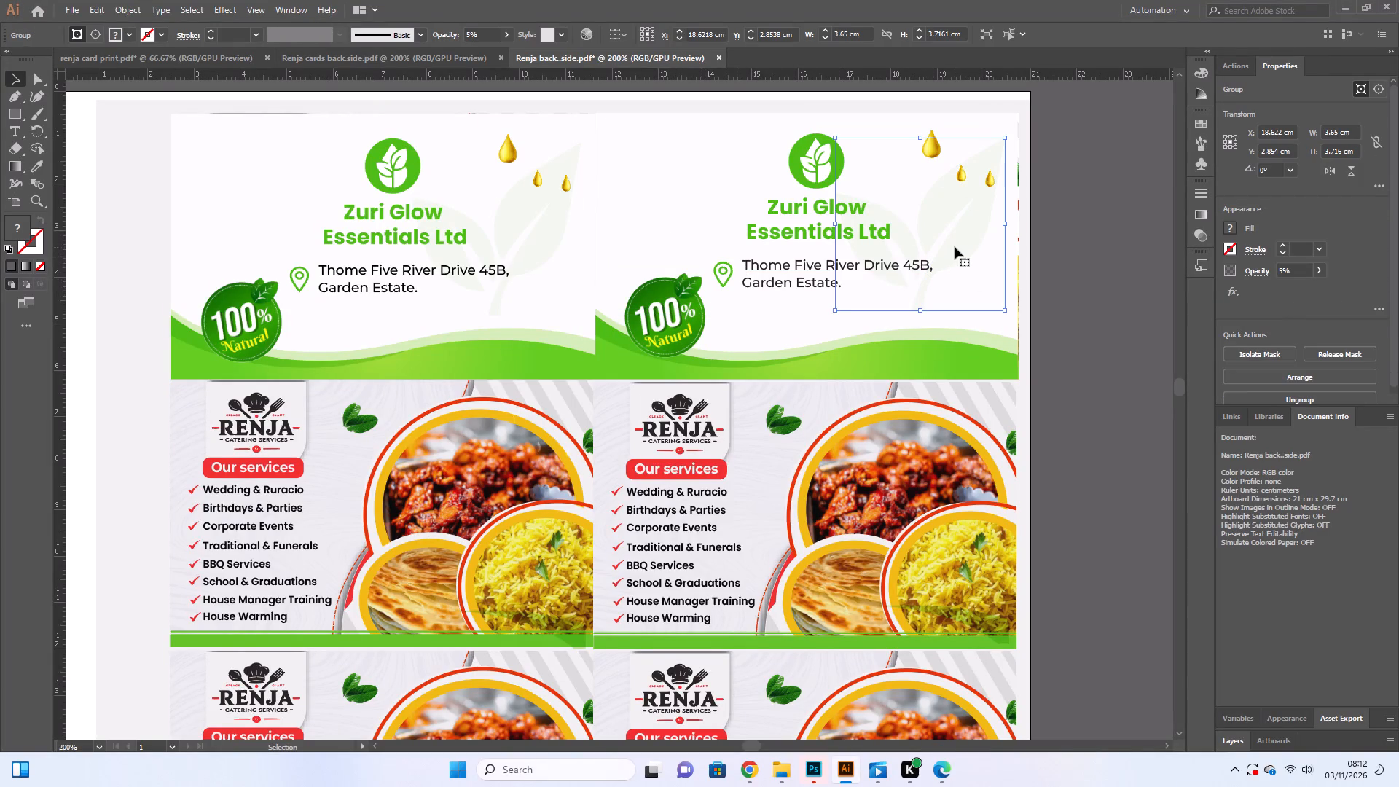
key(BackSpace)
click(858, 244)
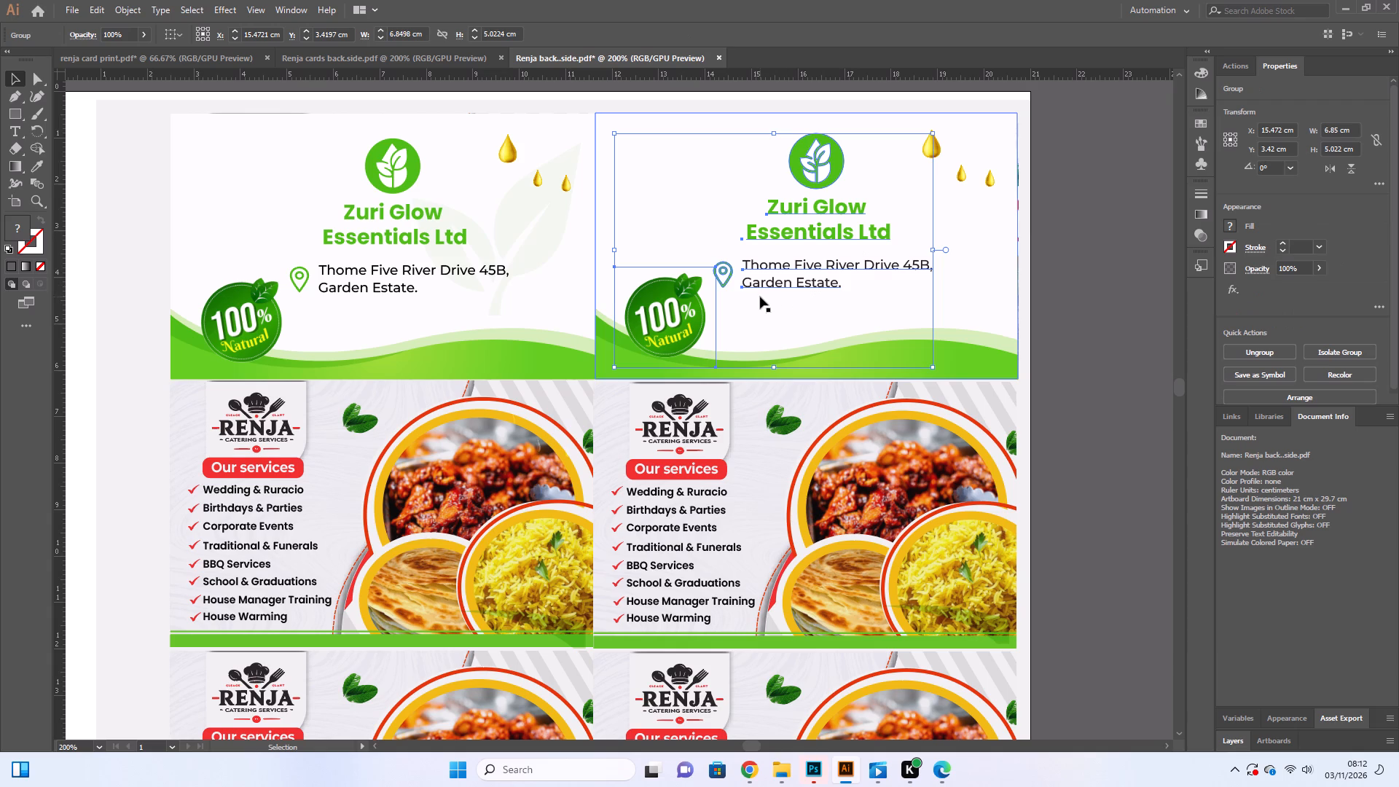
key(BackSpace)
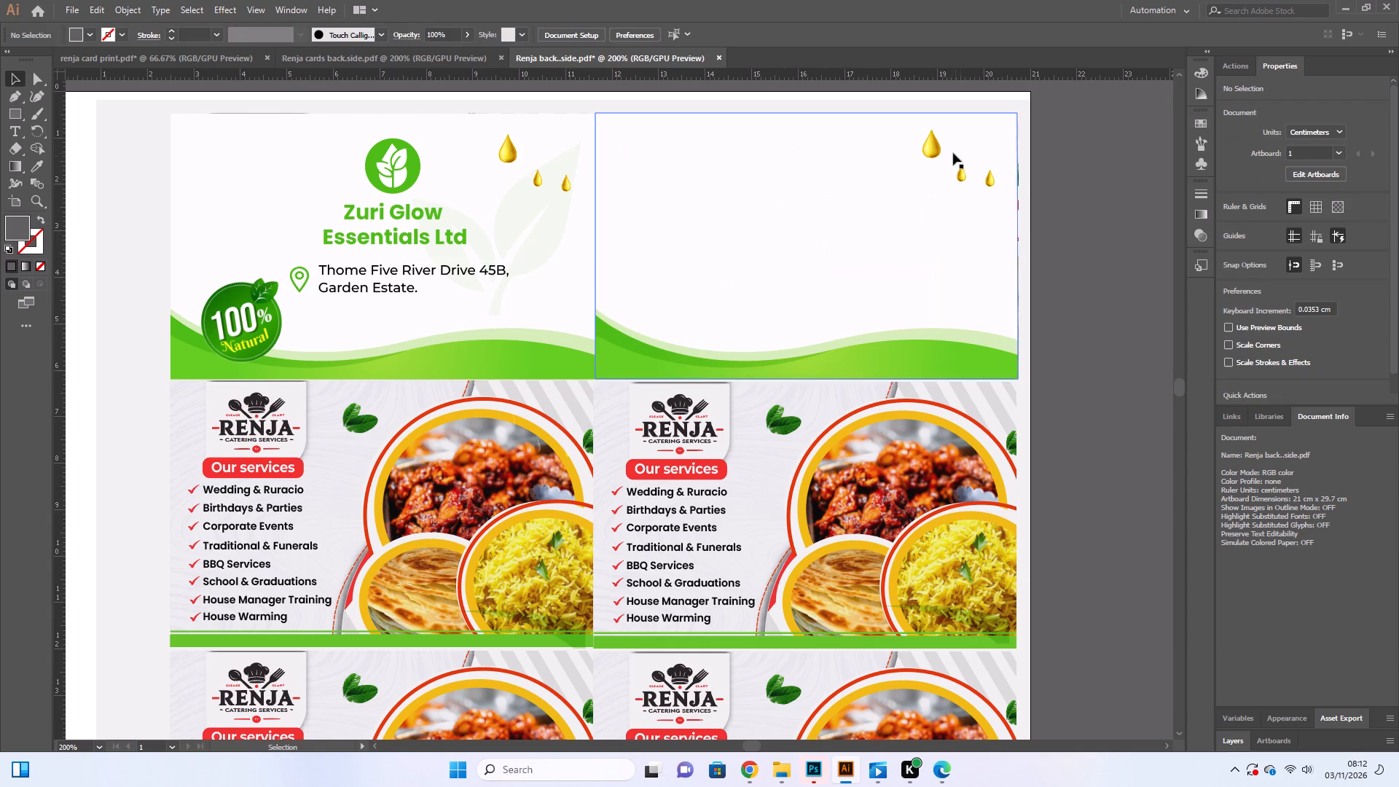
Delete the large oil drop piece by piece from the right-column Zuri Glow card in the top row.
click(930, 147)
key(BackSpace)
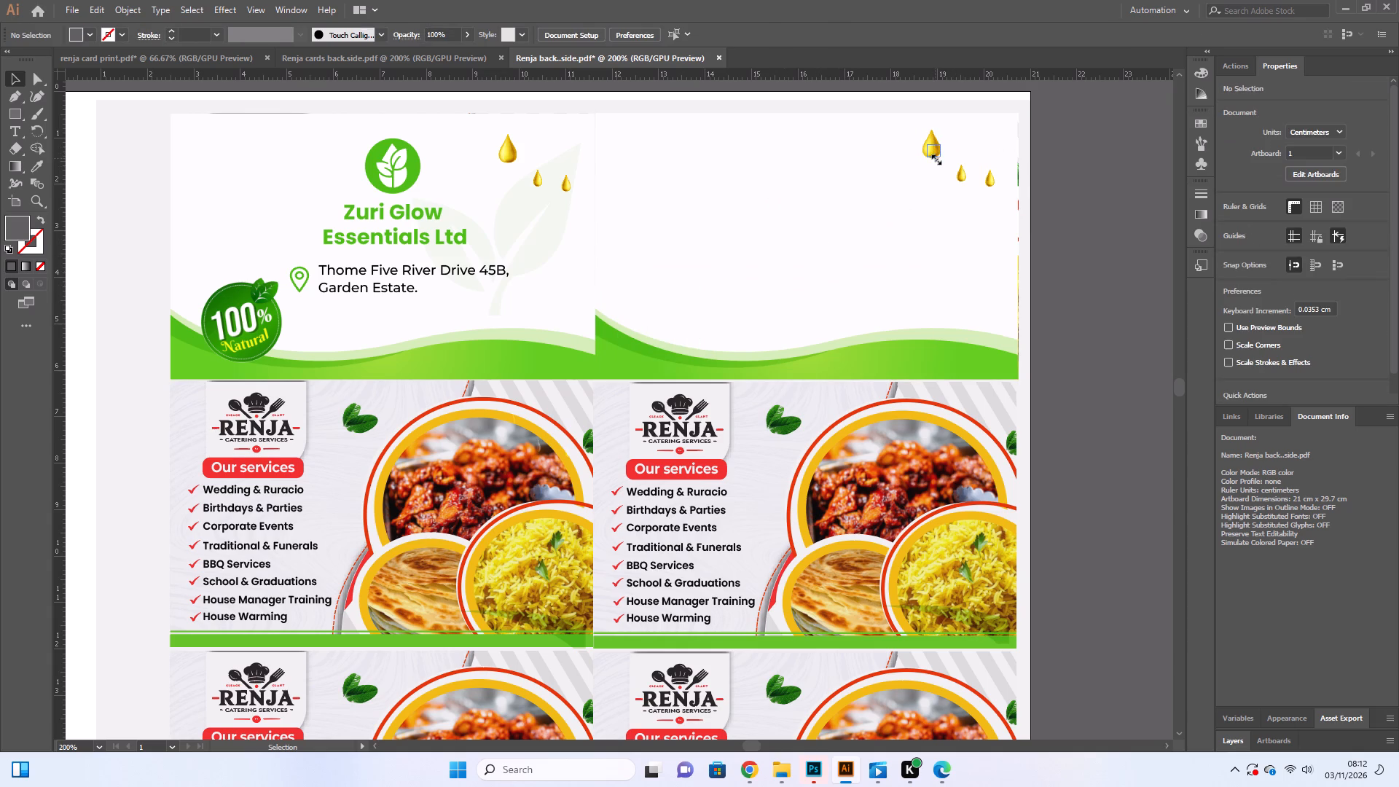
click(932, 152)
key(BackSpace)
click(932, 152)
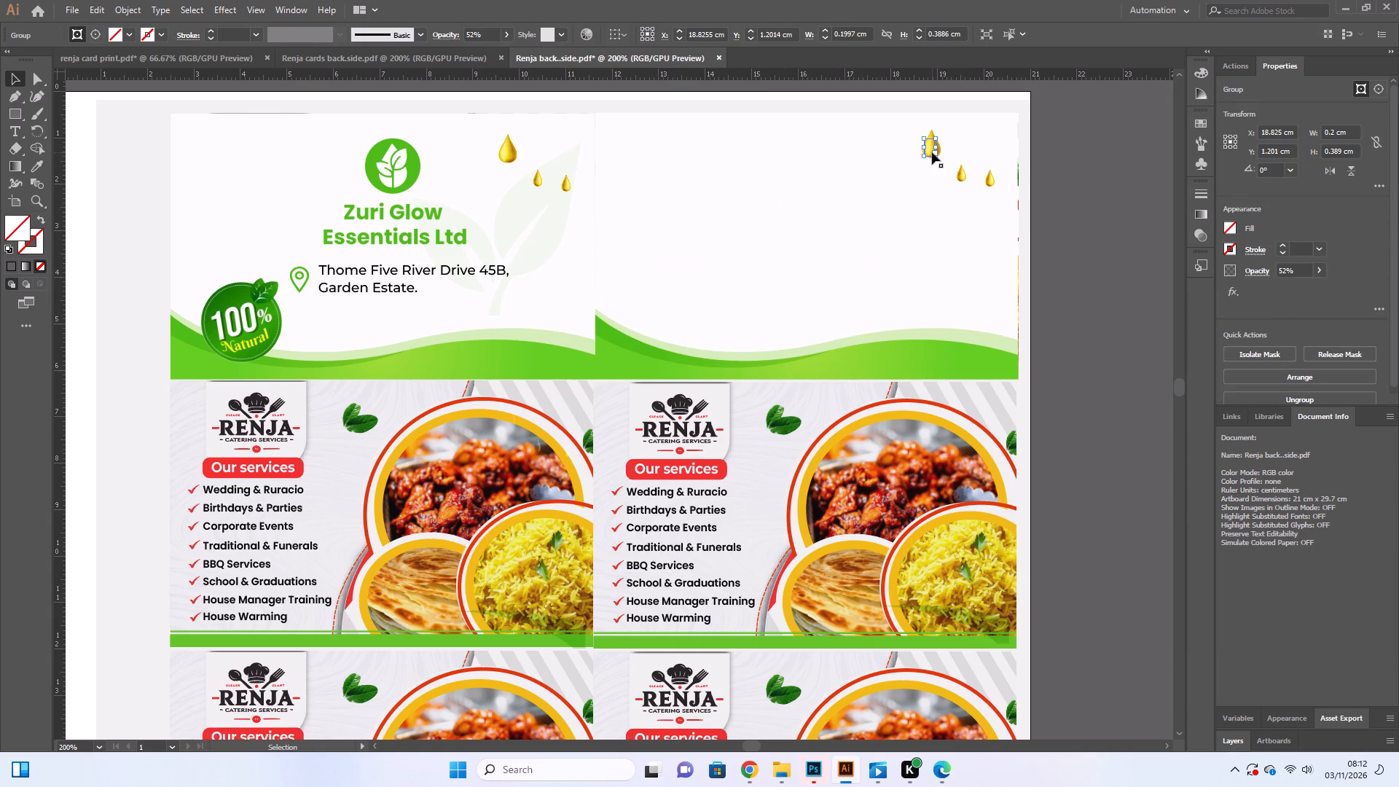
key(BackSpace)
click(934, 154)
key(BackSpace)
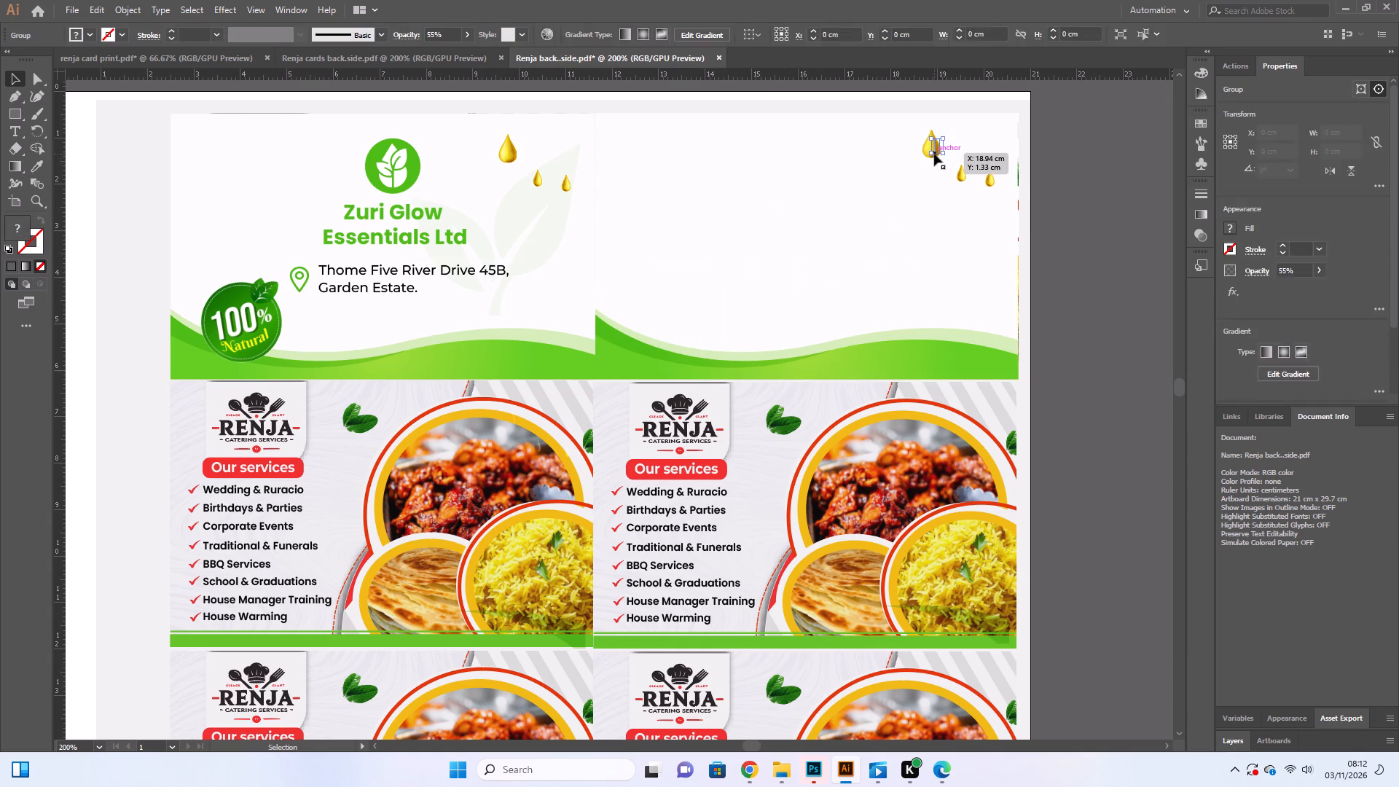
click(930, 149)
key(BackSpace)
Delete the inner small oil drop piece by piece from the top row's right-column Zuri Glow card.
click(960, 177)
key(BackSpace)
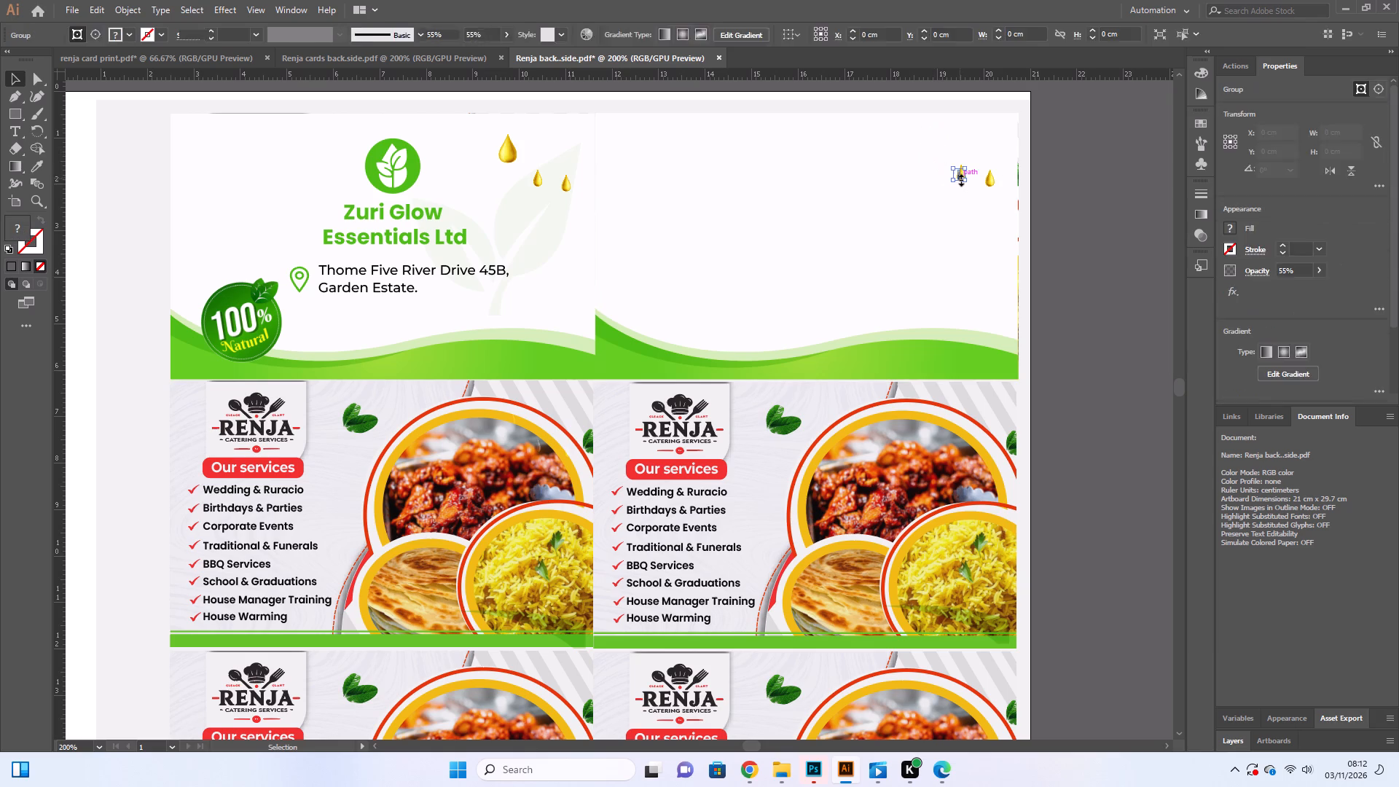
click(960, 173)
key(BackSpace)
click(963, 176)
key(BackSpace)
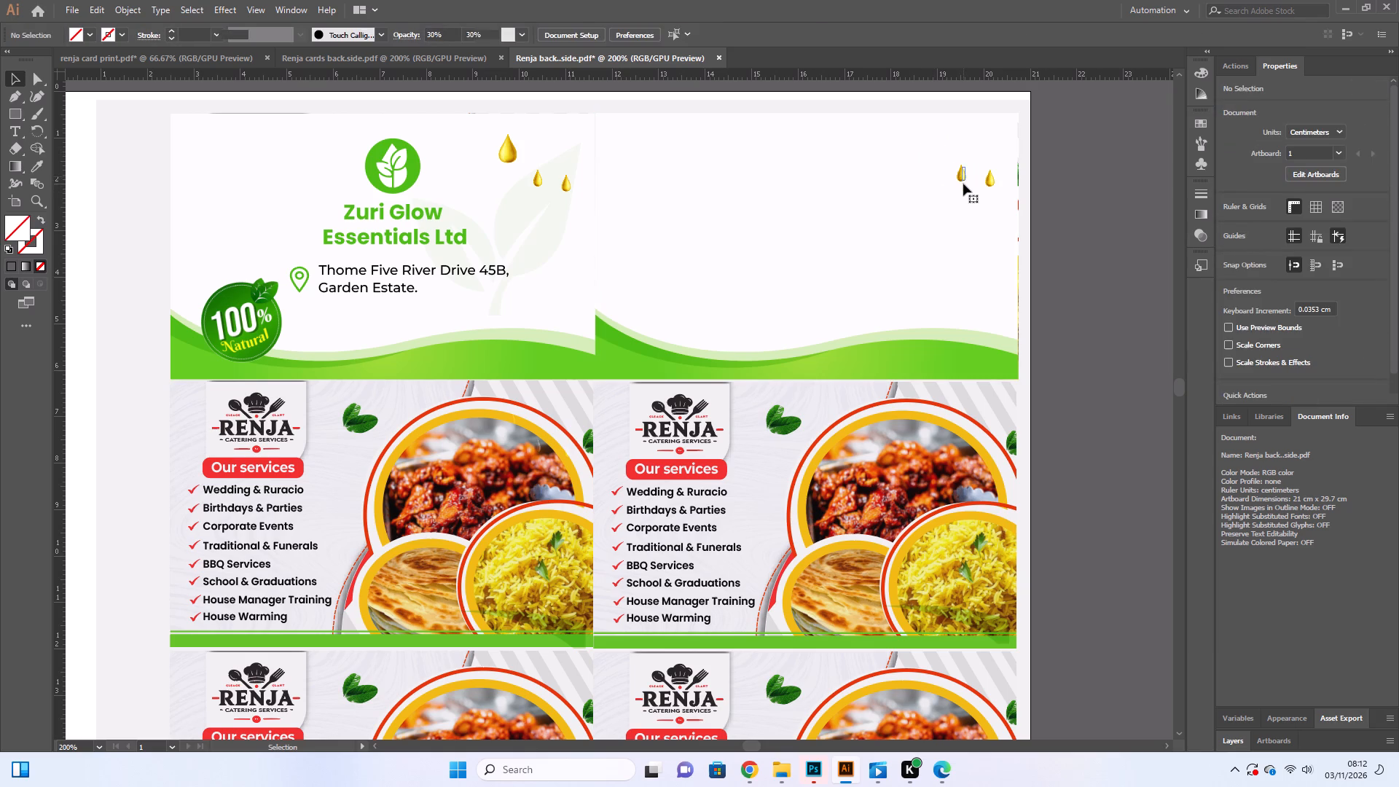
click(959, 176)
key(BackSpace)
Delete the outer small oil drop and the inner drop's leftover piece from the top row's right-column Zuri Glow card.
click(990, 180)
key(BackSpace)
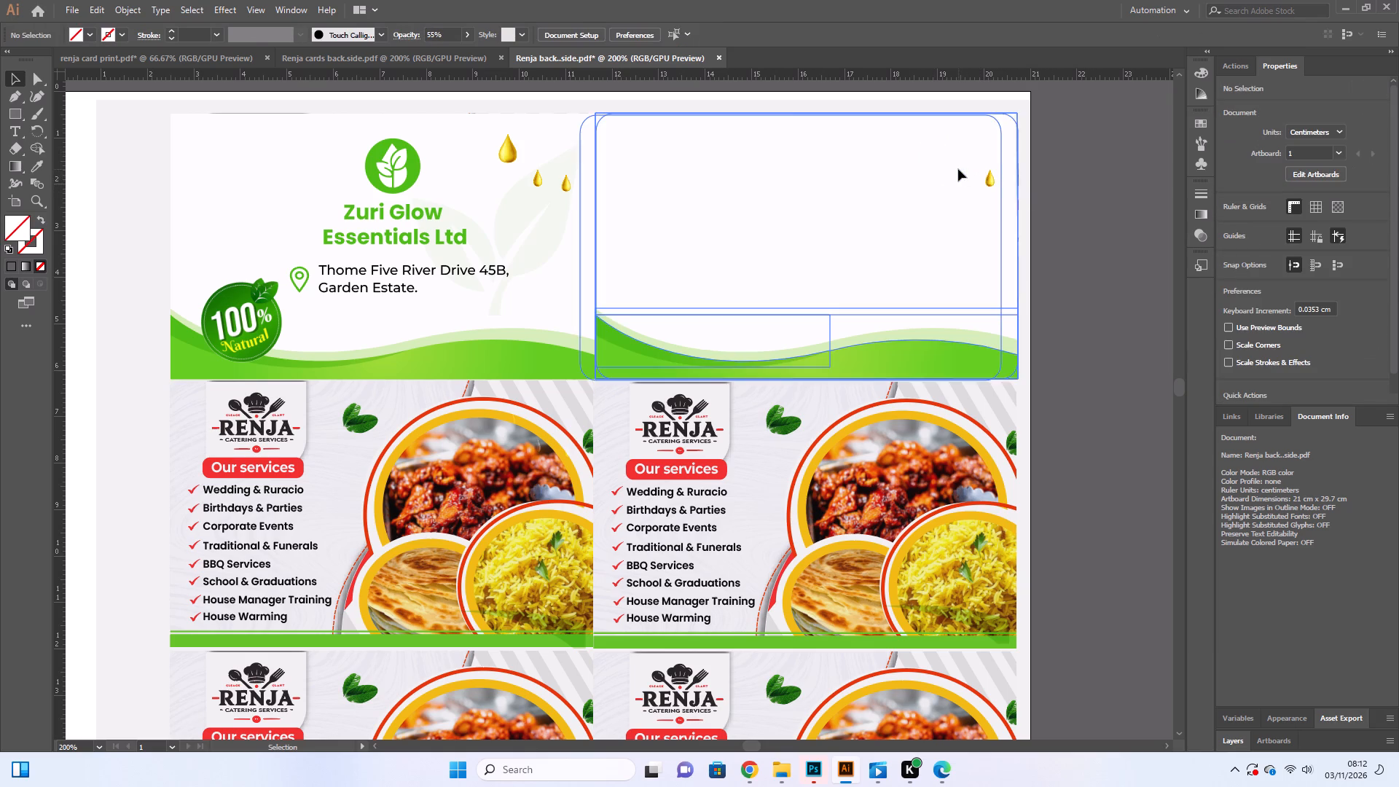
click(958, 169)
click(963, 175)
key(BackSpace)
click(989, 177)
key(BackSpace)
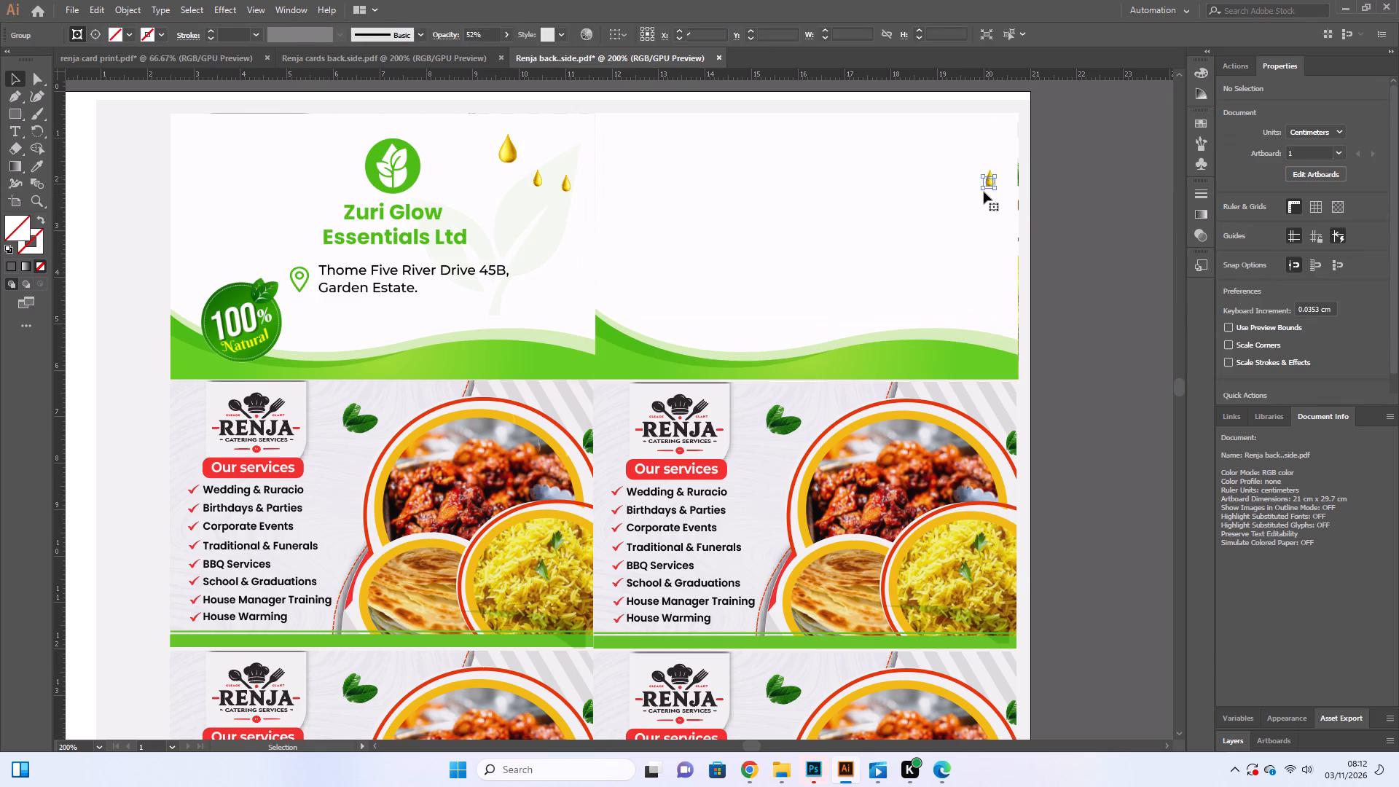
click(989, 181)
key(BackSpace)
click(989, 179)
key(BackSpace)
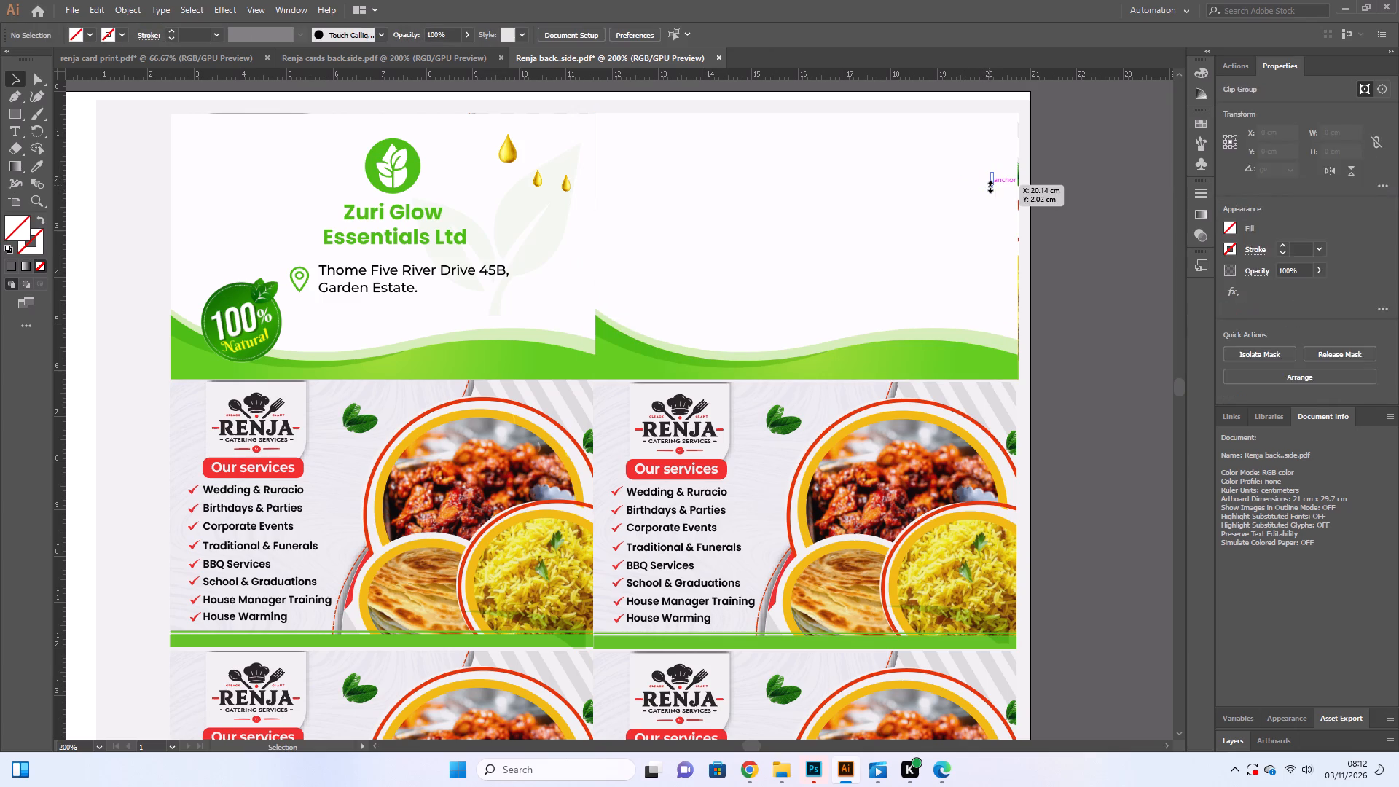
click(993, 179)
key(BackSpace)
Delete the white-and-green wave background covering the right-column Renja card in the top row.
click(886, 230)
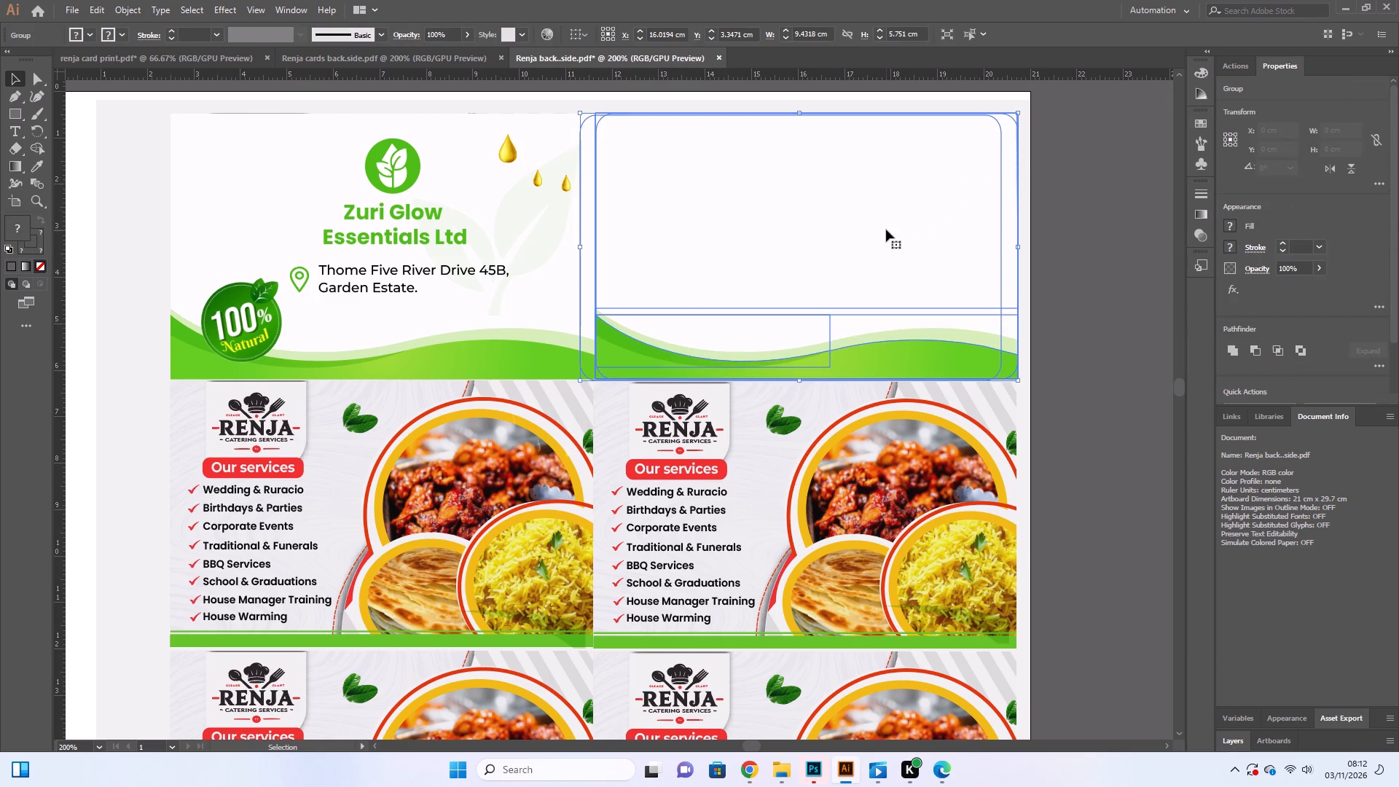
key(BackSpace)
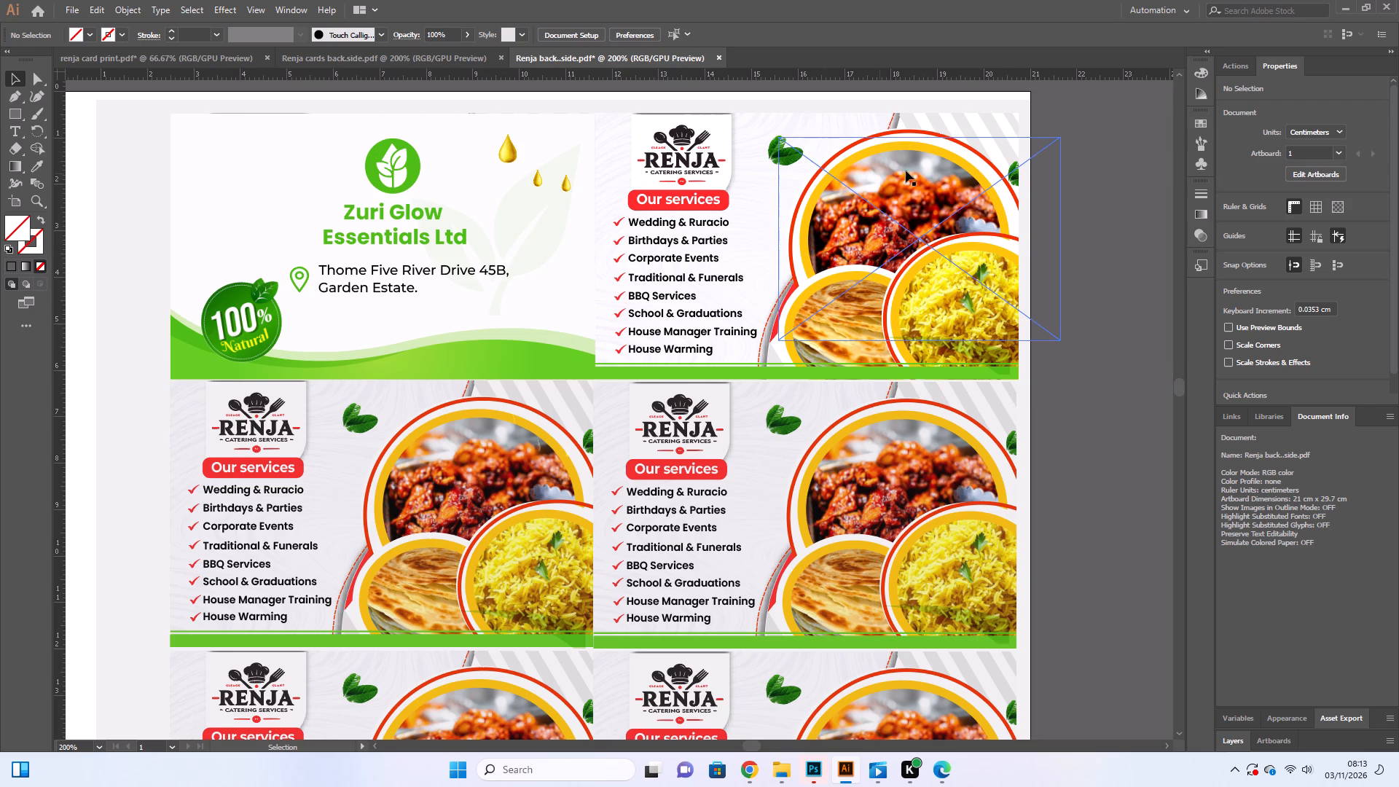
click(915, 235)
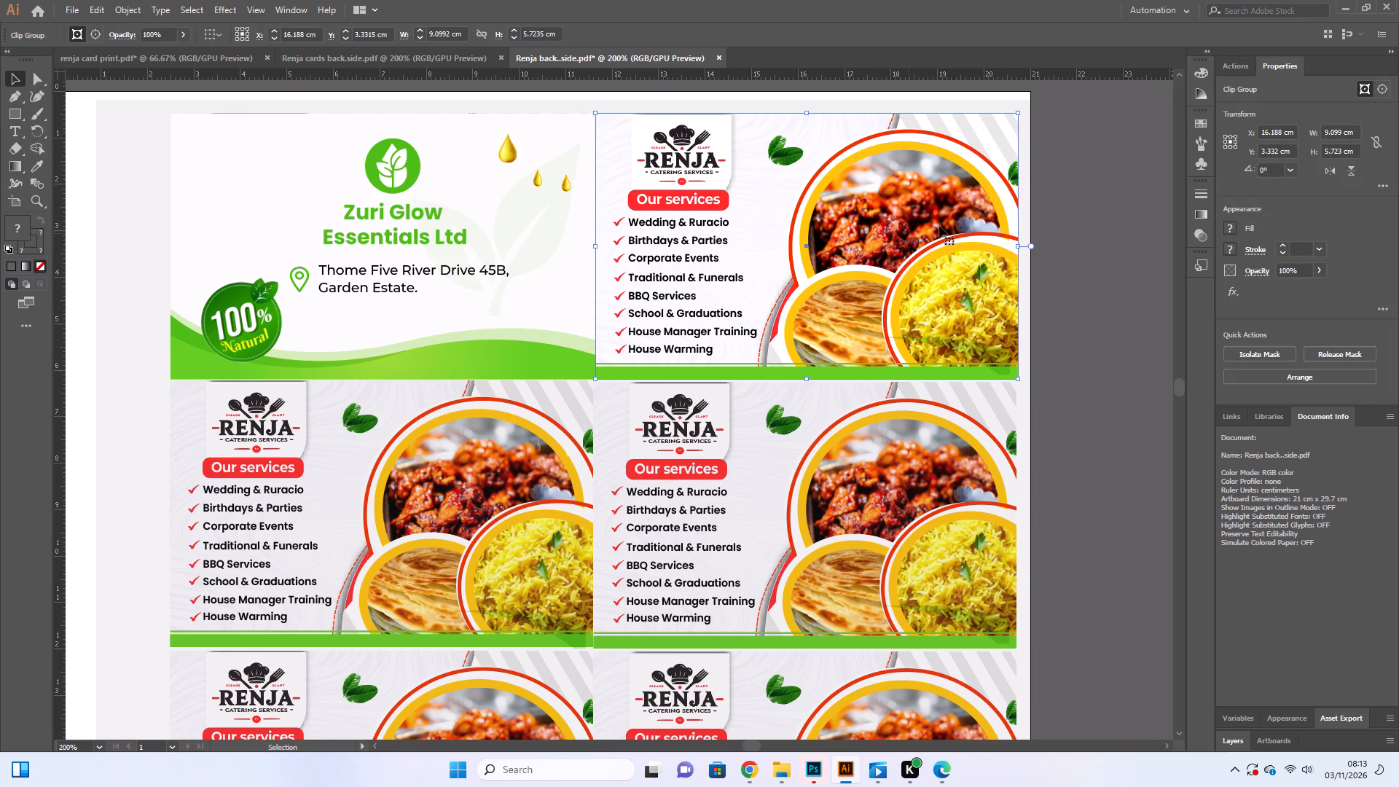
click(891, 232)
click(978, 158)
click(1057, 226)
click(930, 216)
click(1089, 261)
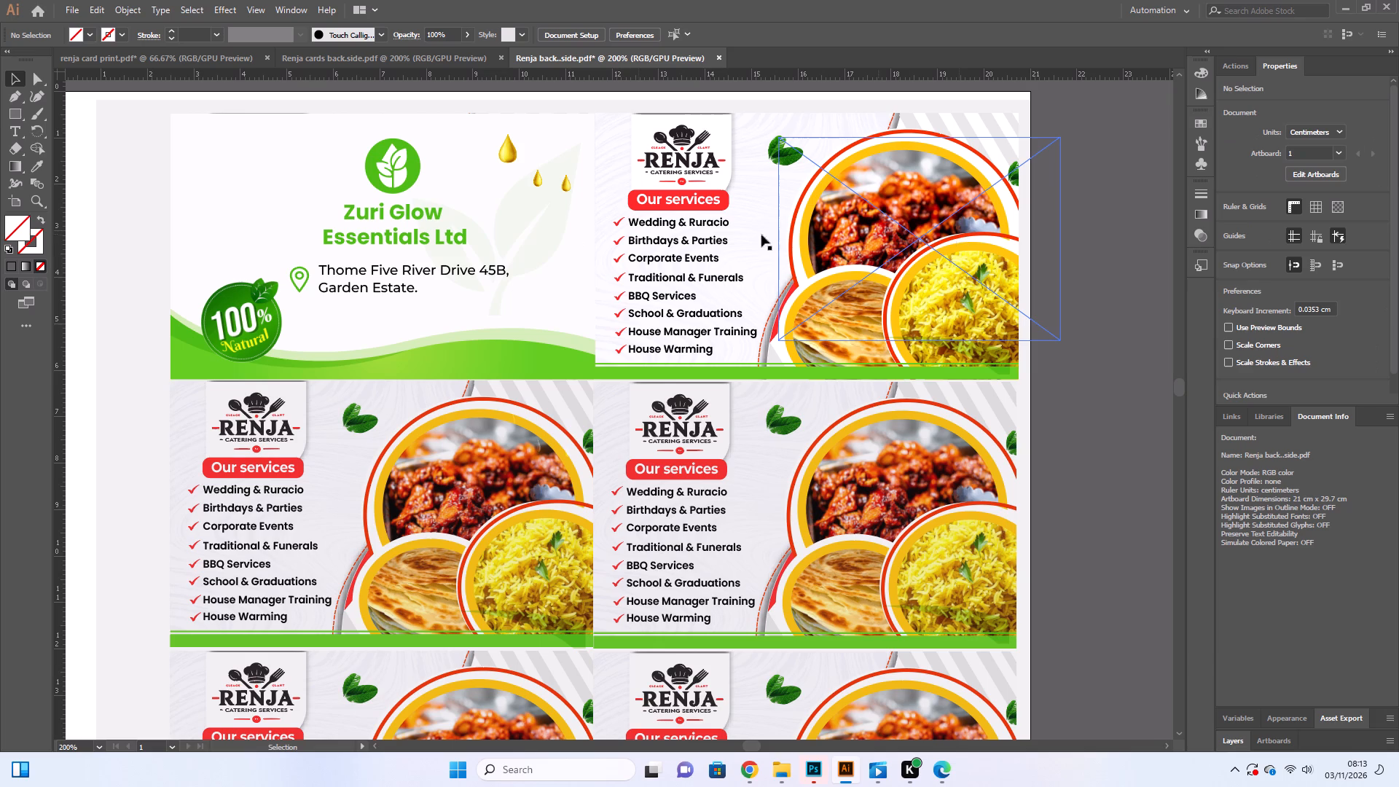
Delete the faint leaf, the logo-and-text group and the wave background from the left-column Zuri Glow card in the top row.
click(505, 230)
key(BackSpace)
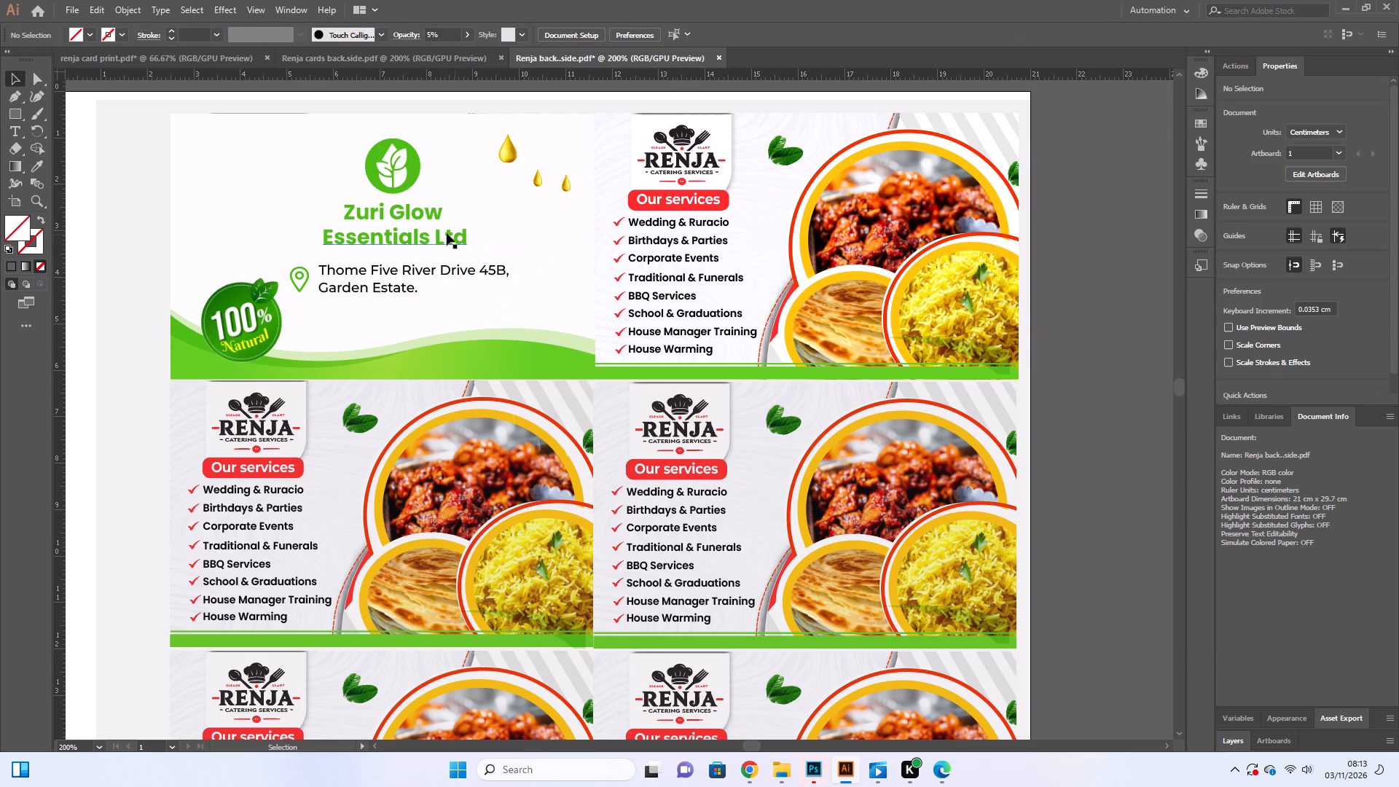
click(440, 233)
key(BackSpace)
click(415, 242)
key(BackSpace)
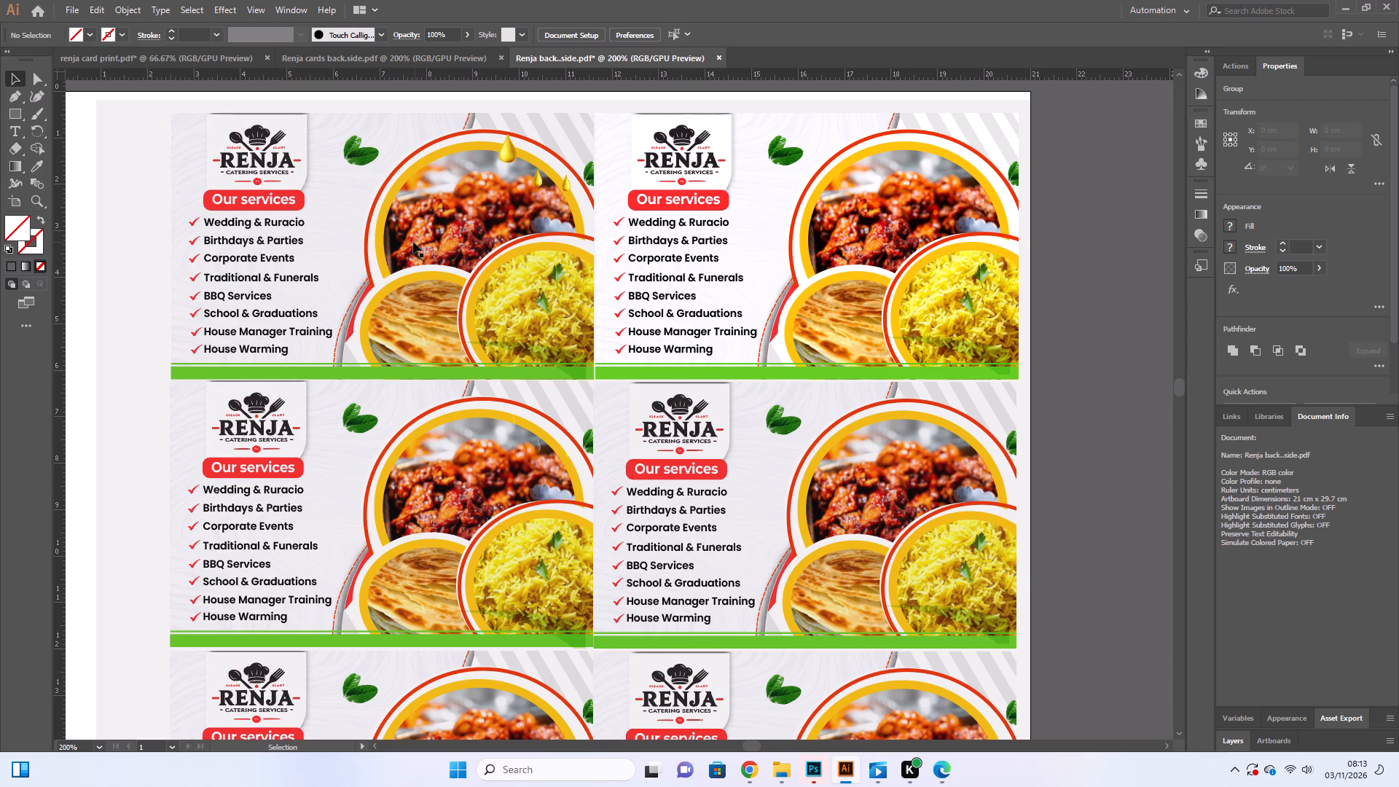
Delete the large oil drop piece by piece from the left-column card in the top row.
click(517, 184)
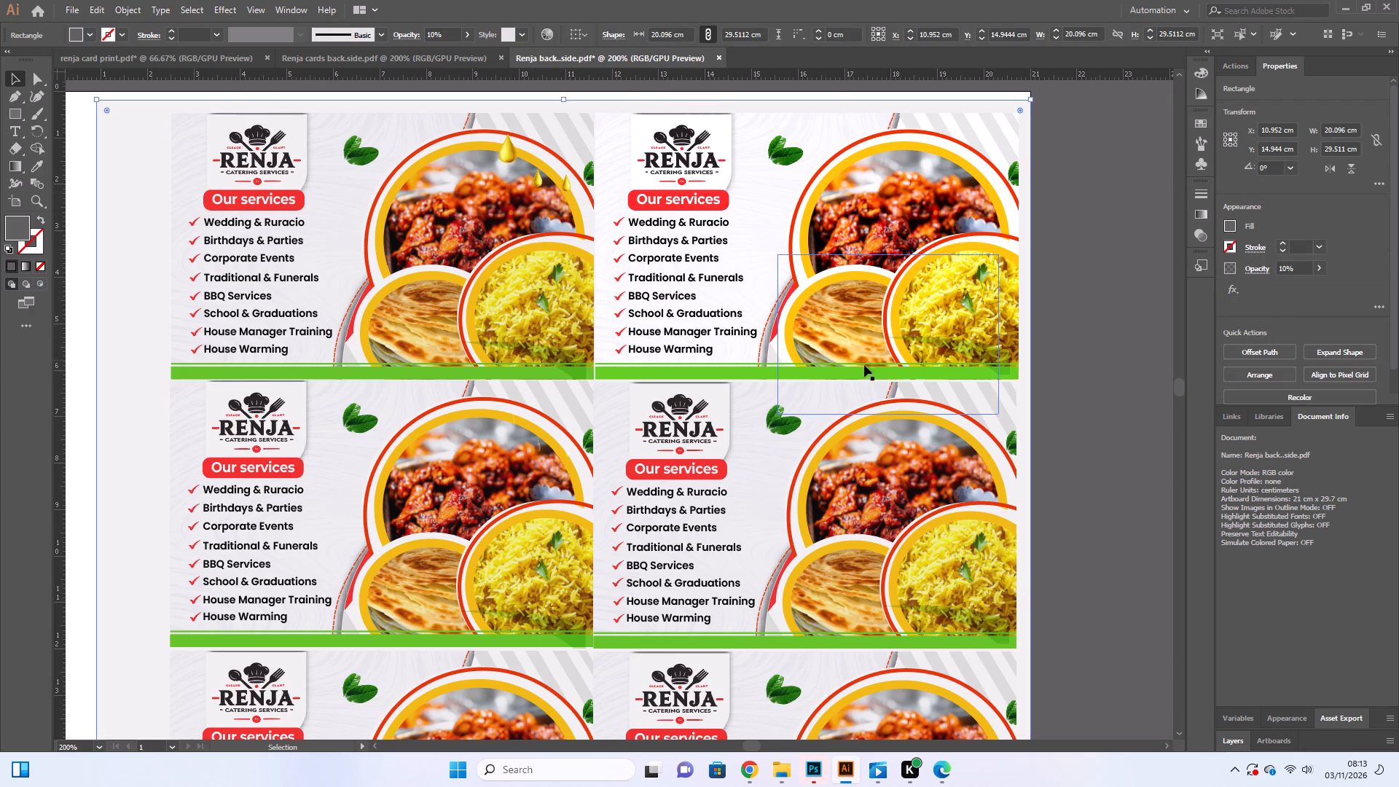
click(1041, 363)
click(510, 147)
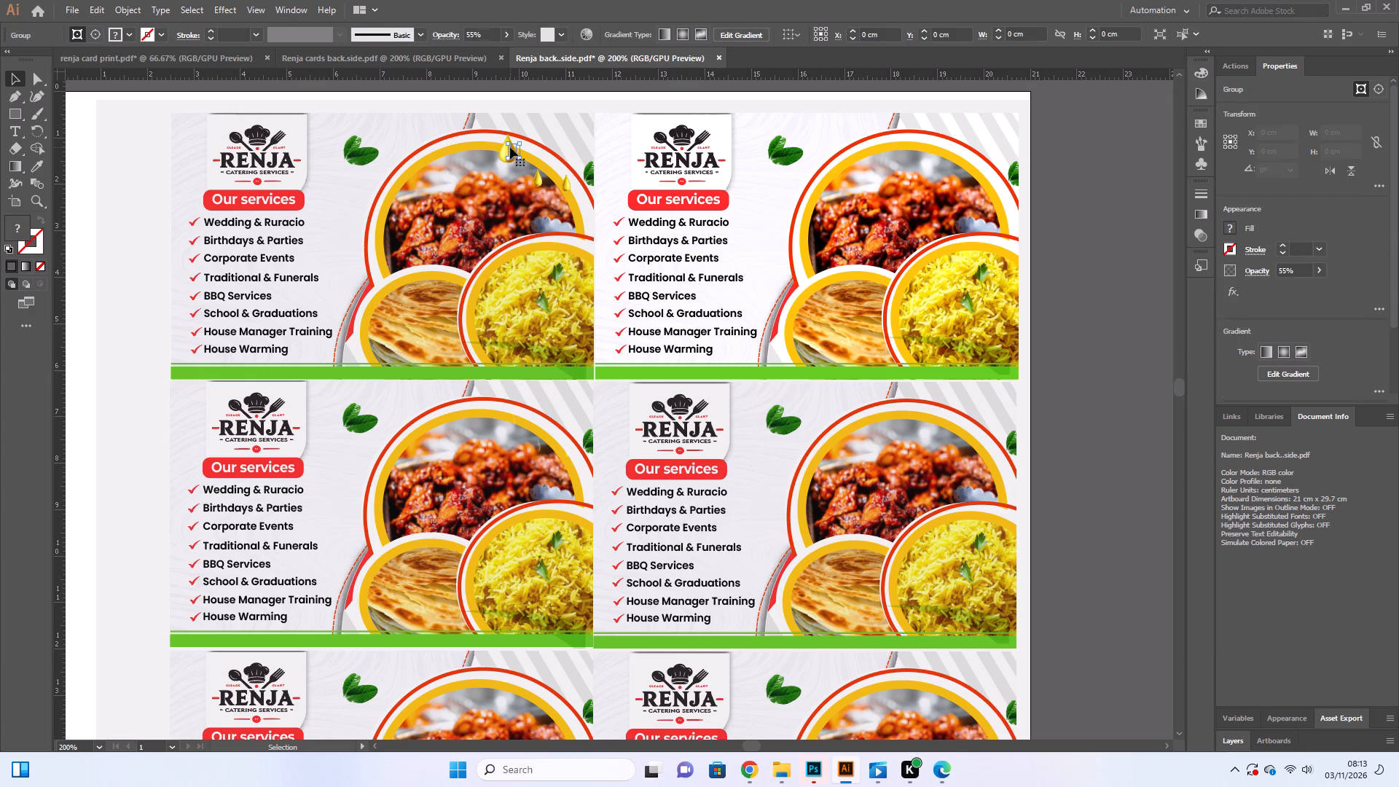
click(510, 147)
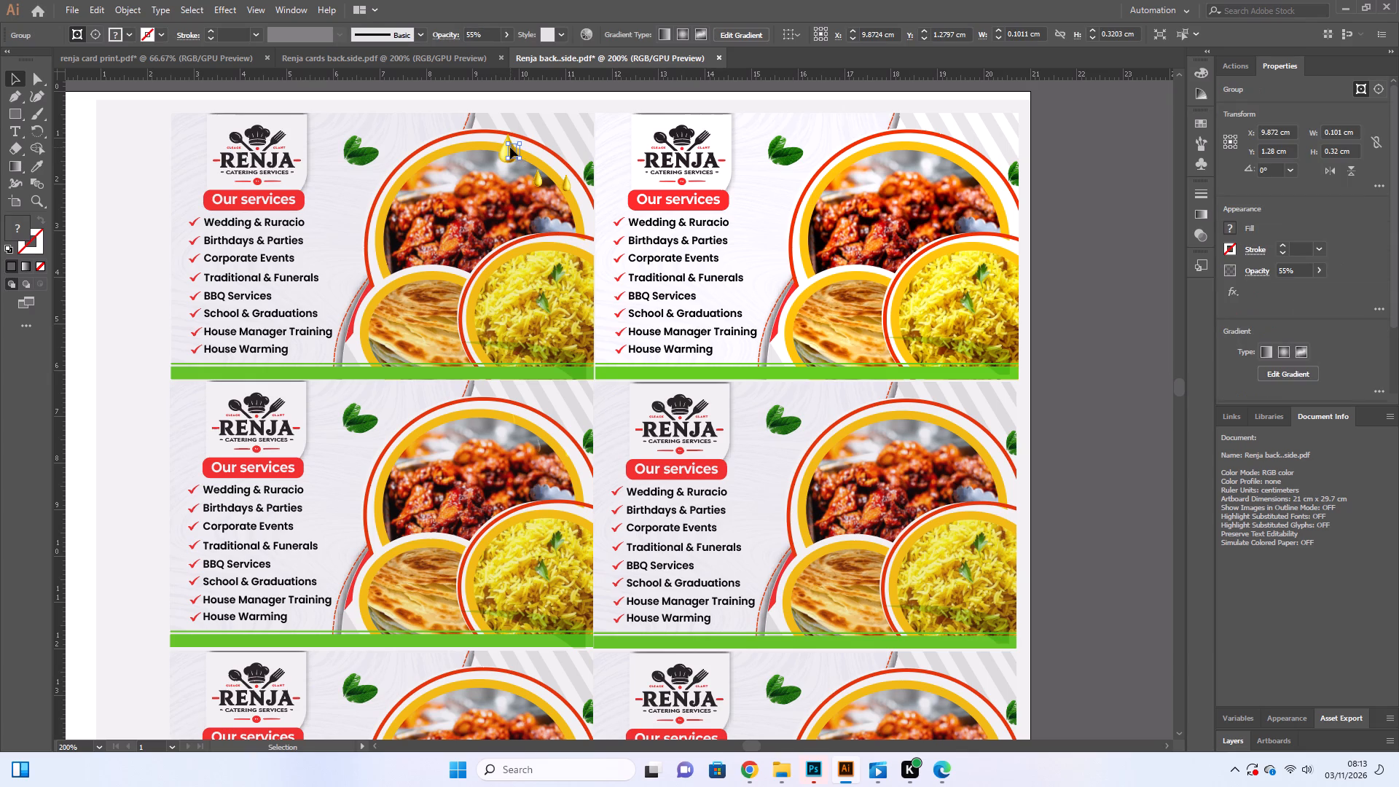
click(510, 147)
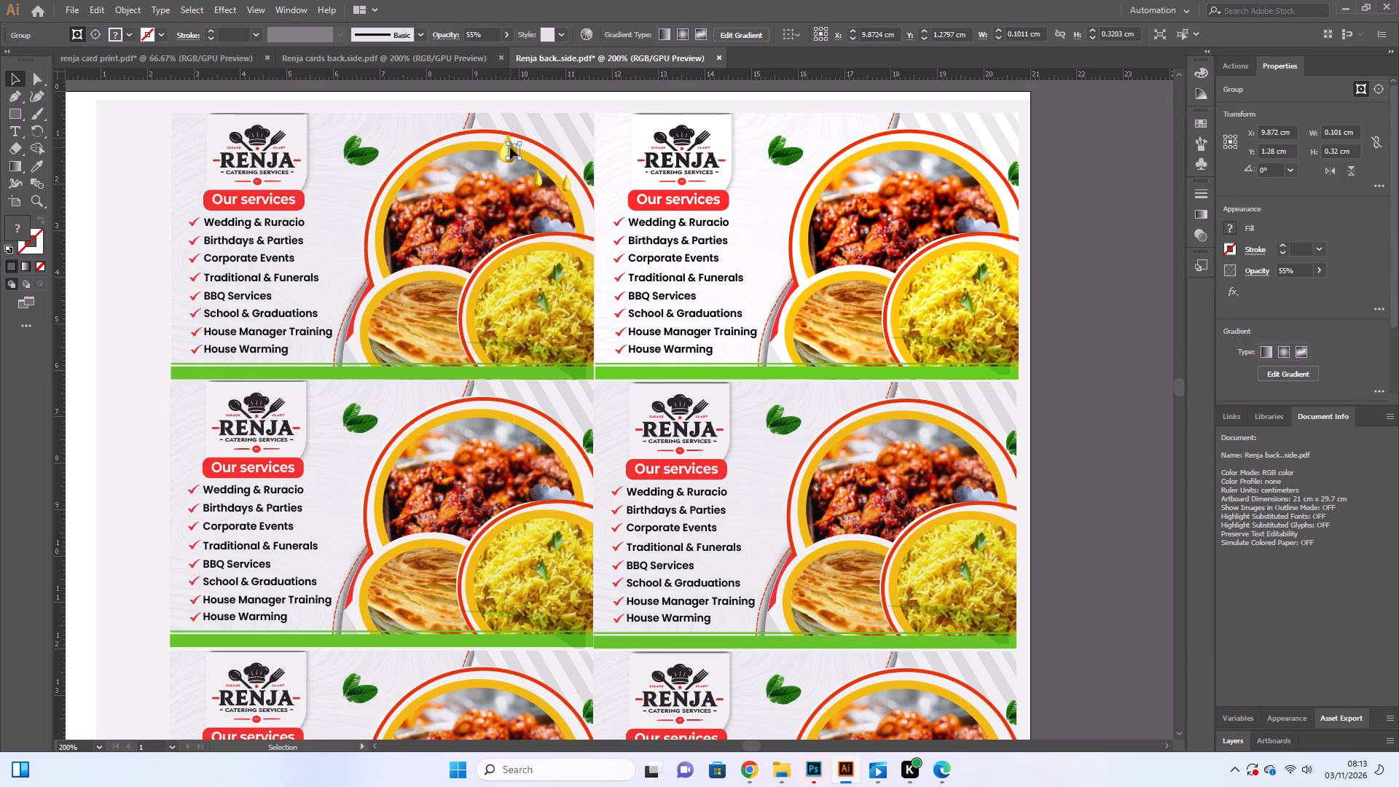
click(510, 147)
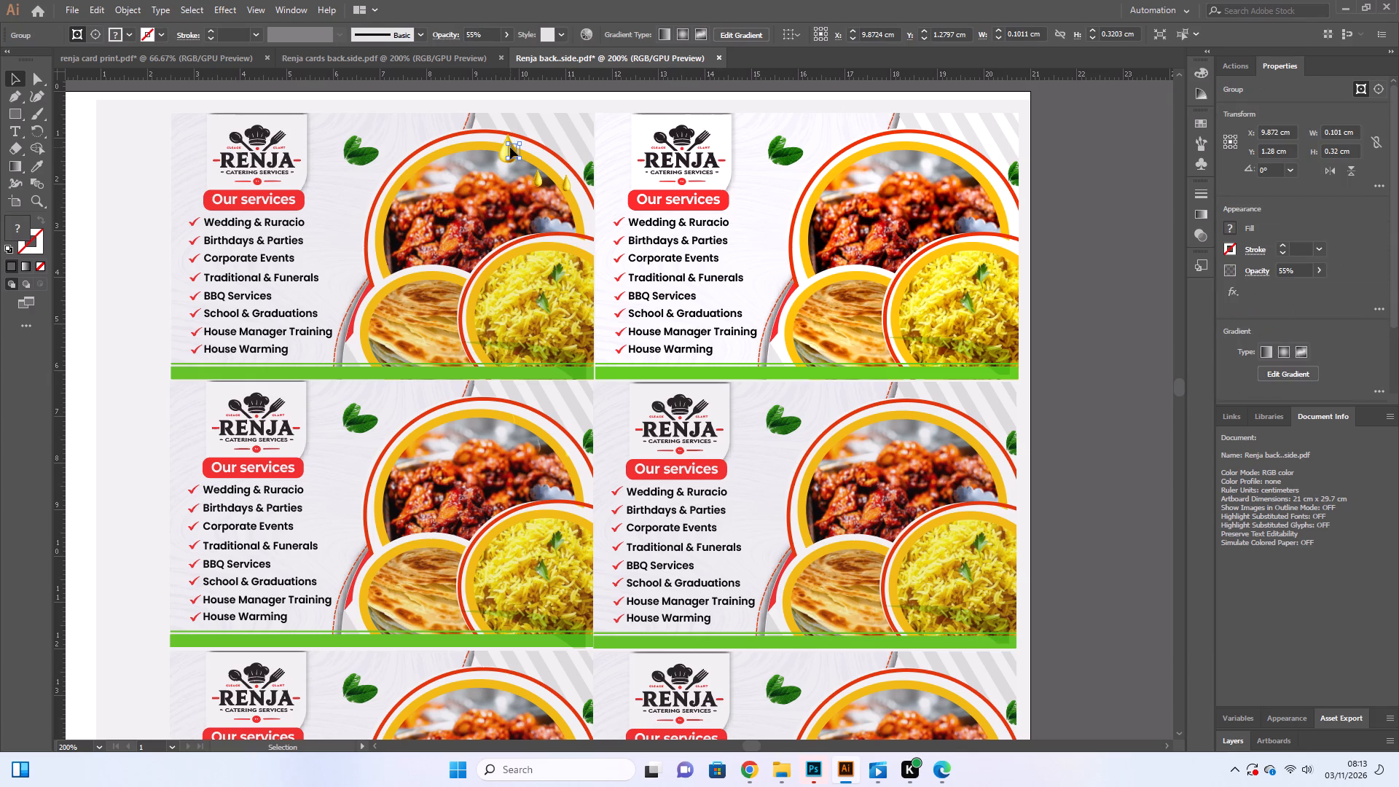
click(510, 147)
key(BackSpace)
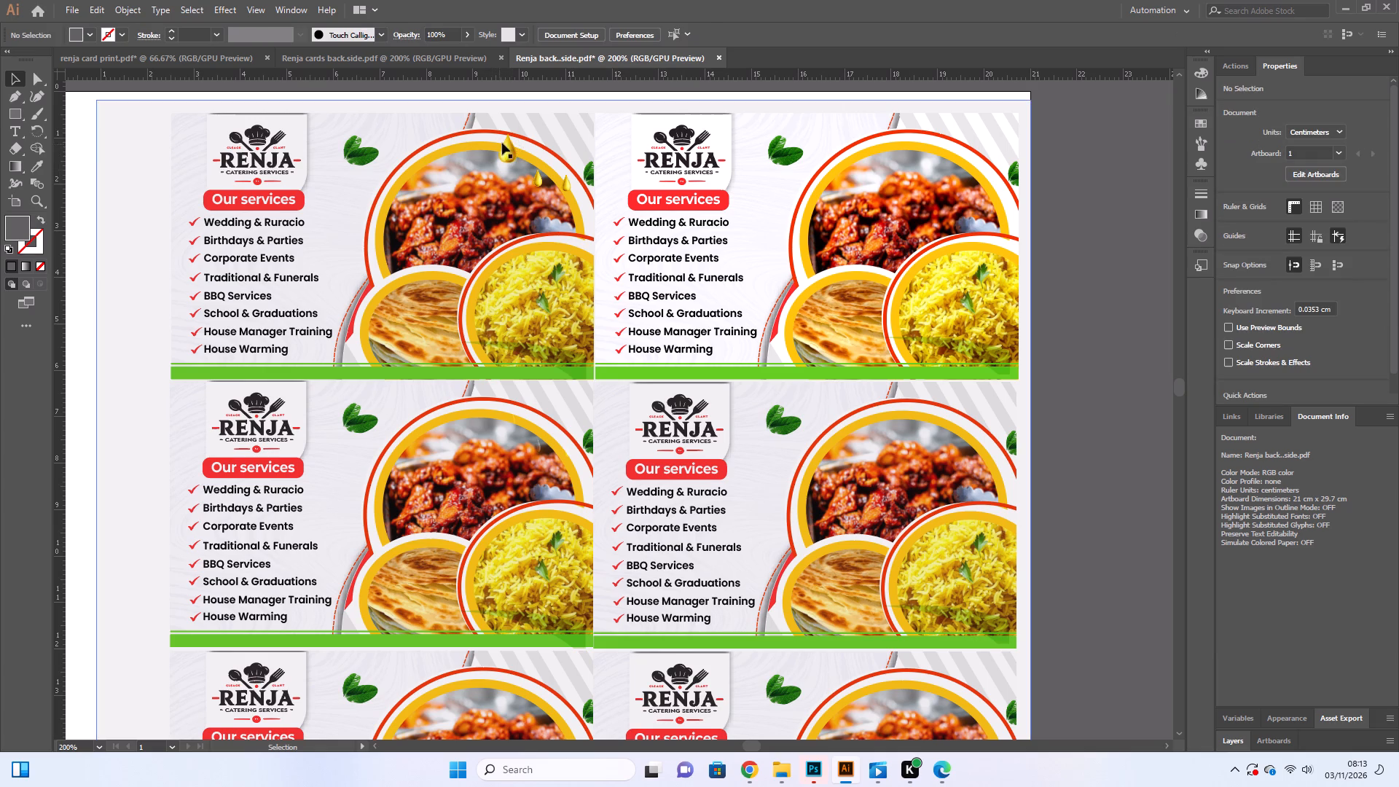
click(510, 151)
key(BackSpace)
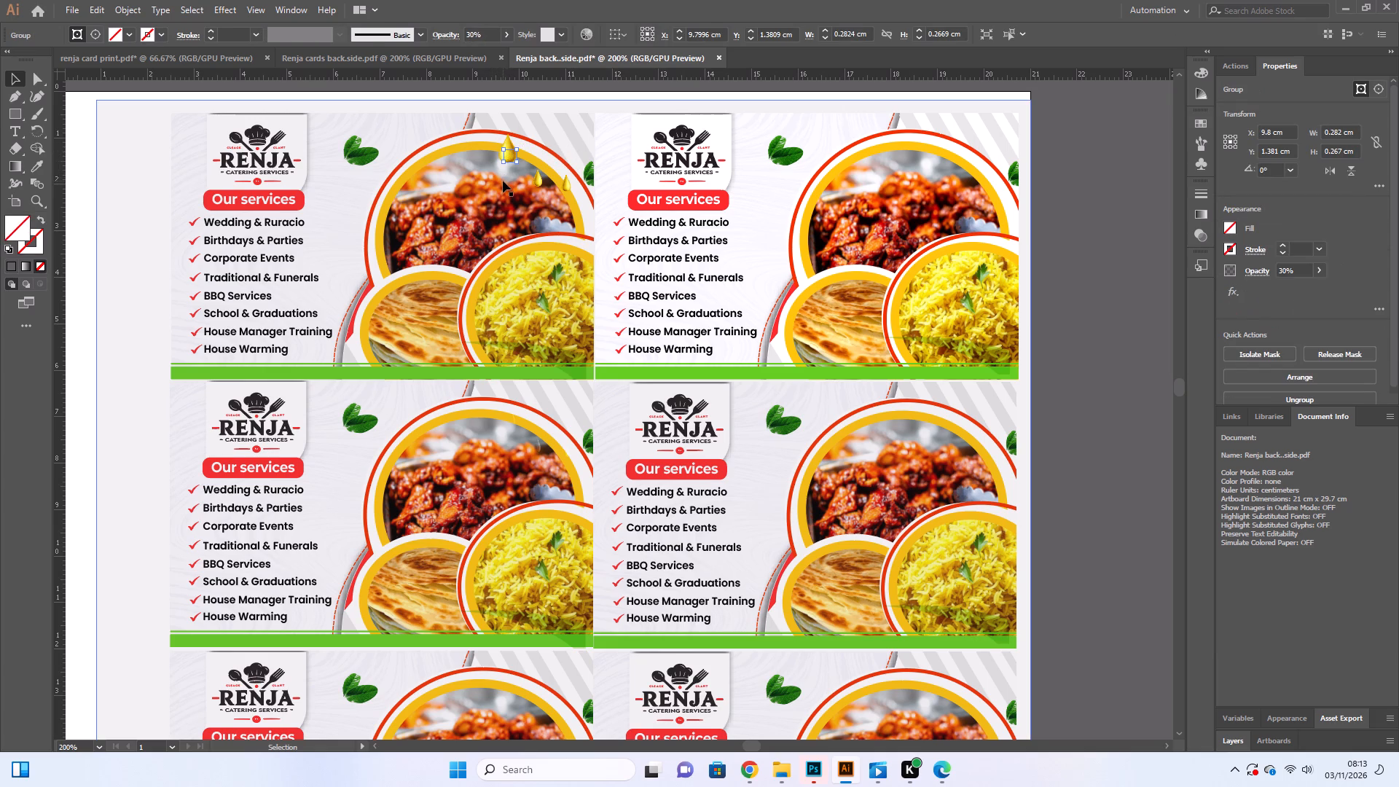
click(503, 157)
key(BackSpace)
click(503, 157)
key(BackSpace)
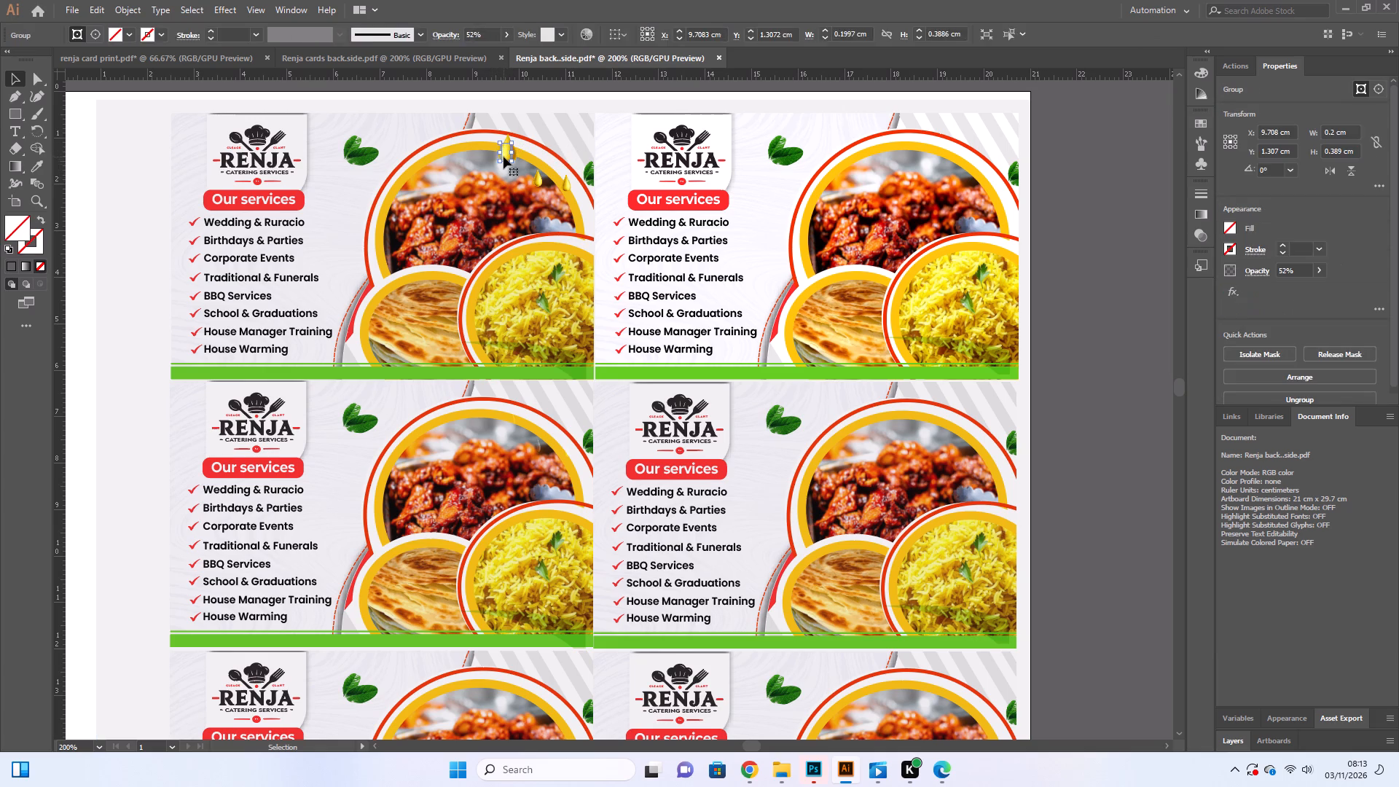
click(503, 157)
key(BackSpace)
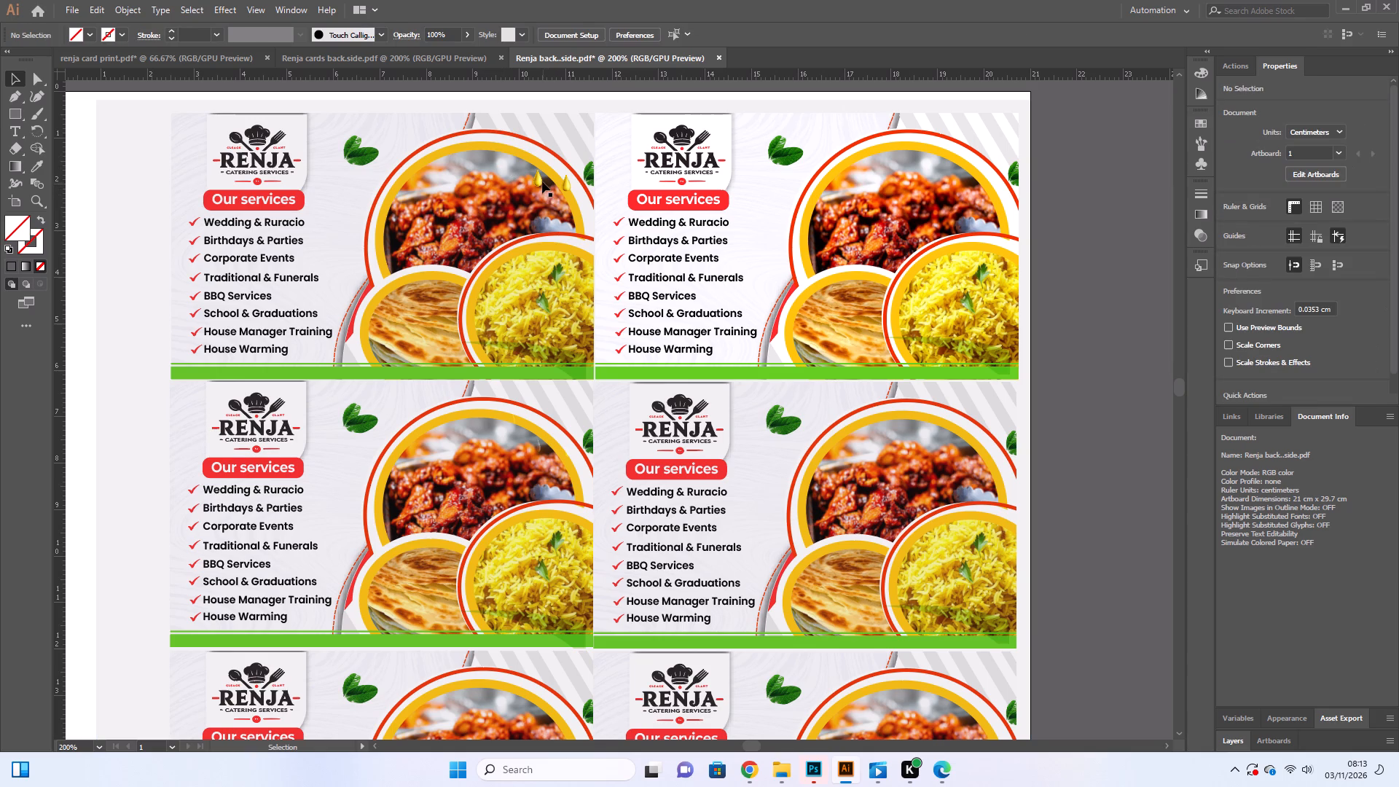
Delete the inner small oil drop piece by piece from the left-column card in the top row.
click(542, 181)
key(BackSpace)
click(538, 184)
key(BackSpace)
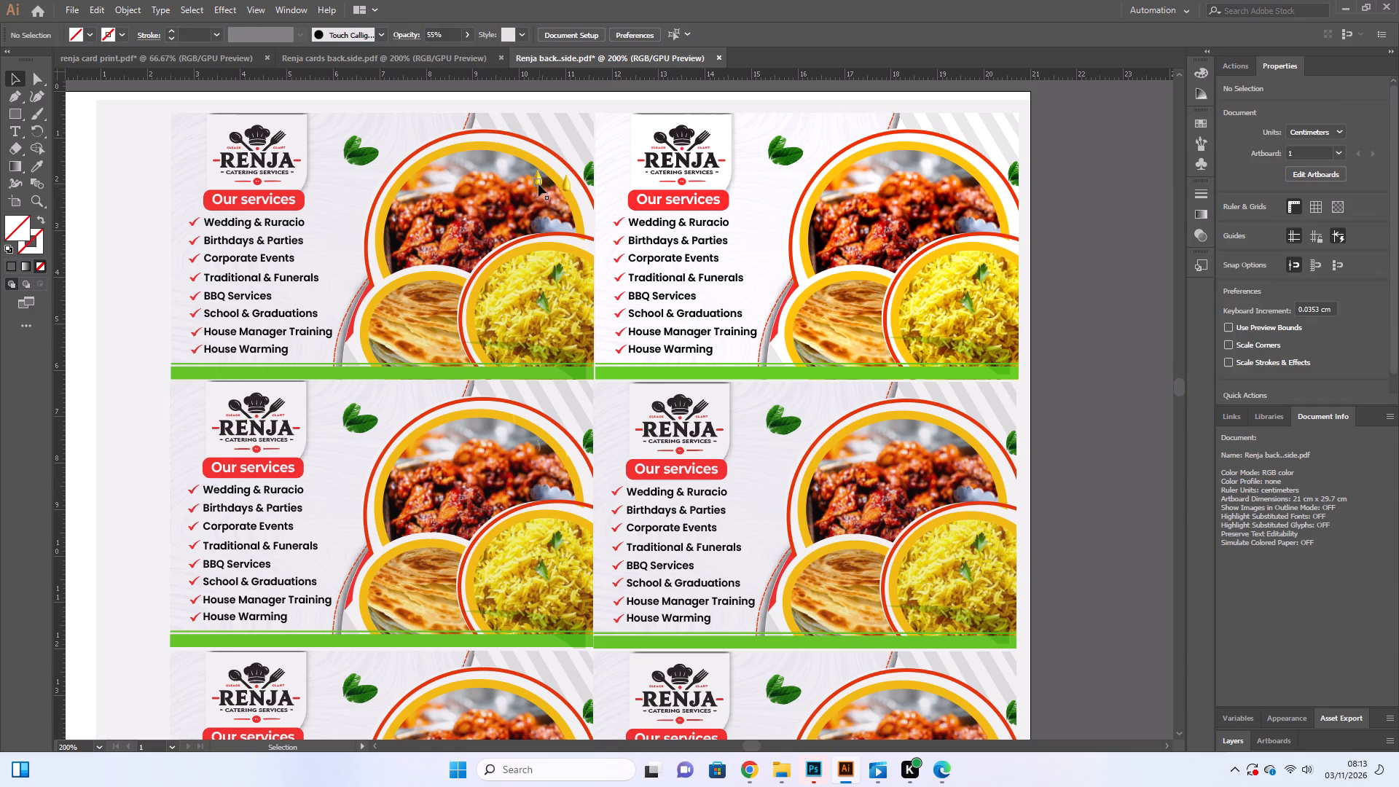
click(538, 182)
key(BackSpace)
click(538, 181)
key(BackSpace)
click(538, 181)
key(BackSpace)
Delete the outer small oil drop piece by piece from the left-column card in the top row.
click(567, 181)
key(BackSpace)
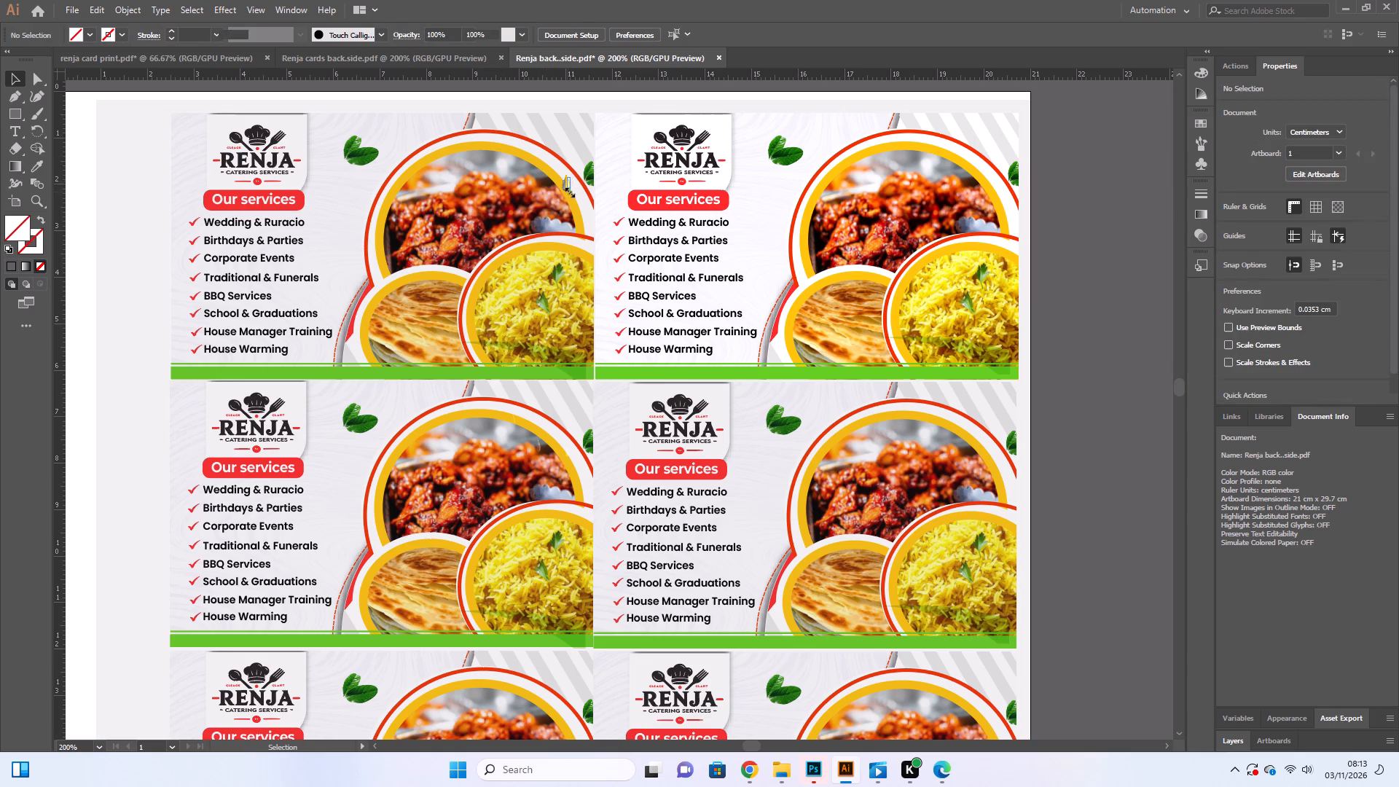
click(567, 187)
key(BackSpace)
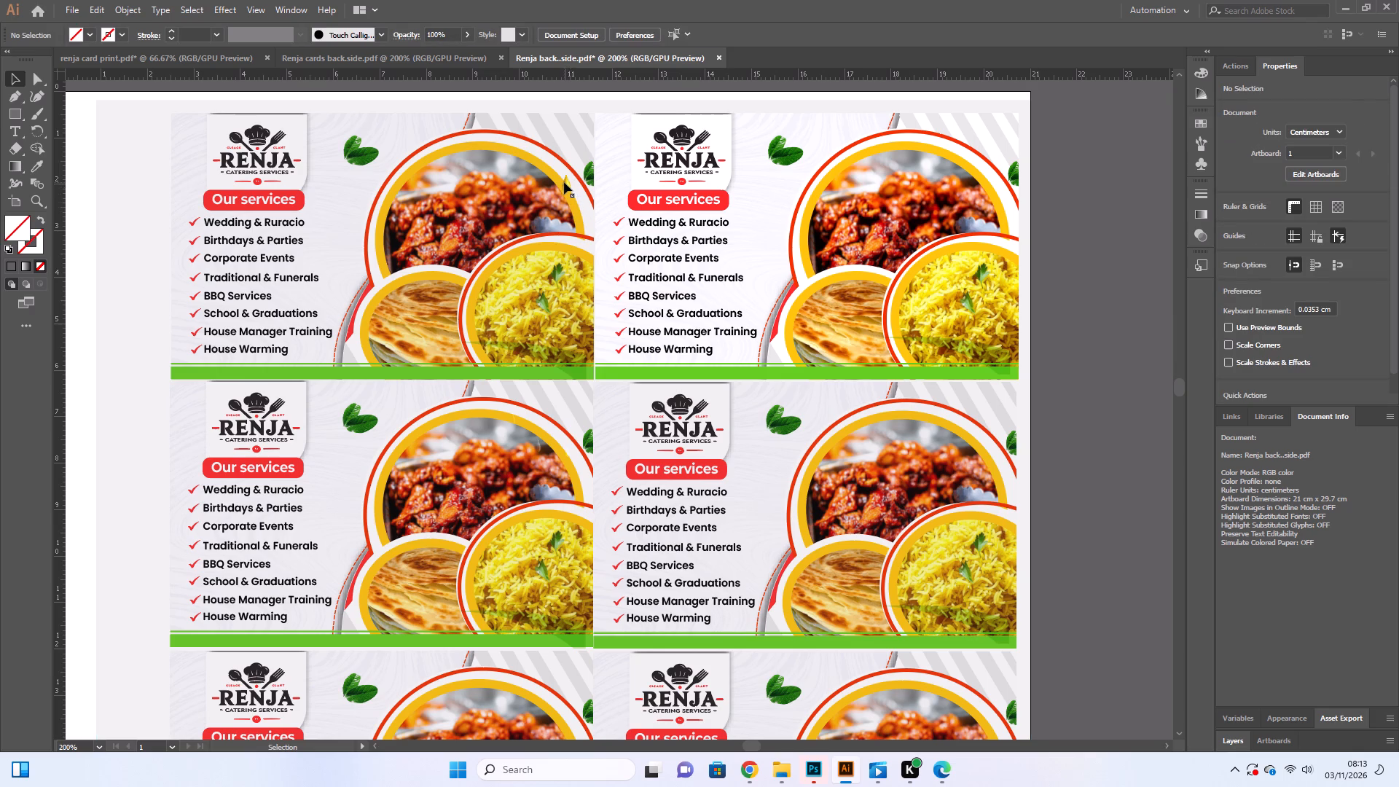
click(564, 182)
key(BackSpace)
click(568, 188)
key(BackSpace)
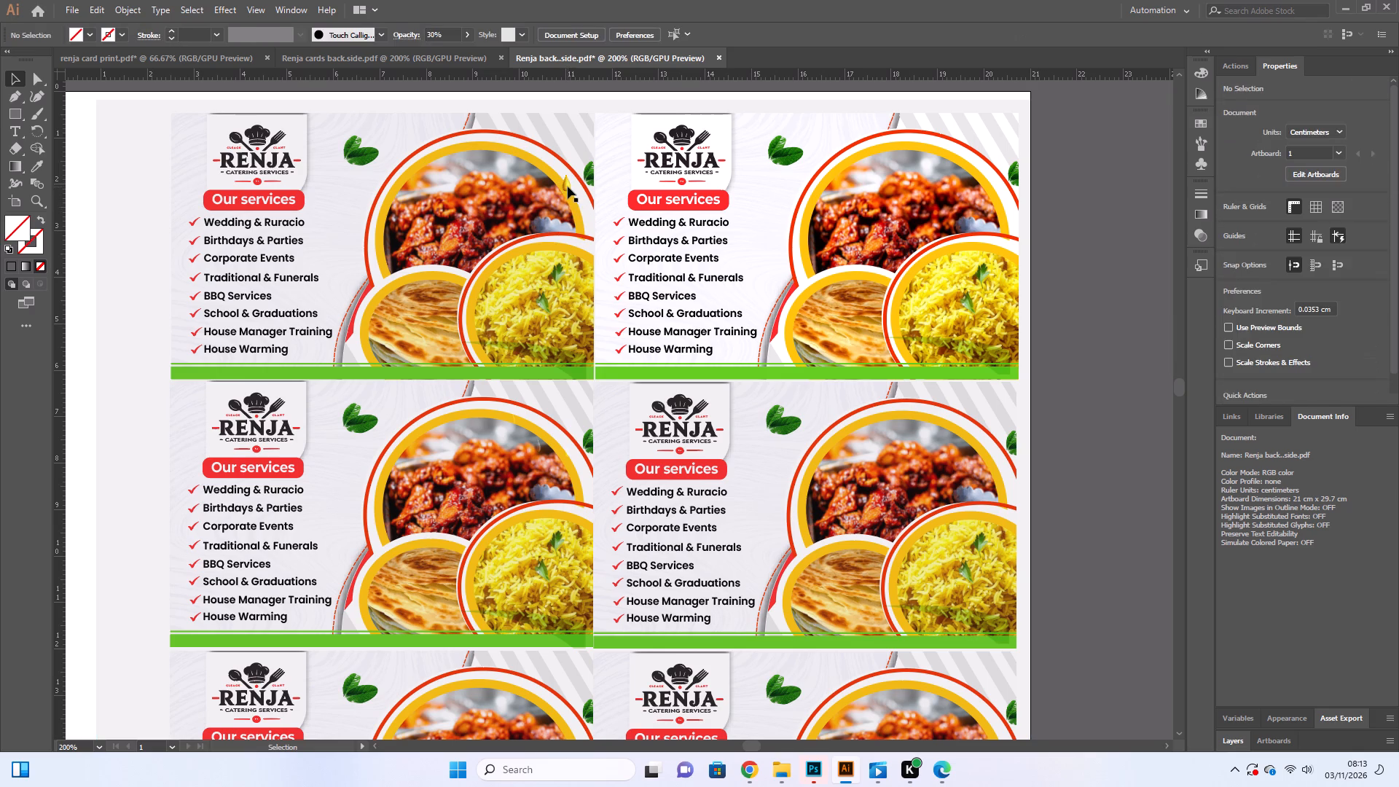
click(568, 187)
key(BackSpace)
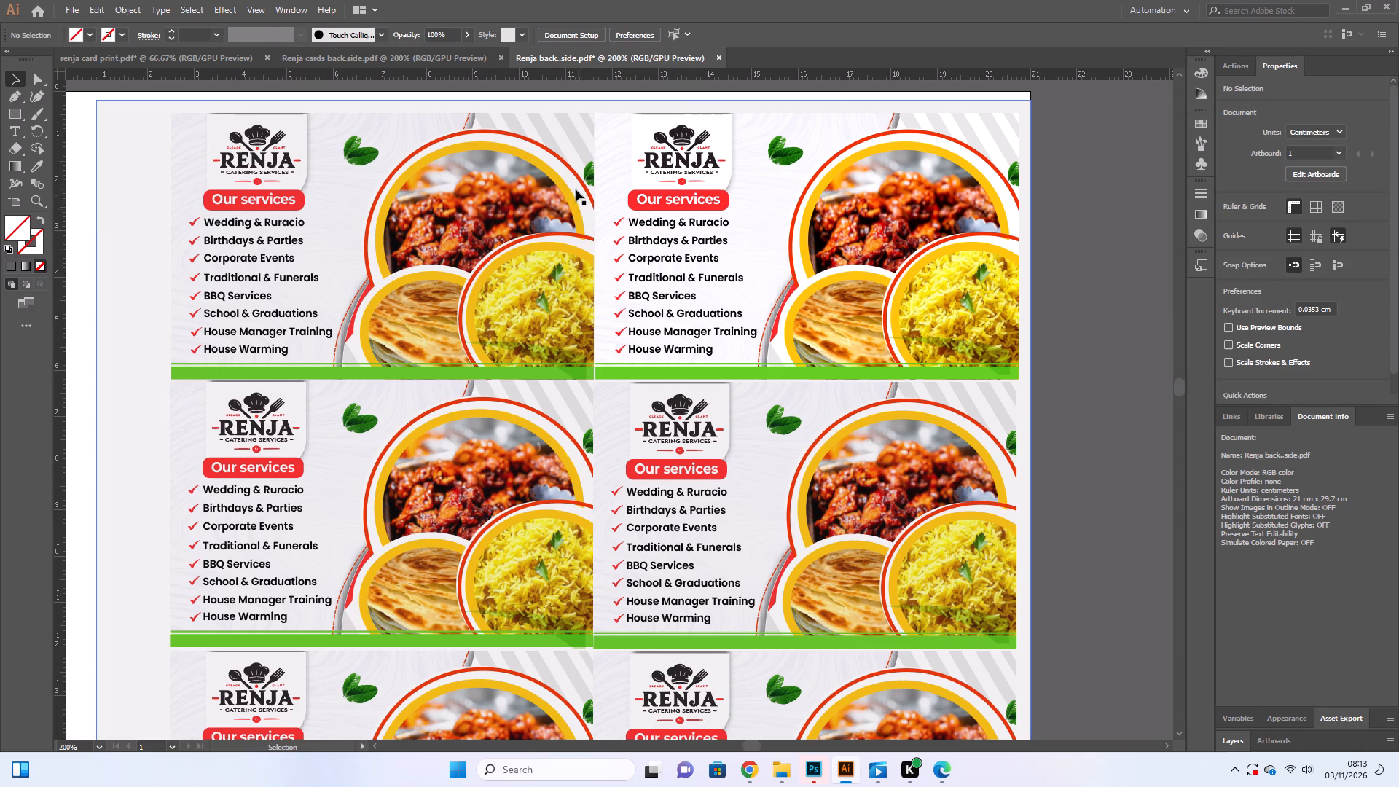
click(576, 189)
Nudge the faint 45%-opacity group in the second-row left card's lower right corner to about X 10.255 cm, Y 11.507 cm.
scroll(563, 248, down, 7)
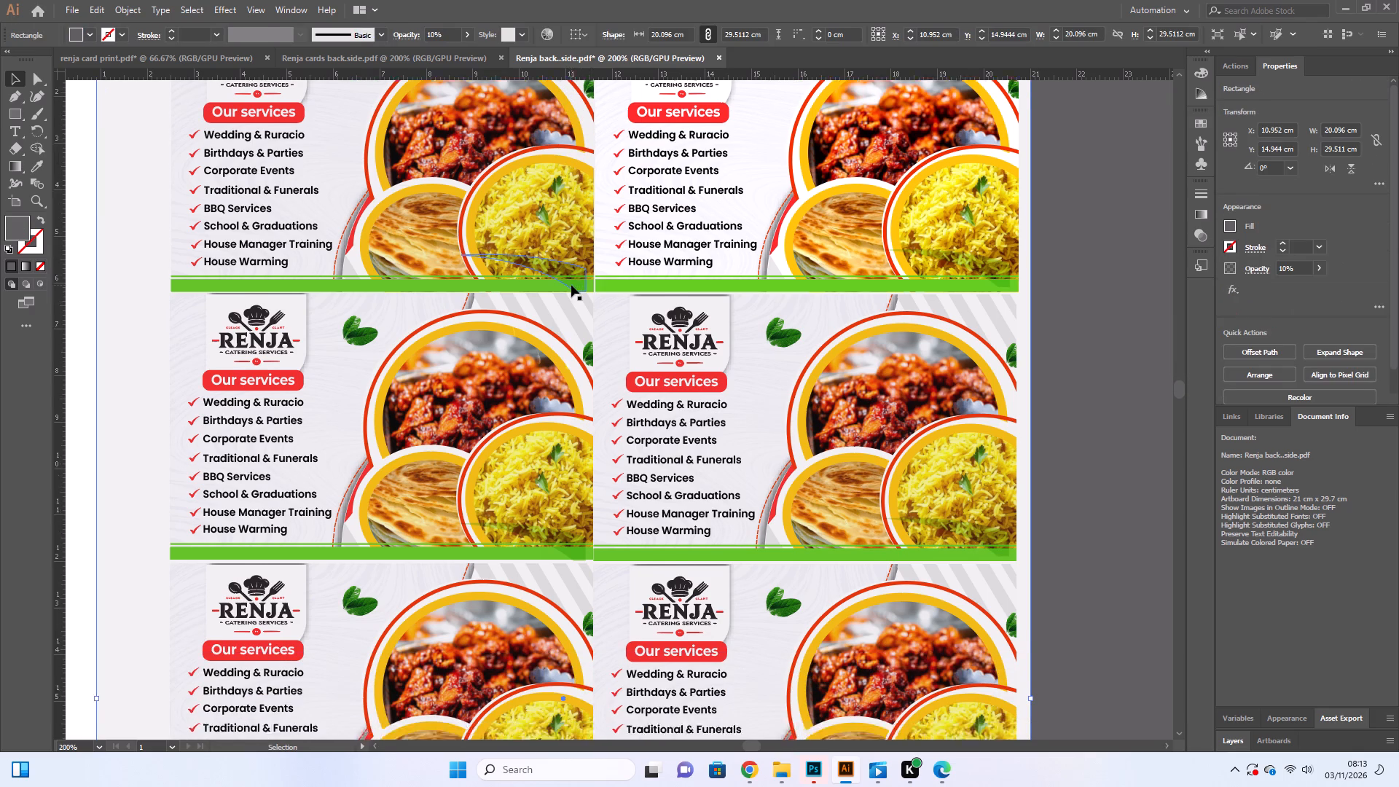
scroll(571, 285, down, 7)
click(560, 385)
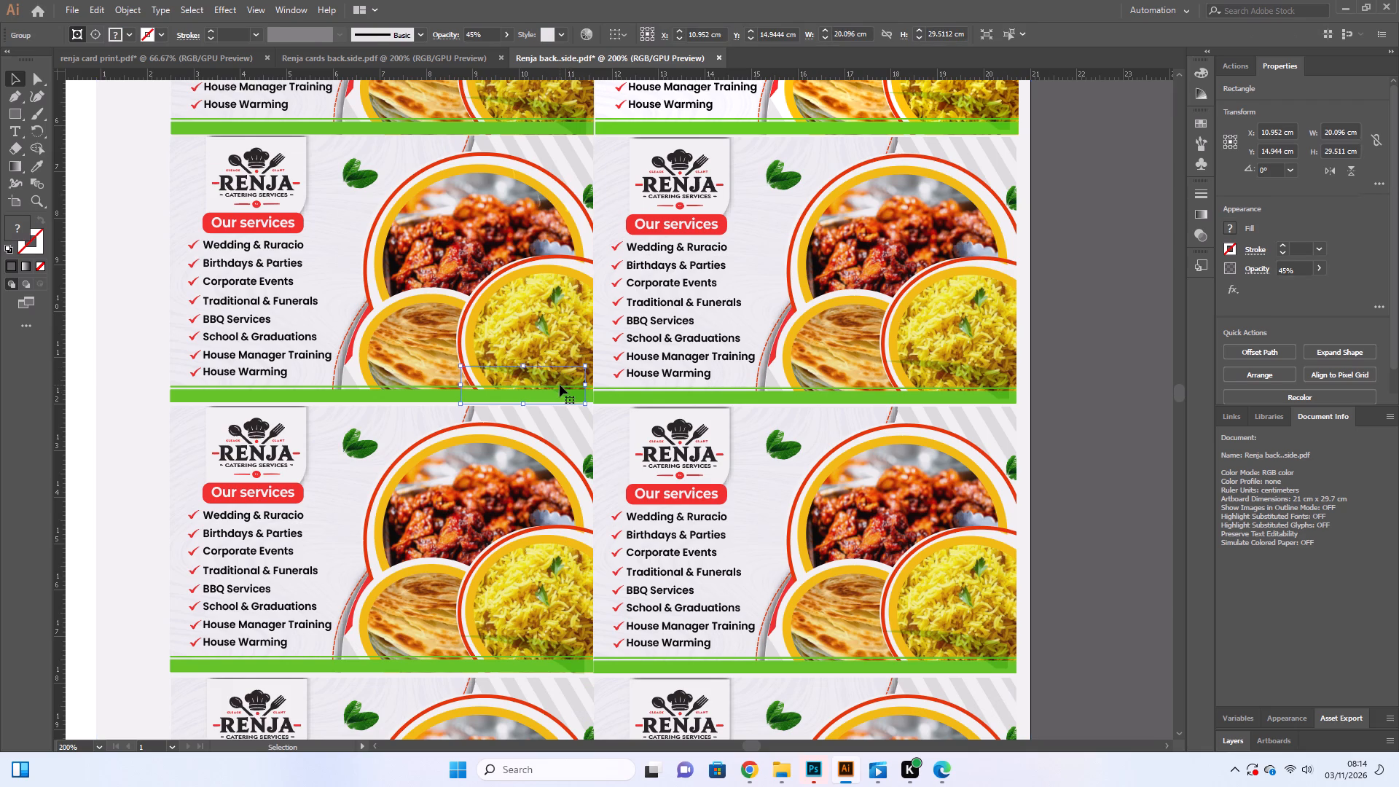
key(Up)
key(Up)
key(Up)
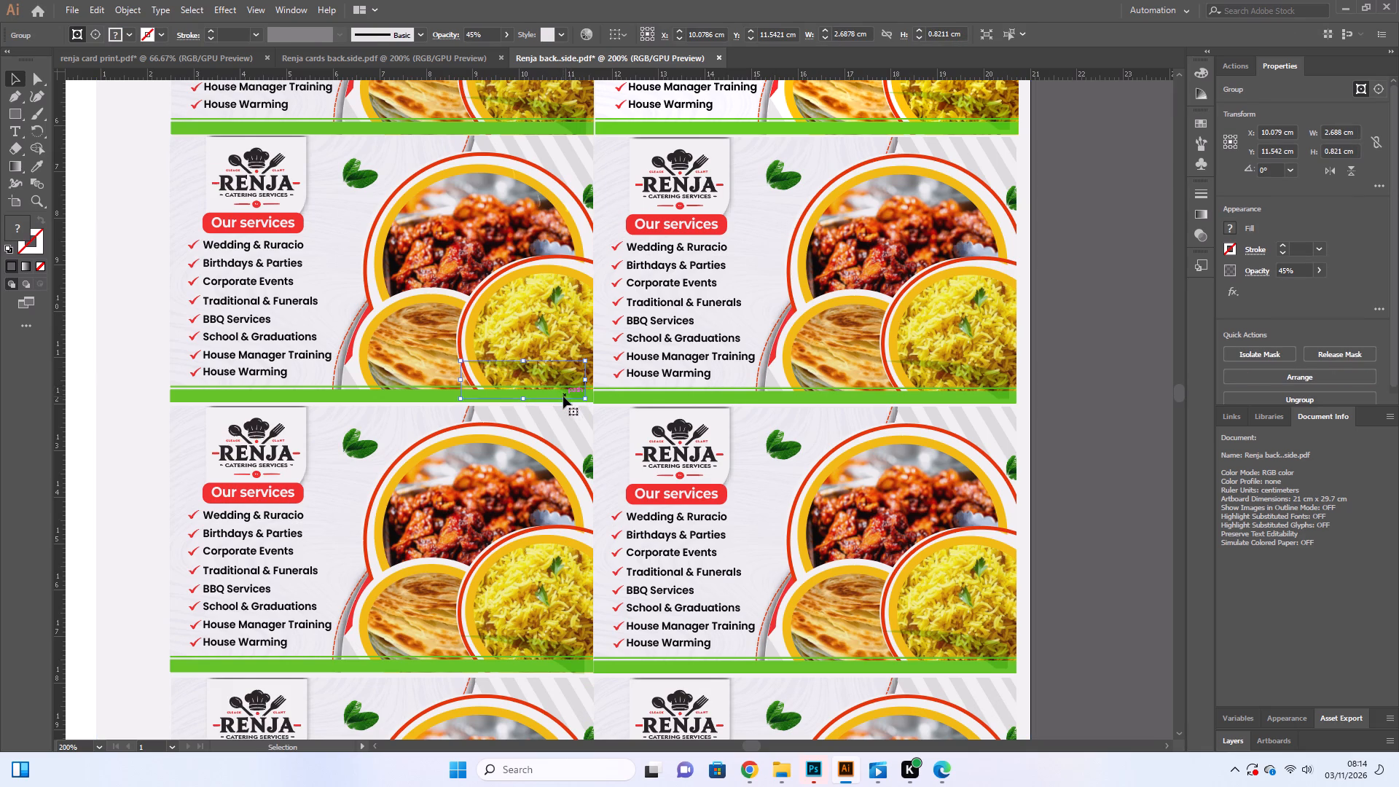
key(Right)
key(Right)
key(Right)
key(Right)
key(Down)
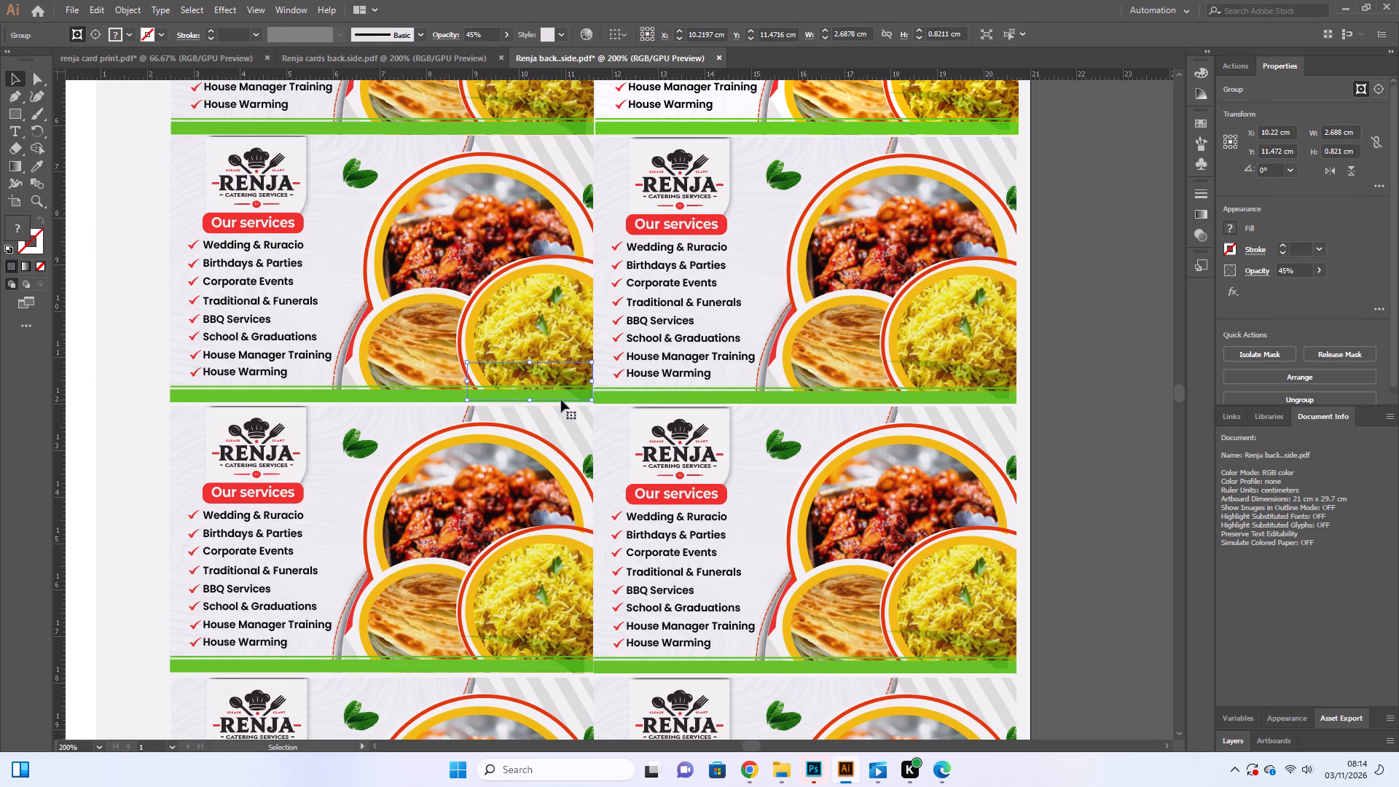
key(Right)
Nudge the faint 45%-opacity group in the second-row right card's lower right corner to about X 19.337 cm, Y 11.541 cm.
click(999, 380)
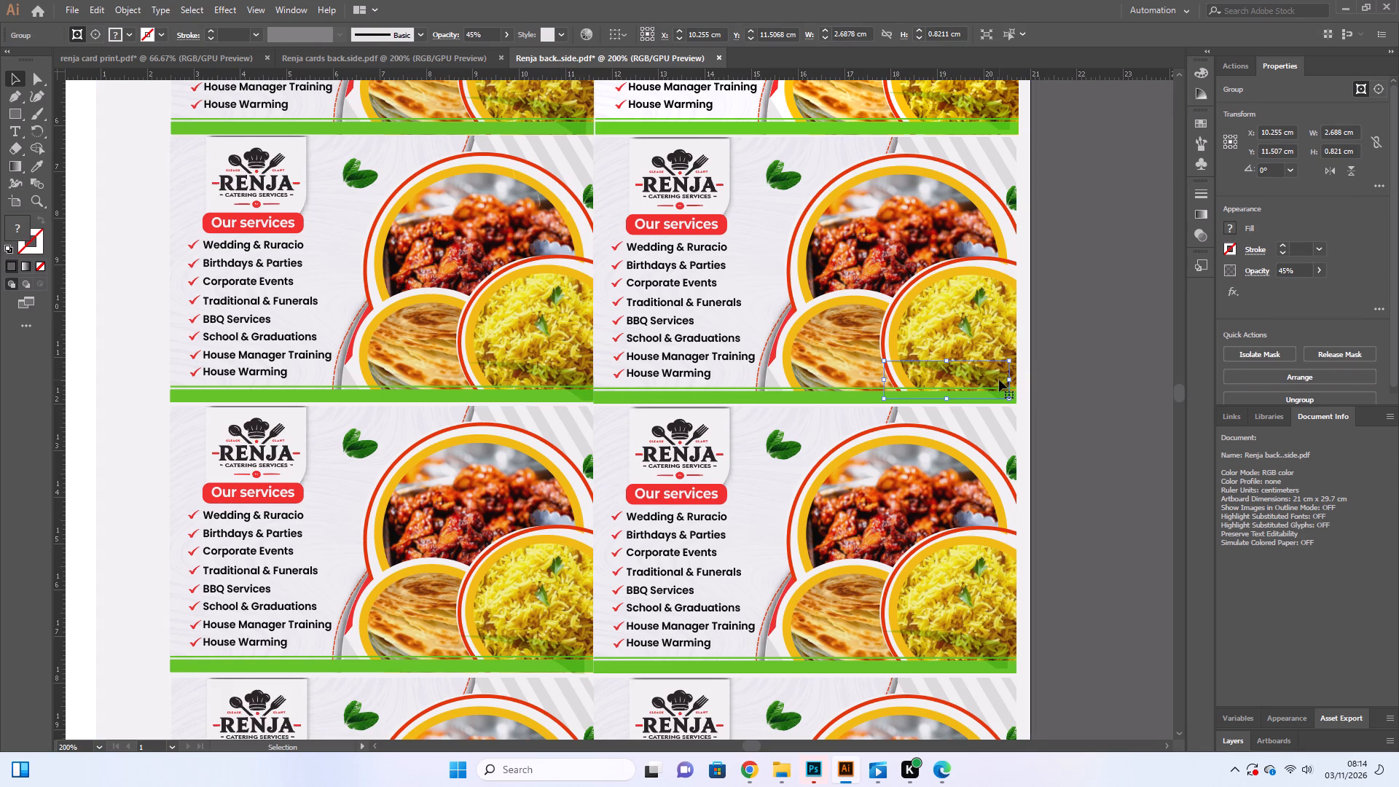
key(Right)
key(Right)
key(Right)
key(Right)
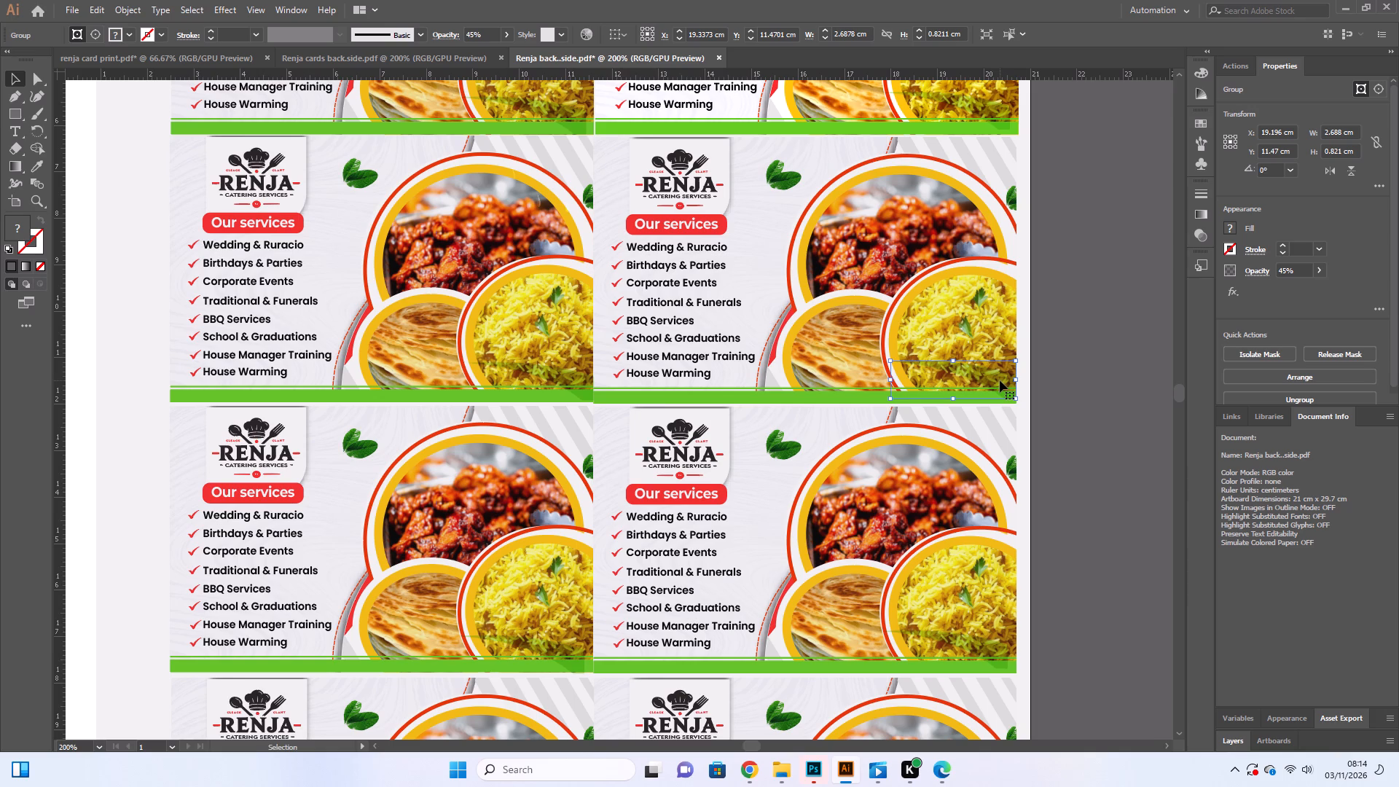
key(Down)
key(Down)
Nudge the faint 45%-opacity group in the top-row right card's lower right corner to about X 19.384 cm, Y 5.754 cm.
scroll(996, 372, up, 6)
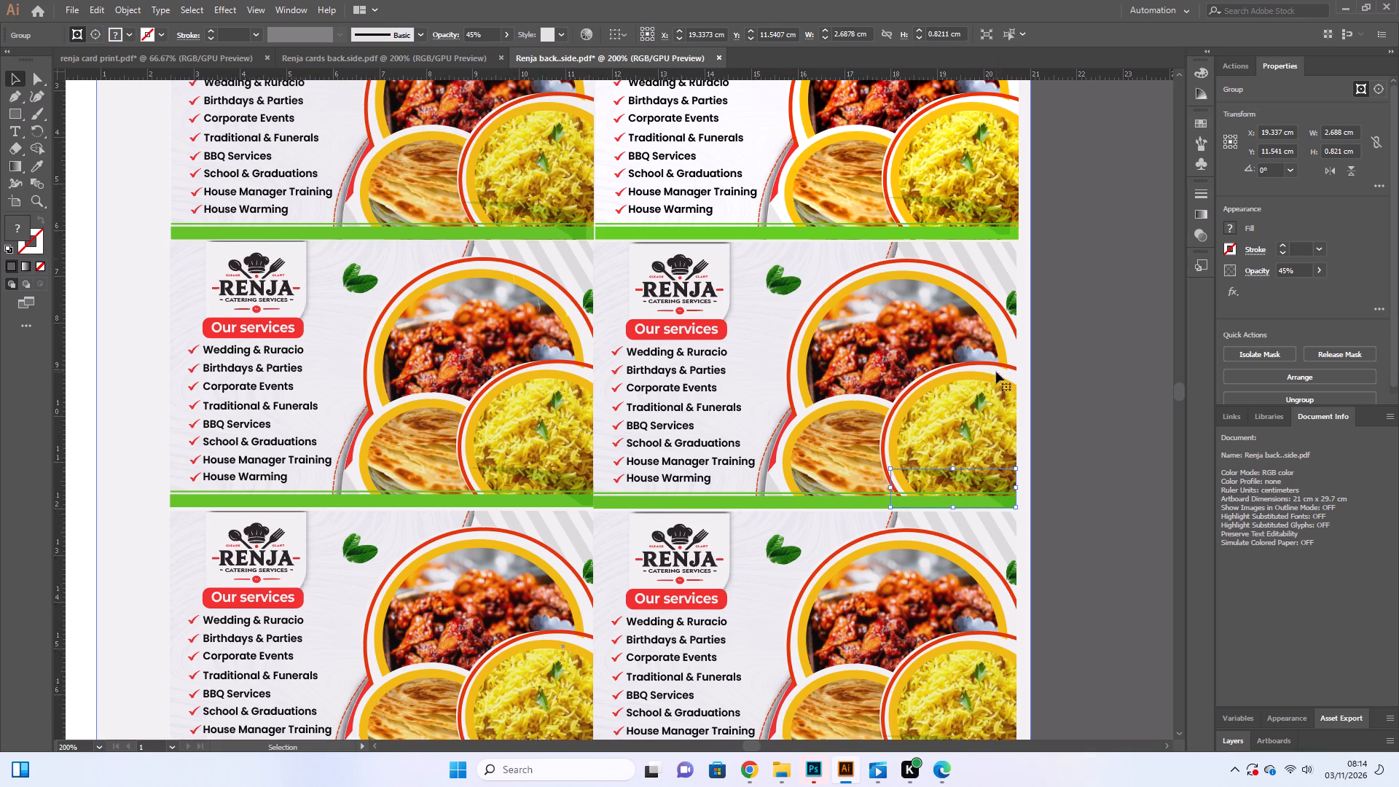
scroll(996, 372, up, 3)
click(1007, 274)
key(Right)
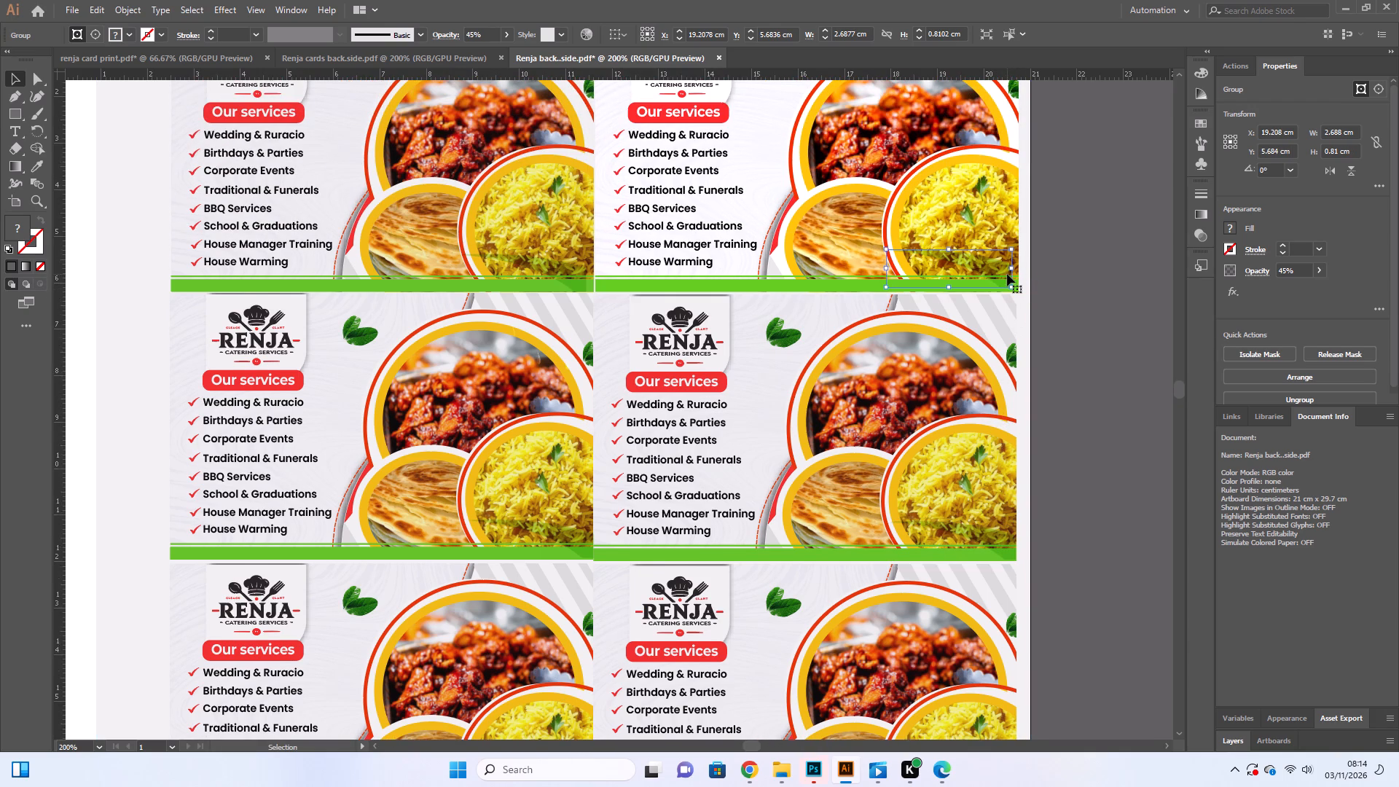
key(Right)
key(Right)
key(Right)
key(Right)
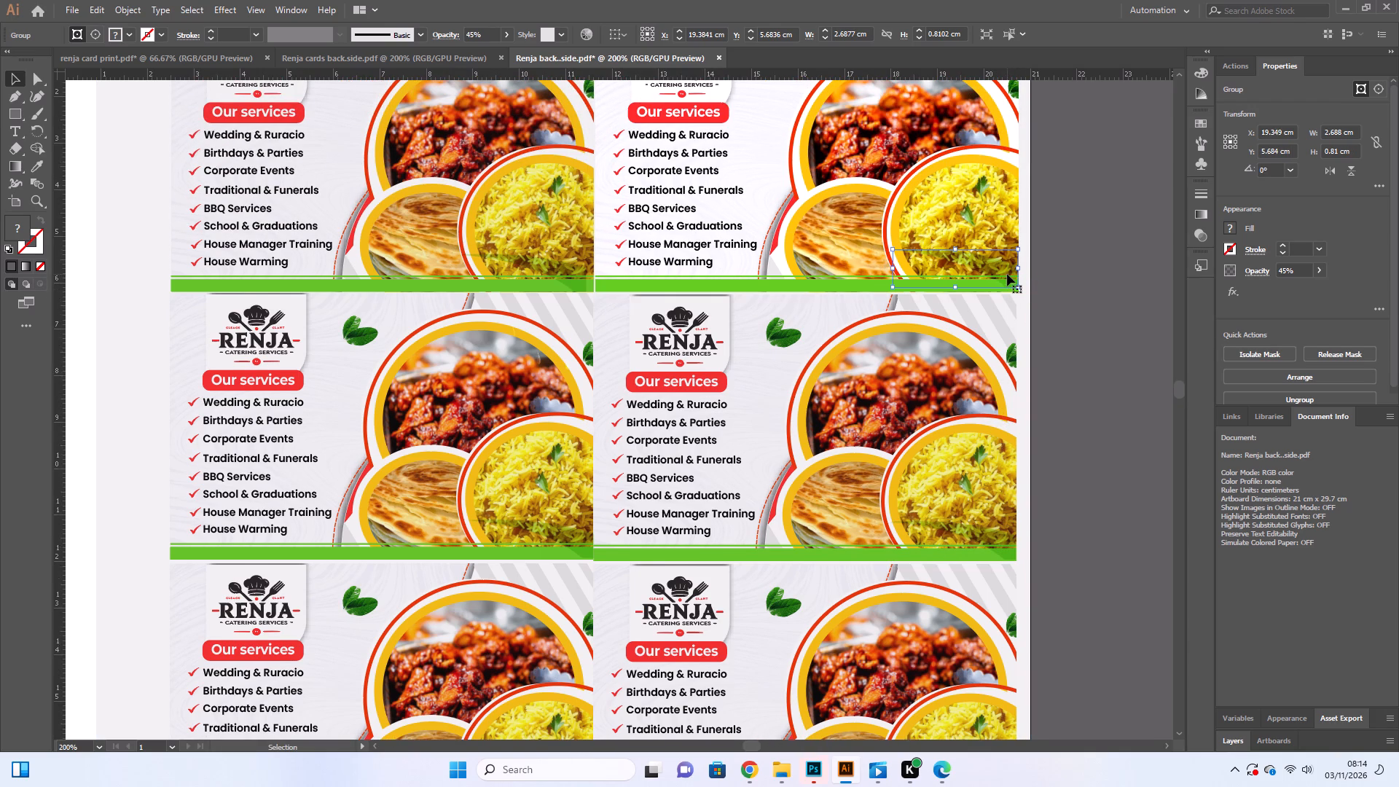
key(Down)
key(Down)
Nudge the faint 45%-opacity group in the top-row left card's lower right corner rightward to about X 10.267 cm, Y 5.789 cm.
scroll(412, 299, up, 3)
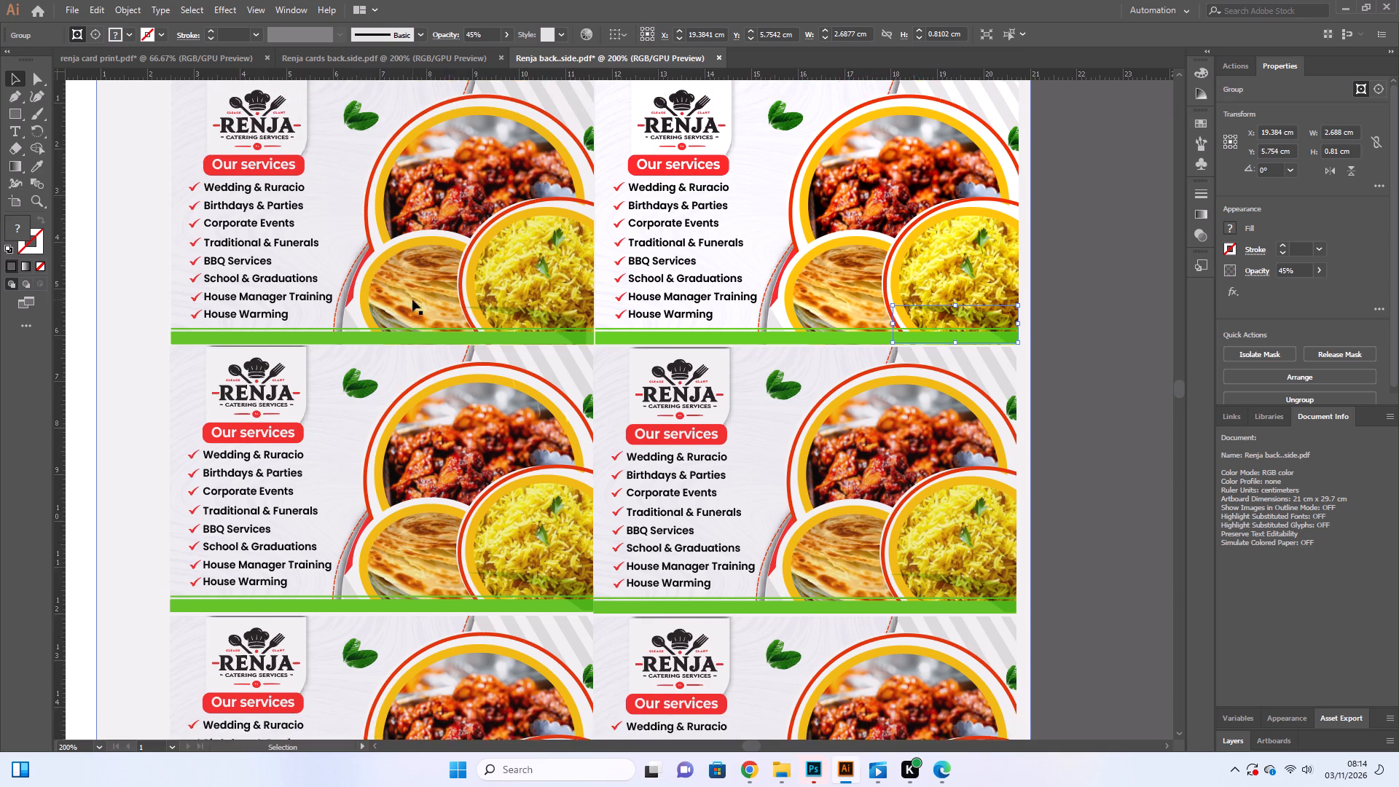
scroll(412, 299, up, 2)
click(554, 362)
key(Right)
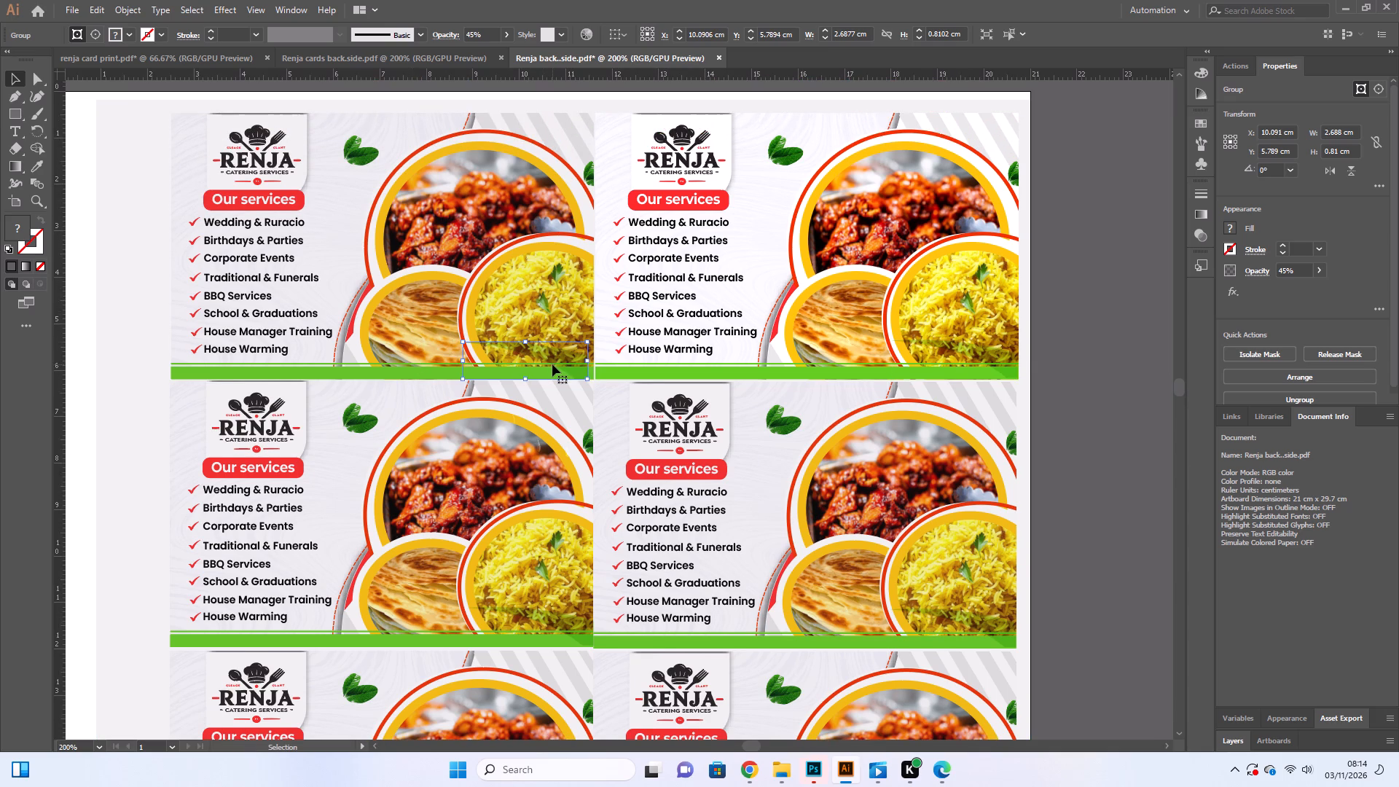
key(Right)
key(Right)
key(Right)
key(Right)
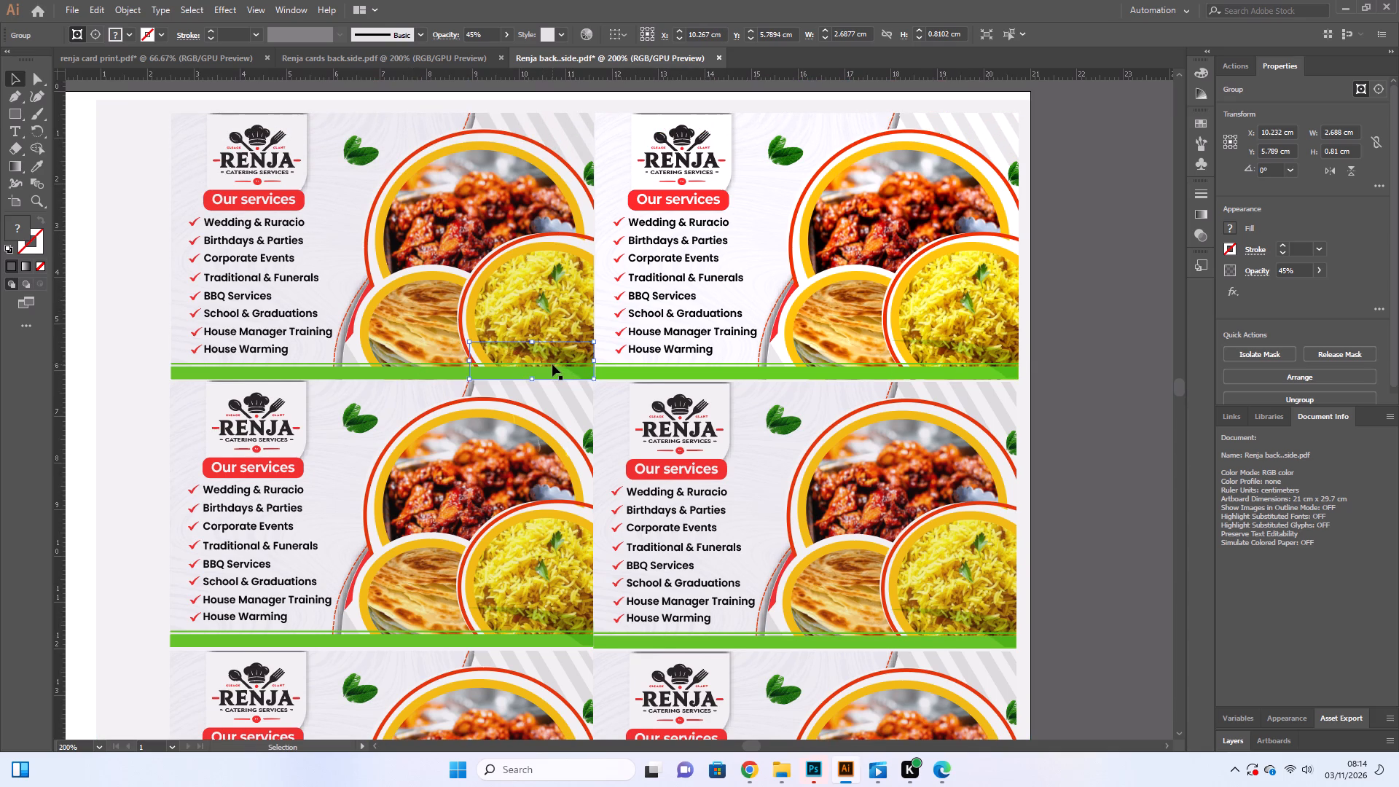
Nudge the second-row left card's faint corner group slightly down to about Y 11.542 cm, keeping X at about 10.255 cm.
scroll(600, 343, down, 3)
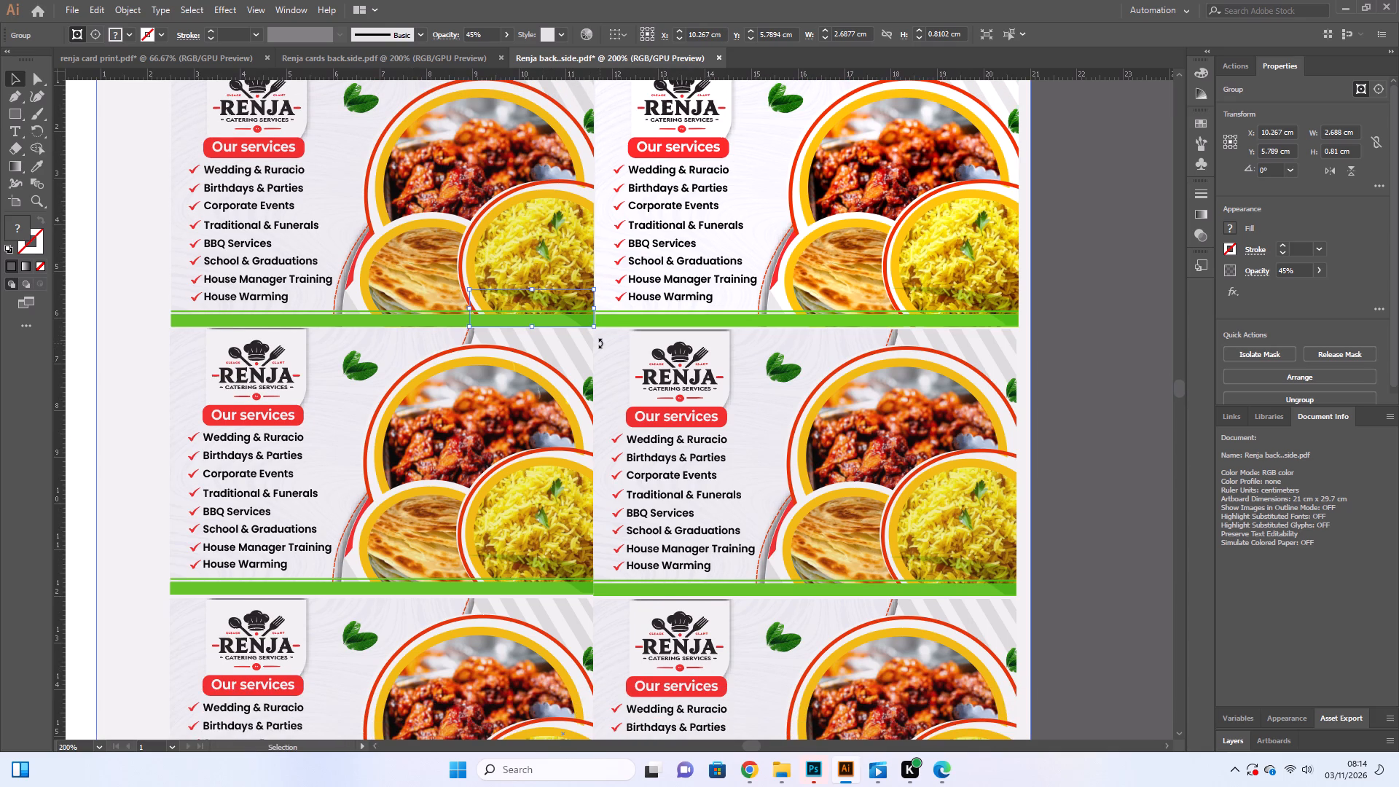
scroll(600, 343, down, 5)
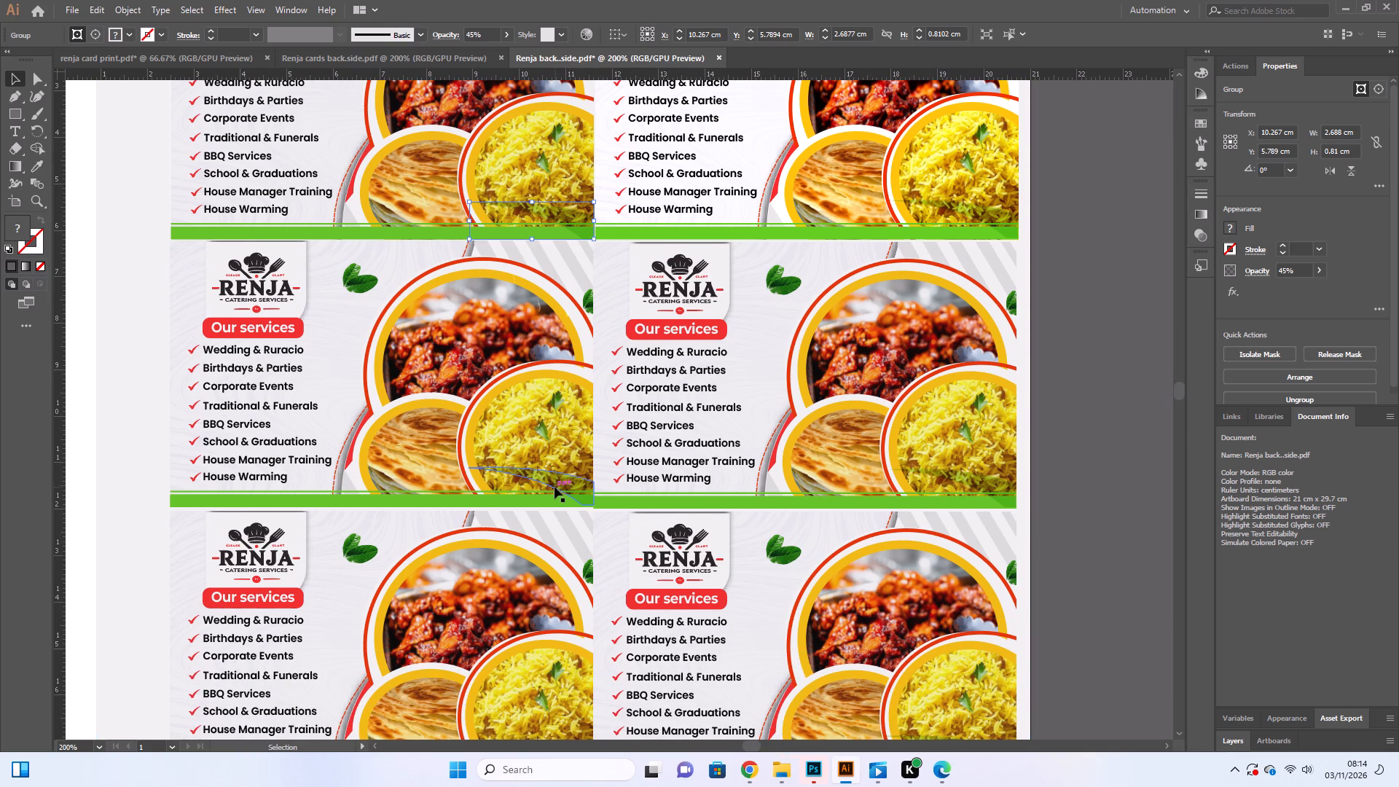
click(554, 485)
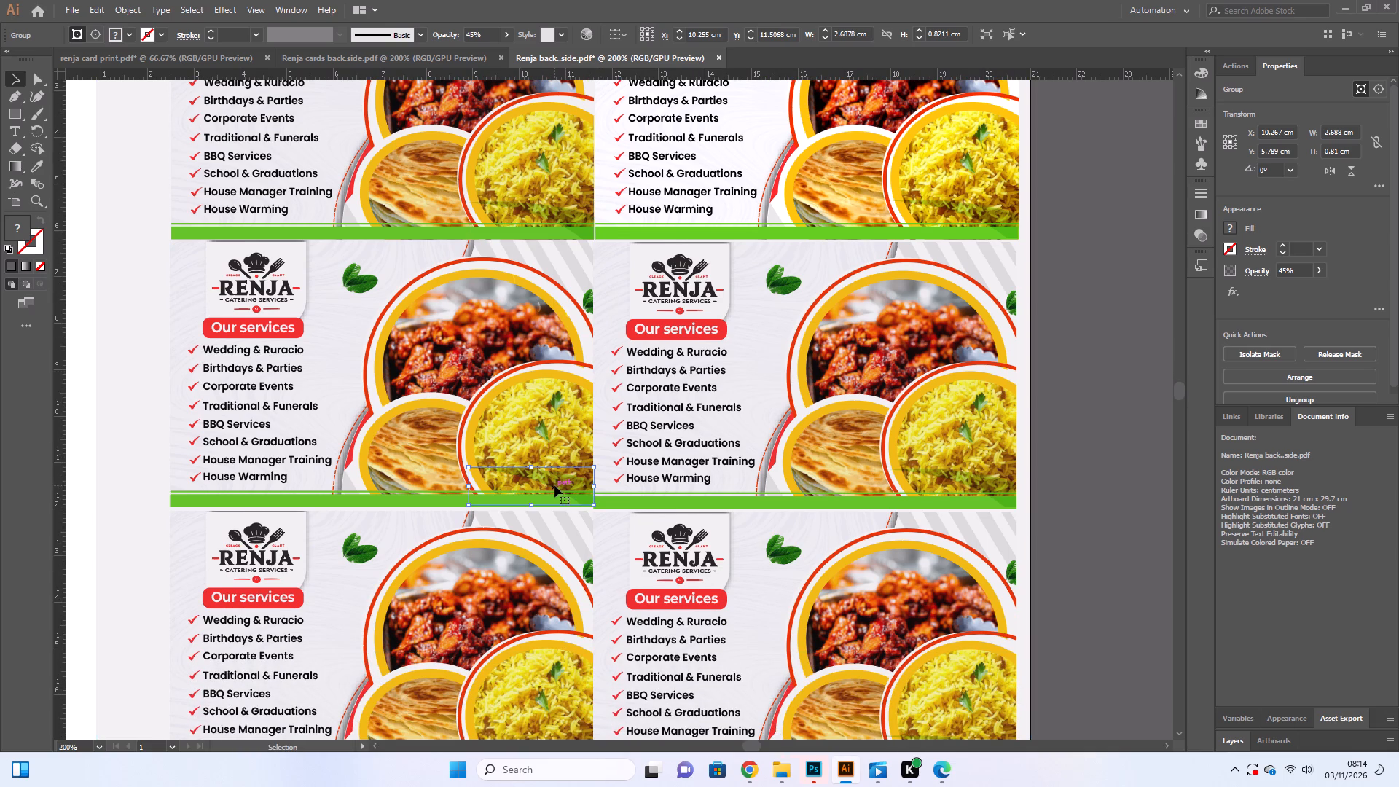
key(Left)
key(Down)
key(Right)
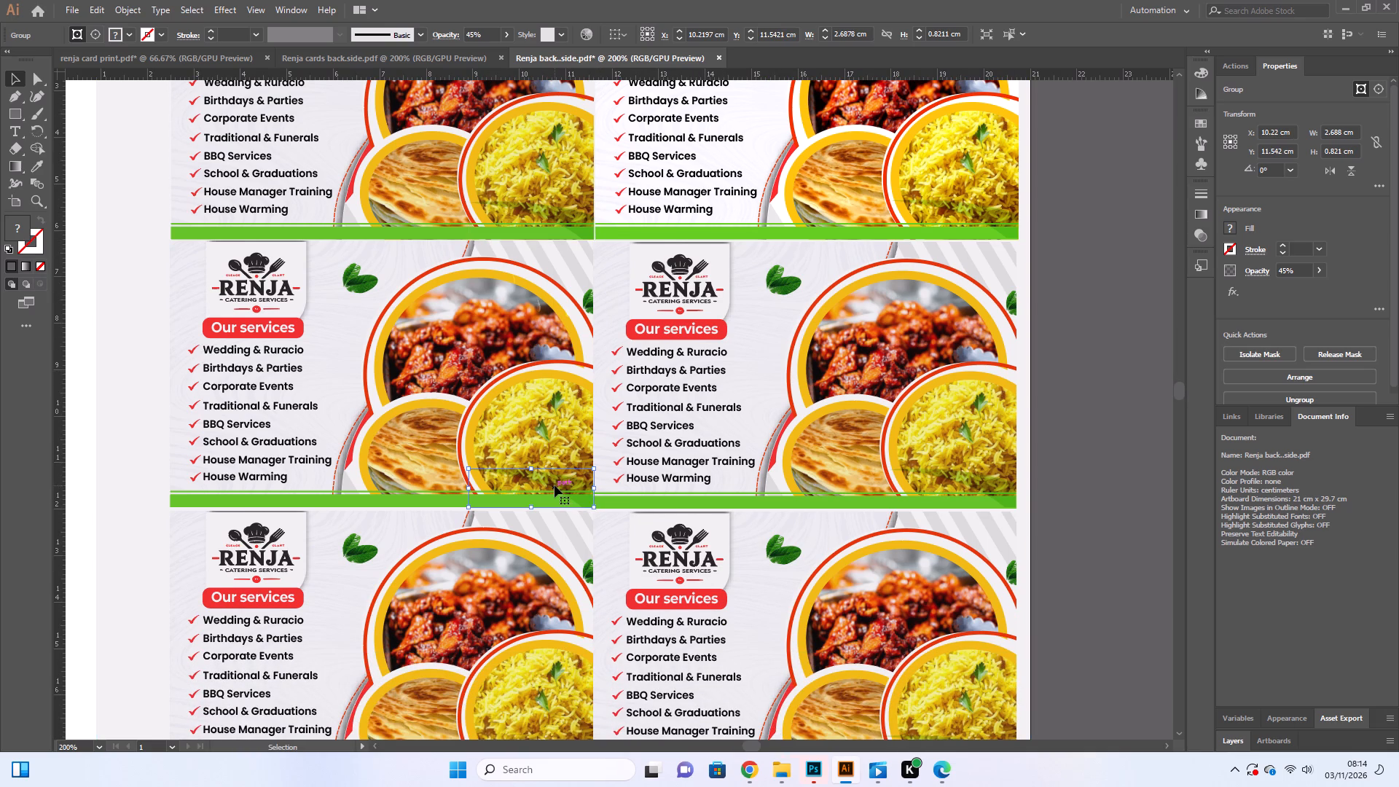
click(999, 493)
Nudge the faint 45%-opacity group in the third-row left card's lower right corner to about X 10.233 cm, Y 17.348 cm.
scroll(999, 493, down, 12)
click(571, 552)
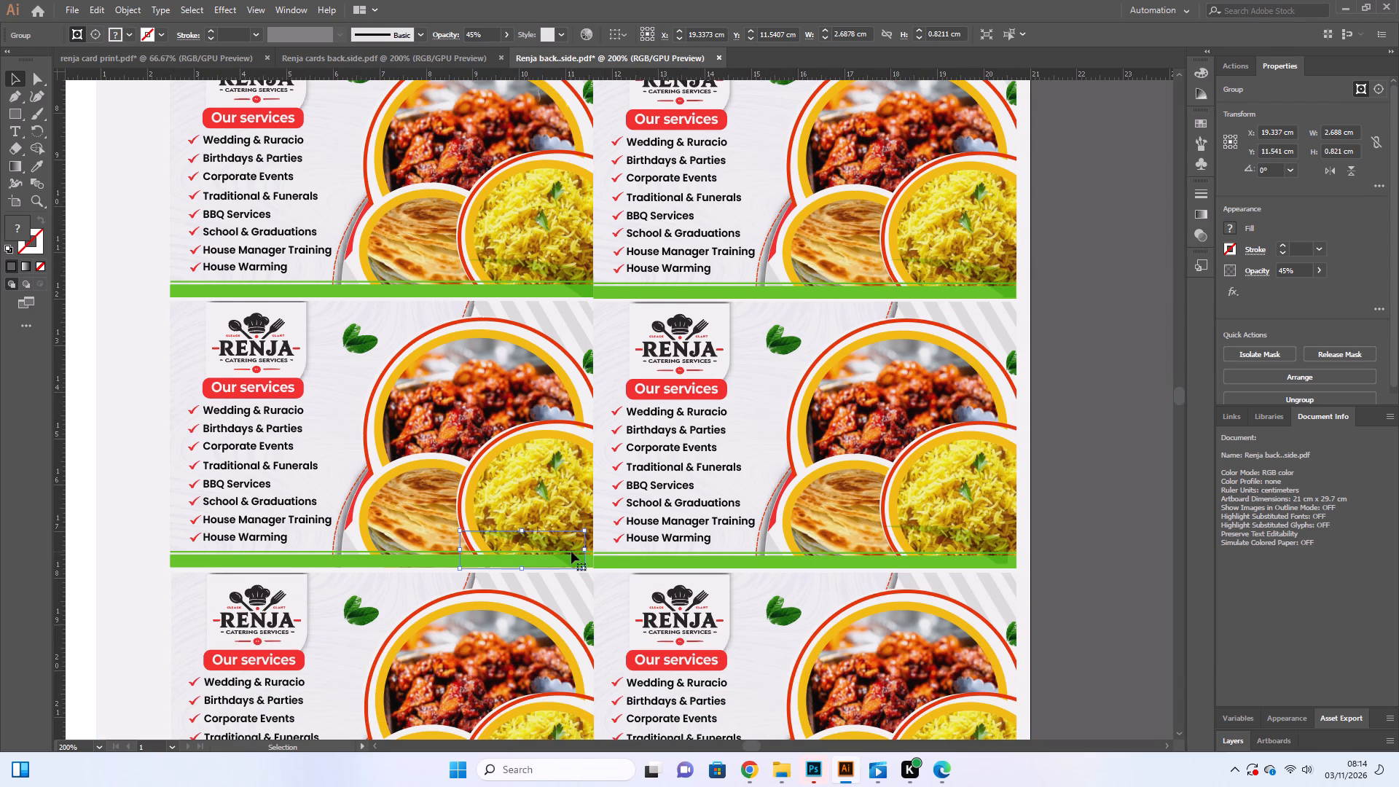
key(Up)
key(Up)
key(Right)
key(Right)
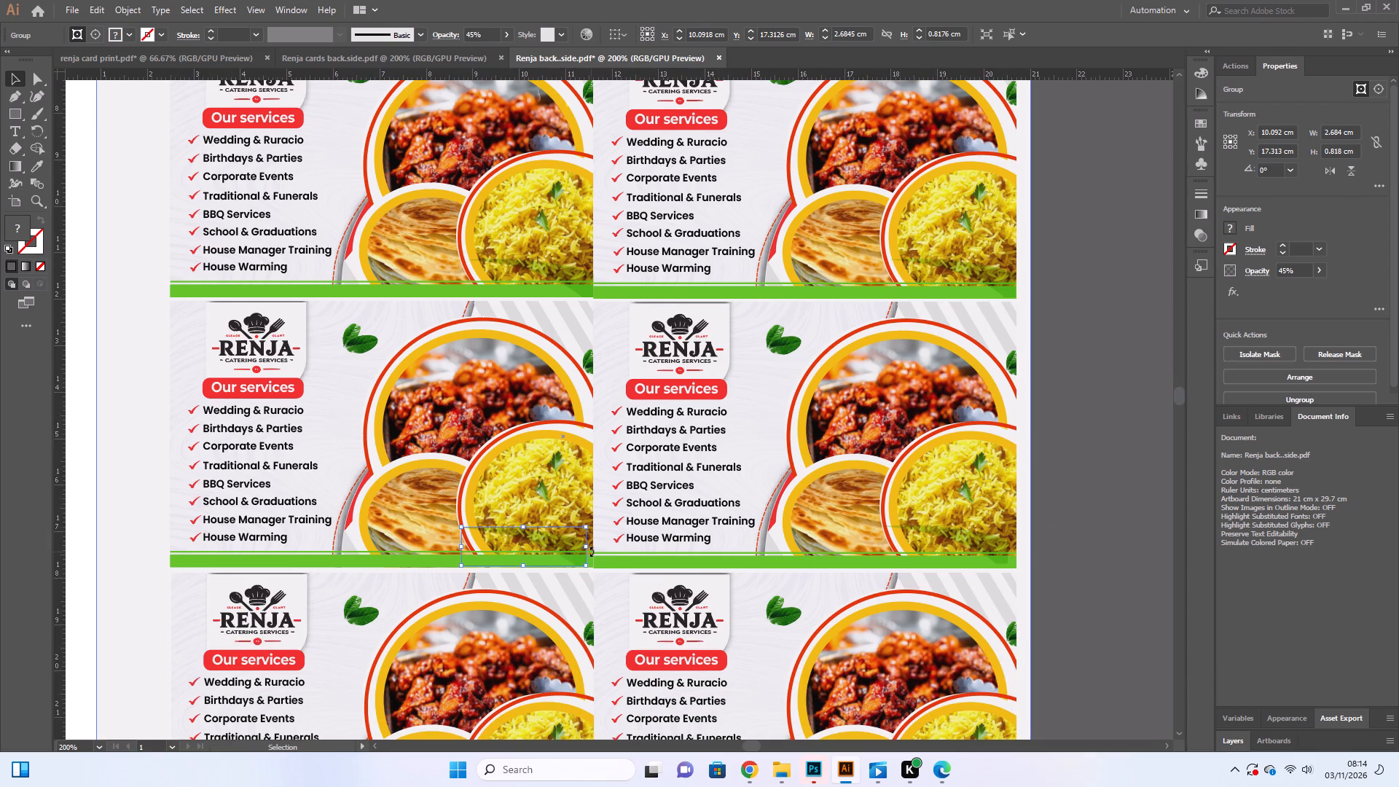
key(Right)
key(Right)
key(Down)
key(Right)
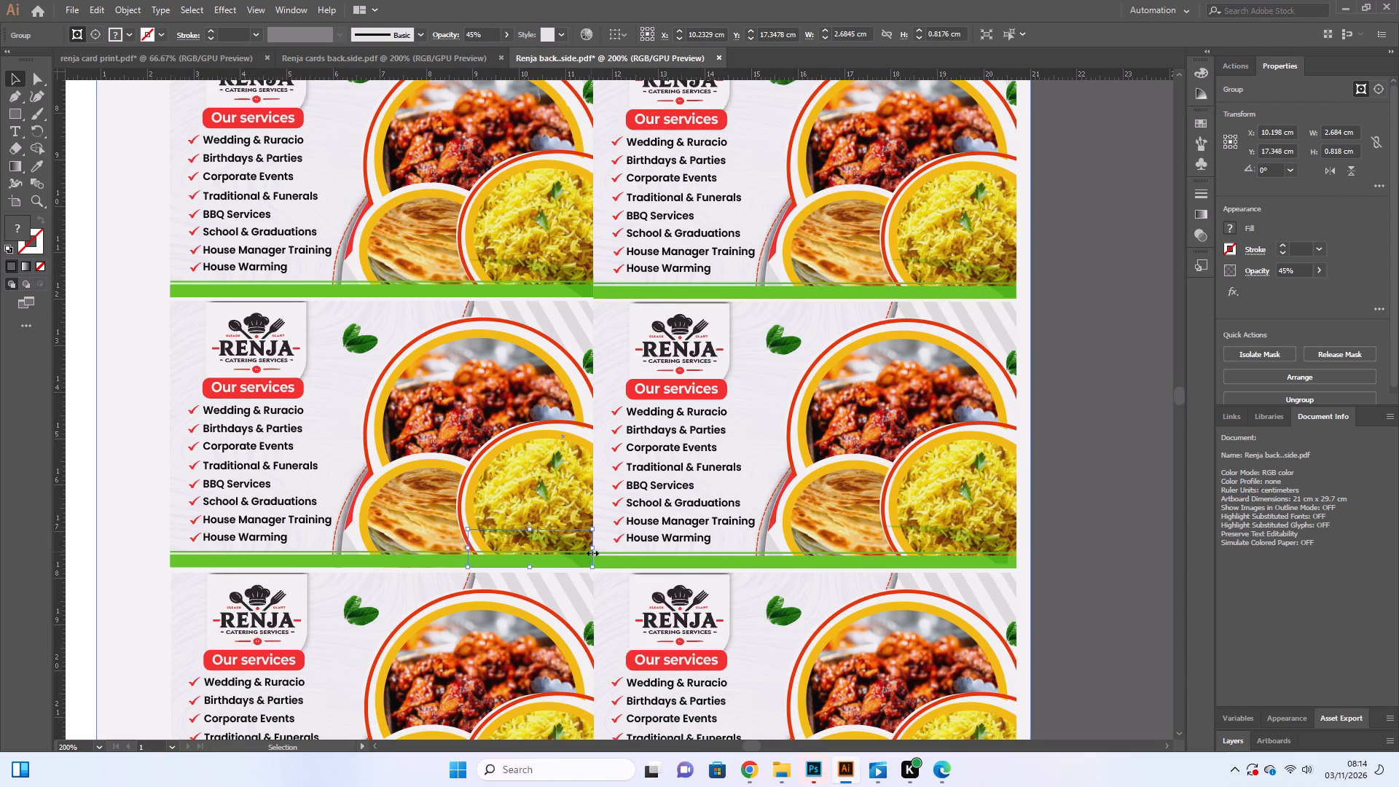
Nudge the faint 45%-opacity group in the third-row right card's lower right corner to about X 19.375 cm, Y 17.382 cm.
click(992, 547)
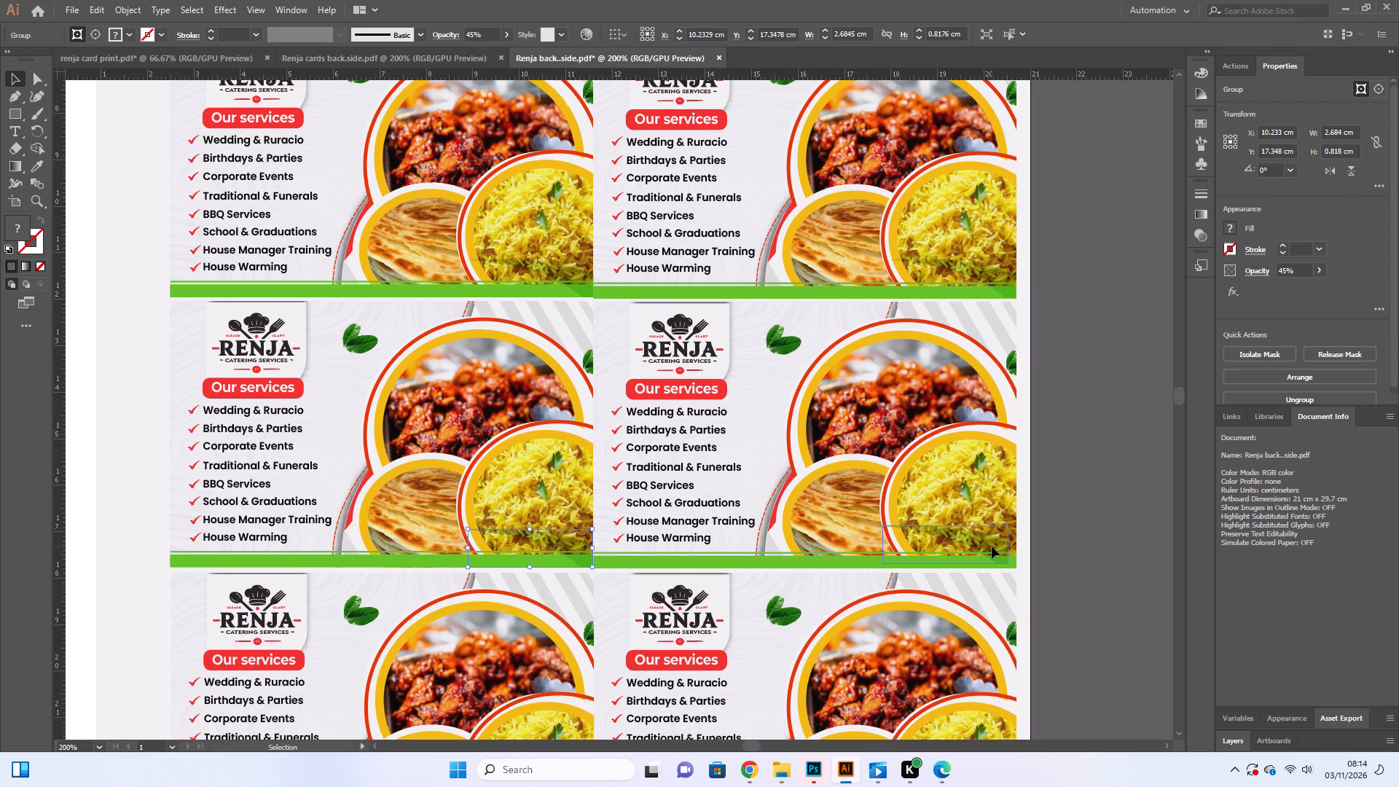
key(Right)
key(Right)
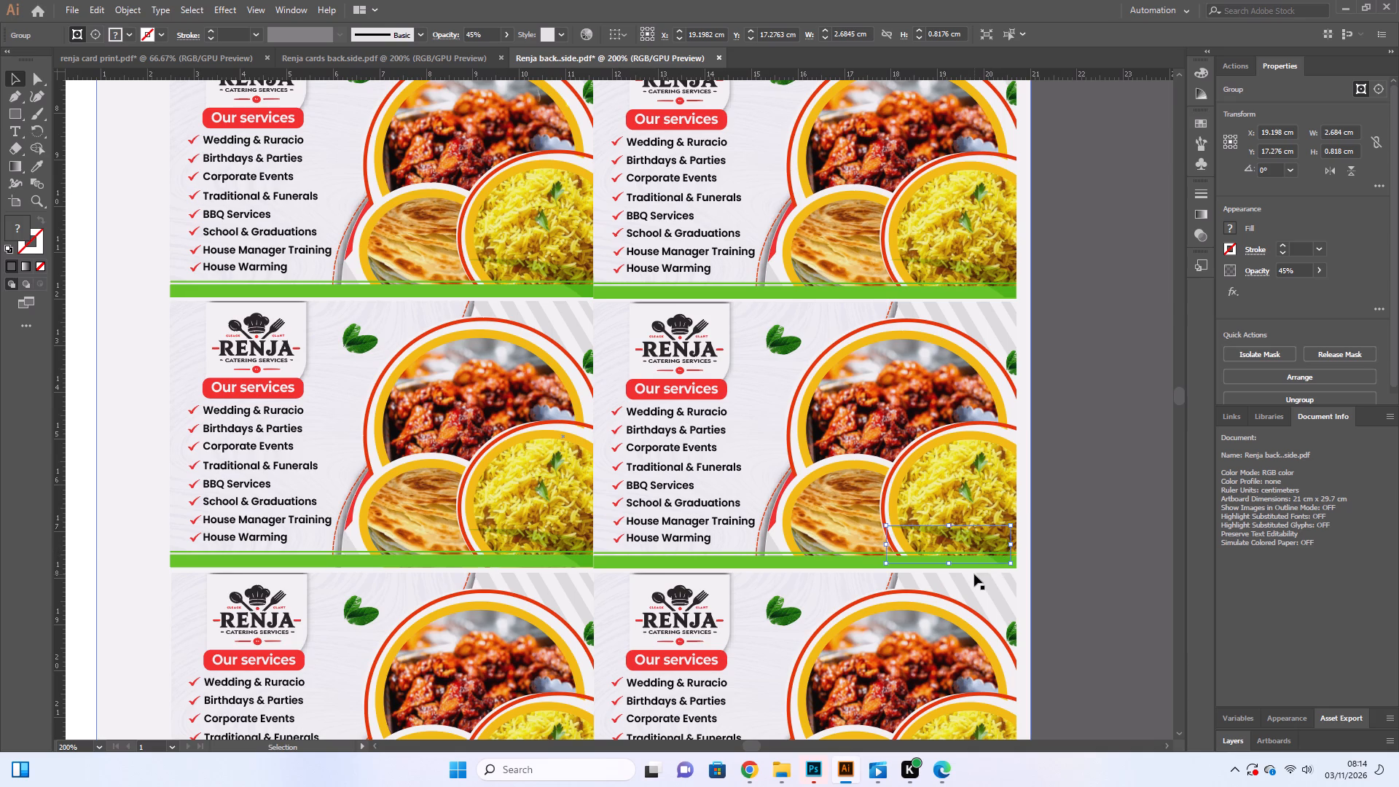
key(Right)
key(Right)
key(Right)
key(Right)
key(Down)
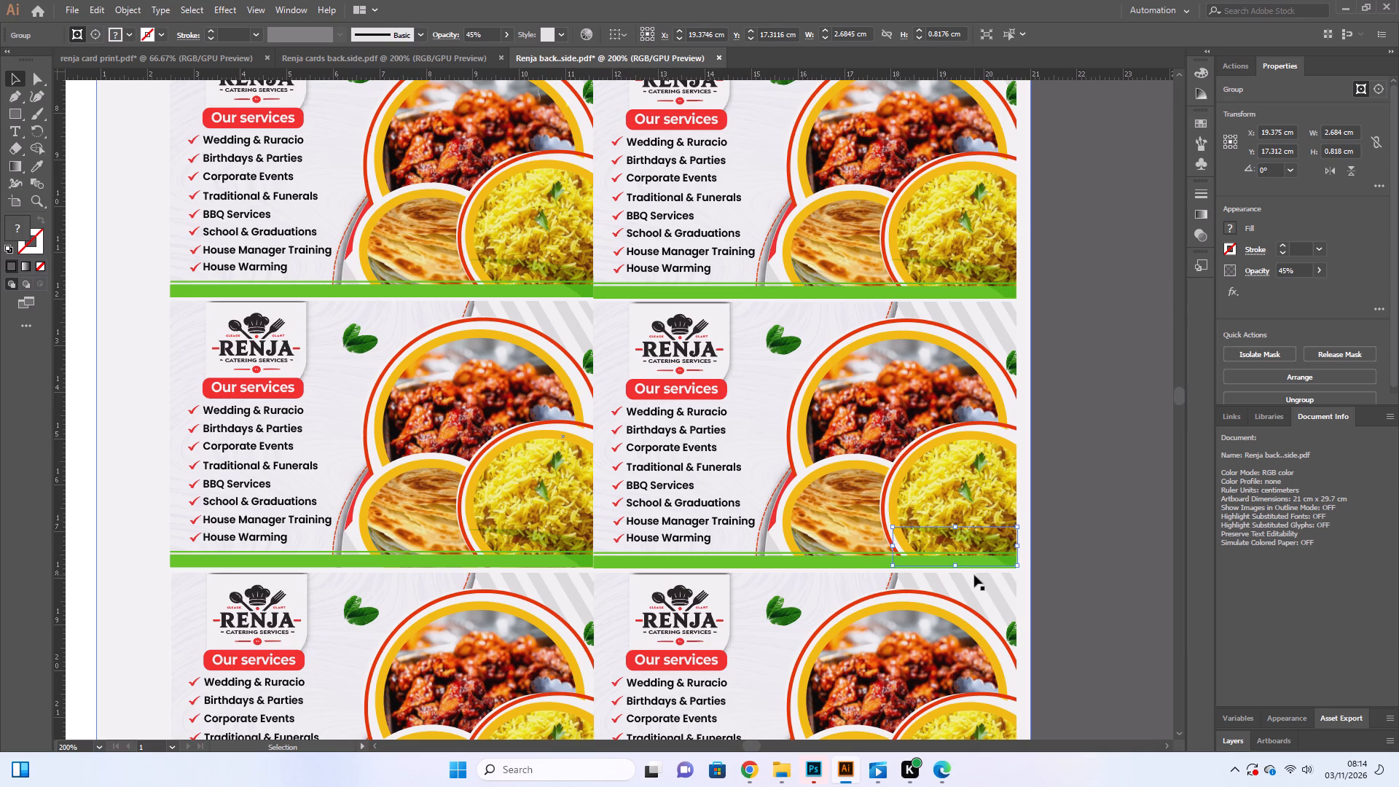
key(Down)
key(Down)
Nudge the faint corner group on the fourth-row left card rightward to about X 10.257 cm, keeping Y at about 23.206 cm.
scroll(974, 576, down, 1)
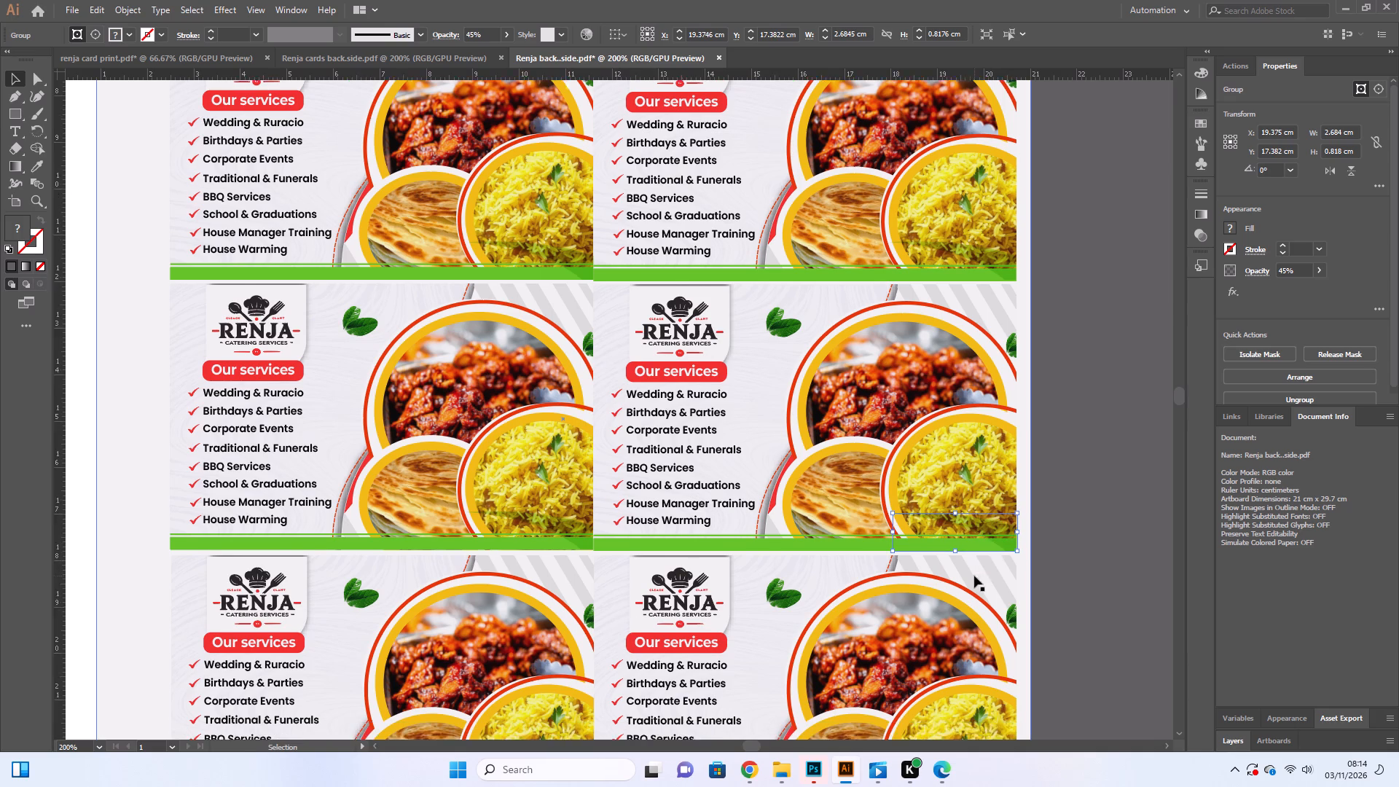
scroll(974, 576, down, 3)
scroll(851, 525, down, 10)
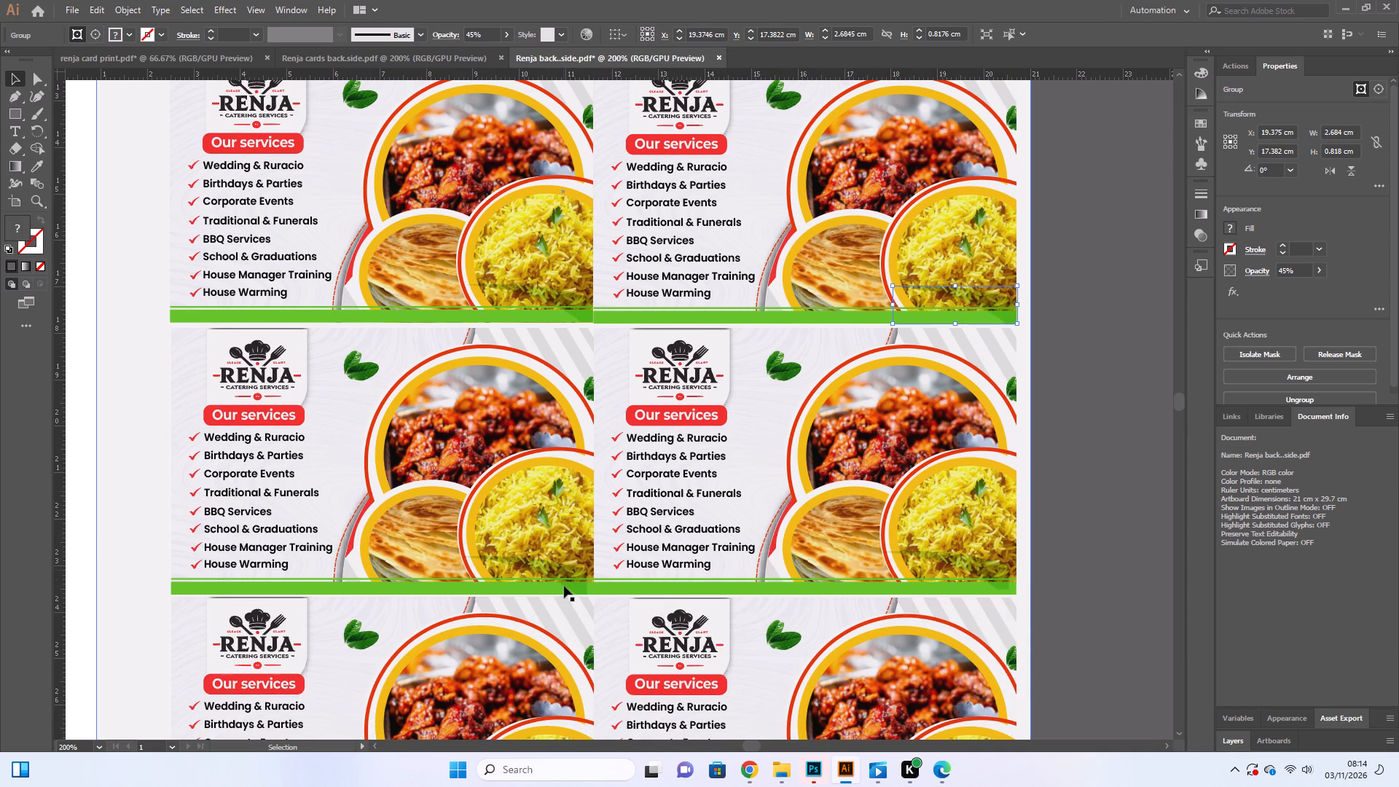
click(564, 587)
key(Right)
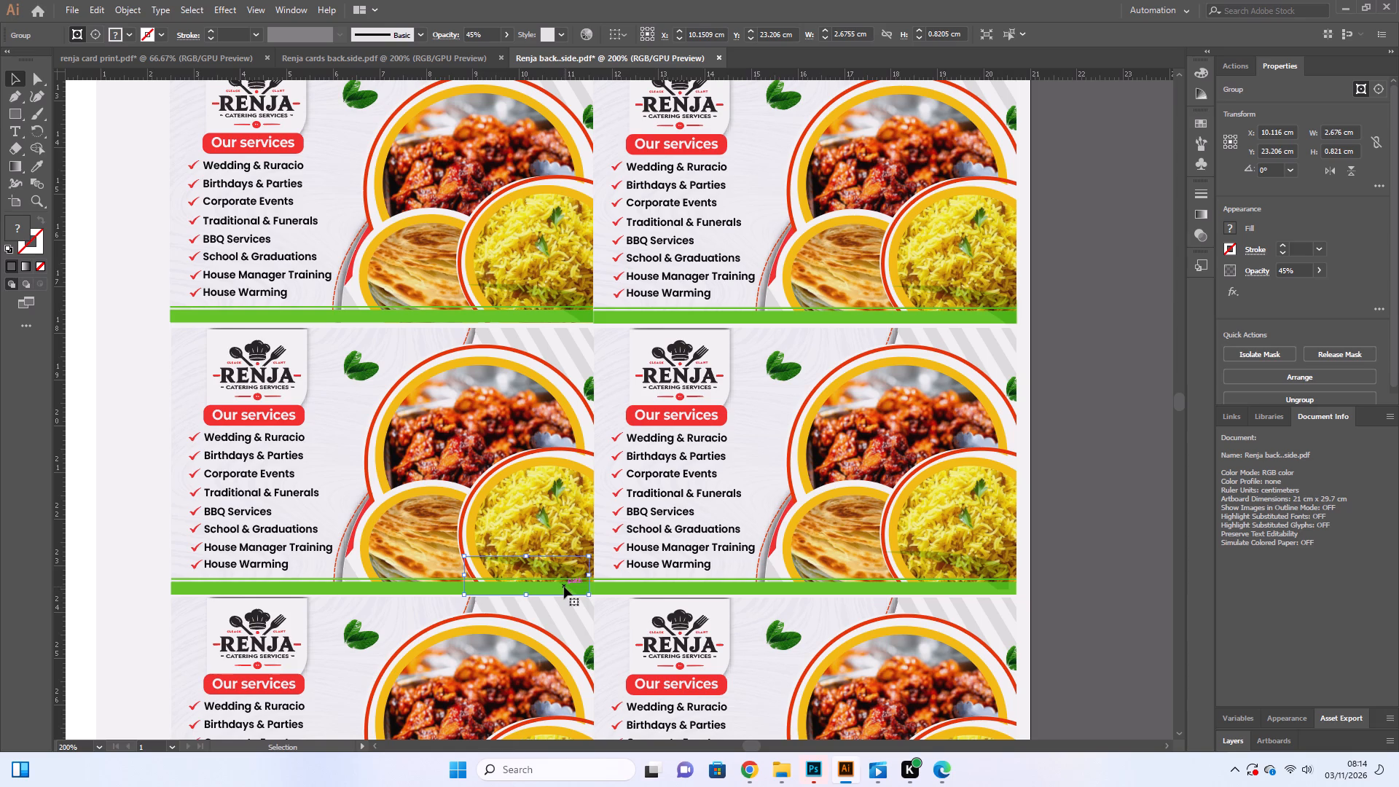
key(Right)
key(Right)
key(Right)
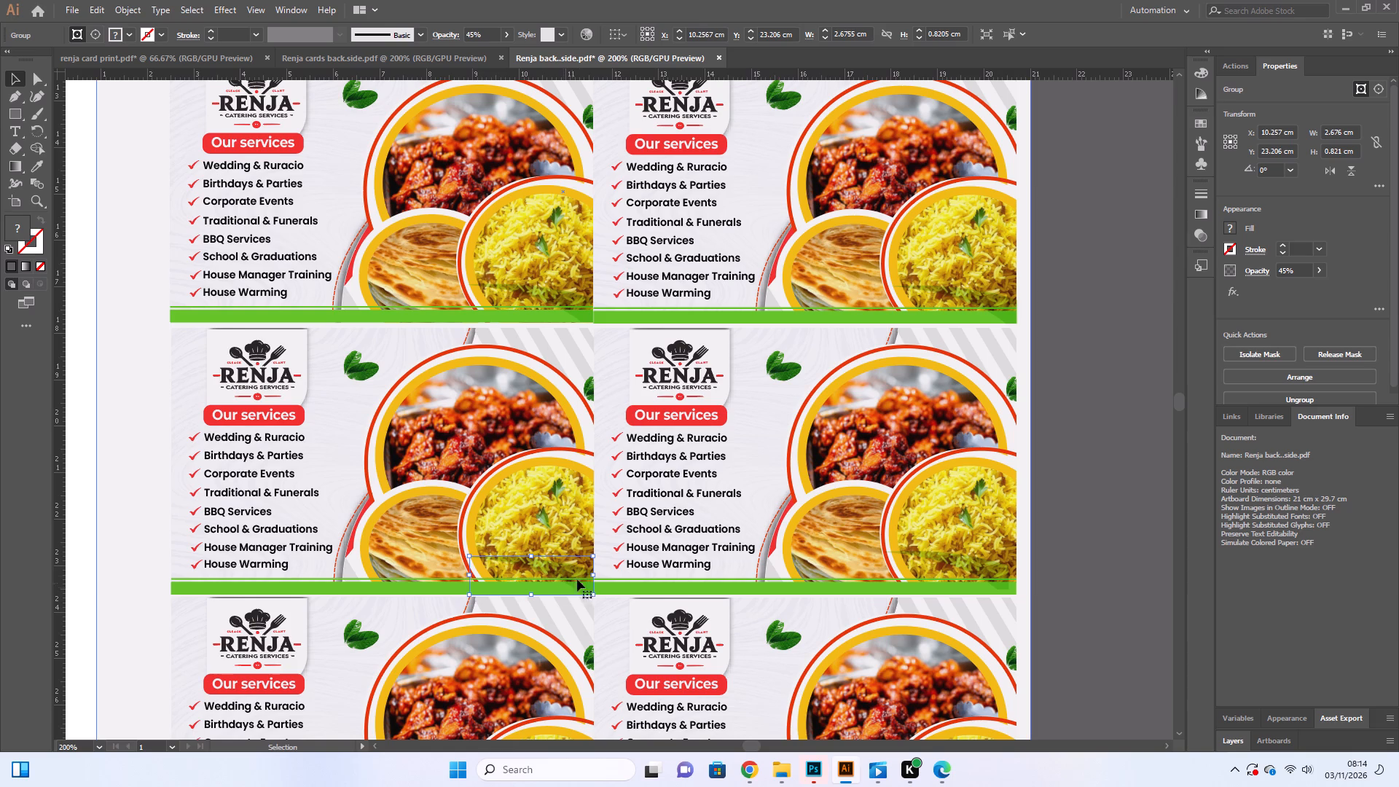
Nudge the faint corner group on the fourth-row right card to about X 19.368 cm, Y 23.205 cm.
click(969, 566)
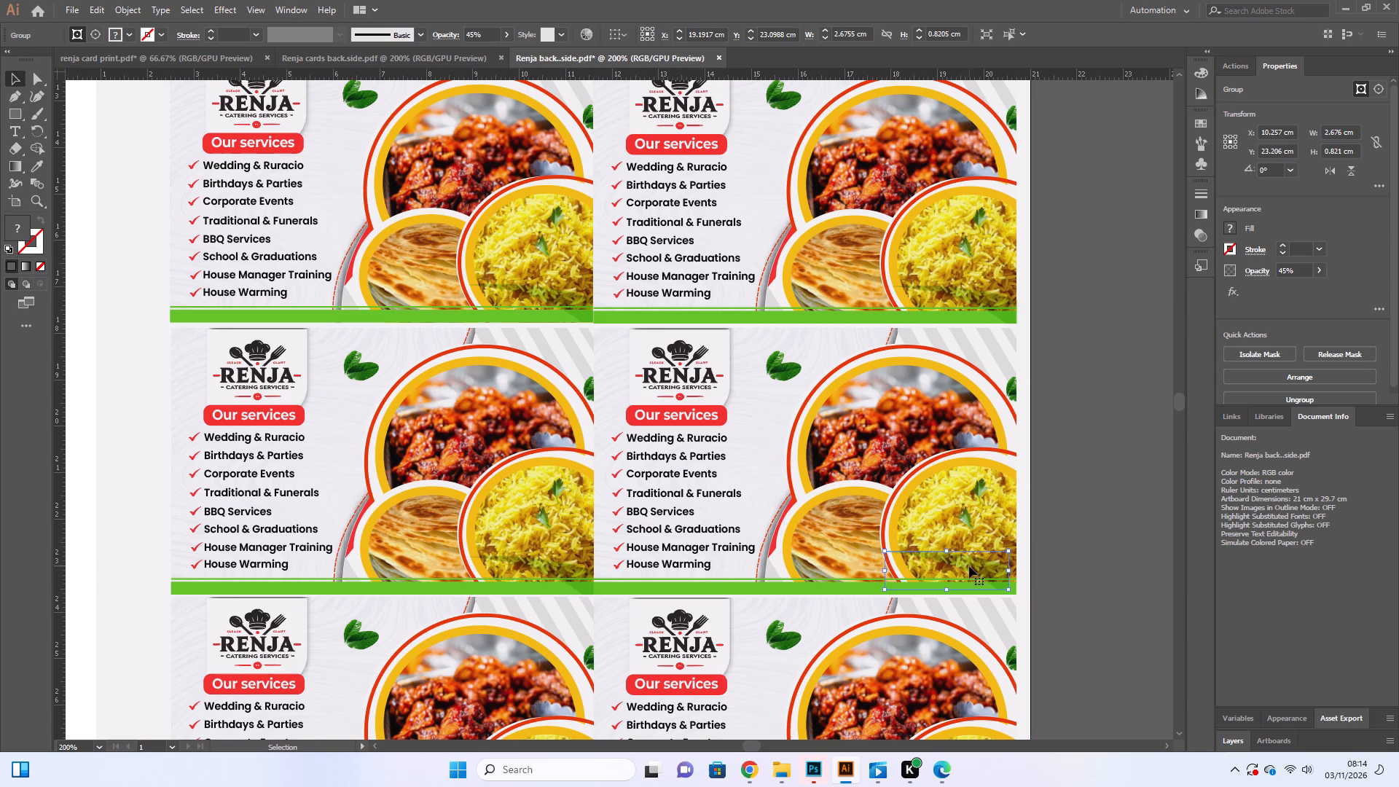
key(Down)
key(Down)
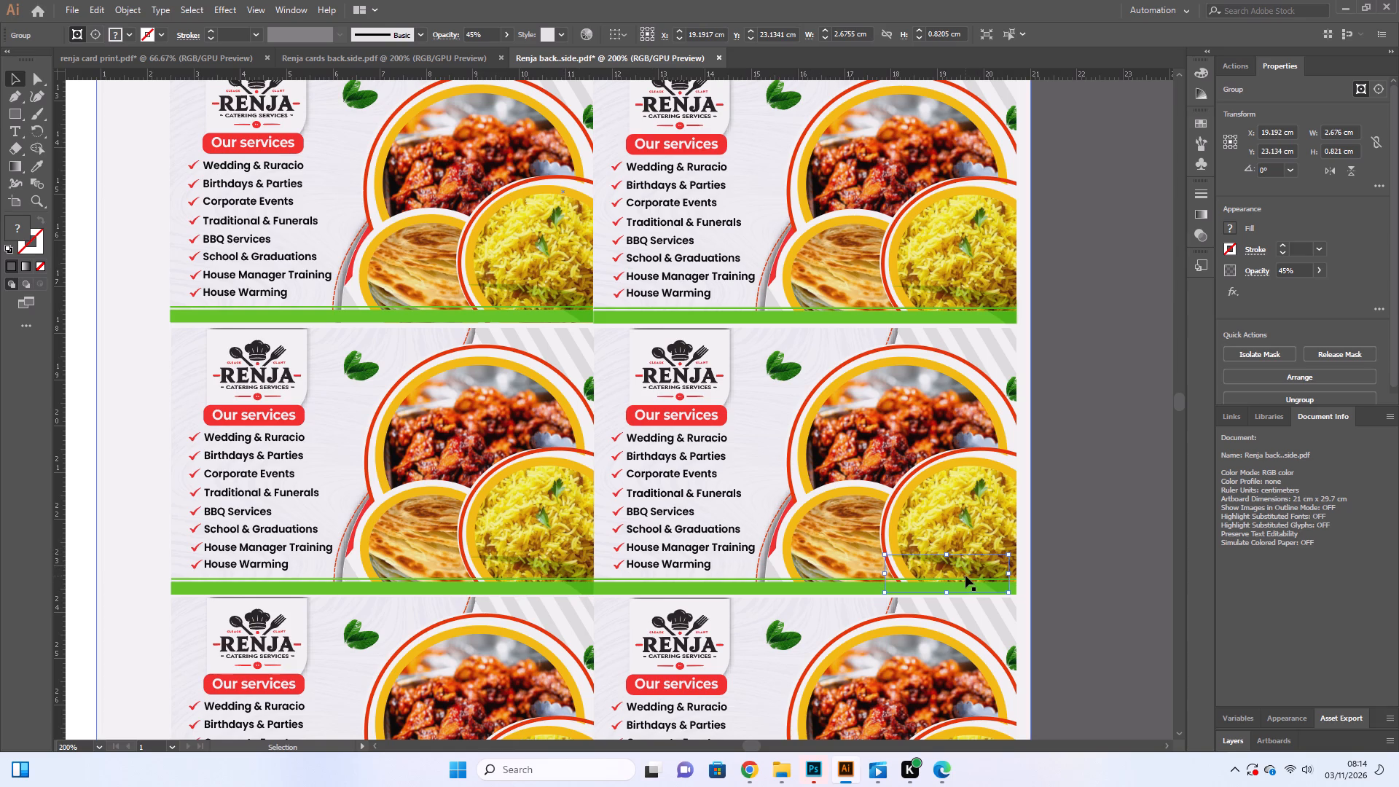
key(Right)
key(Right)
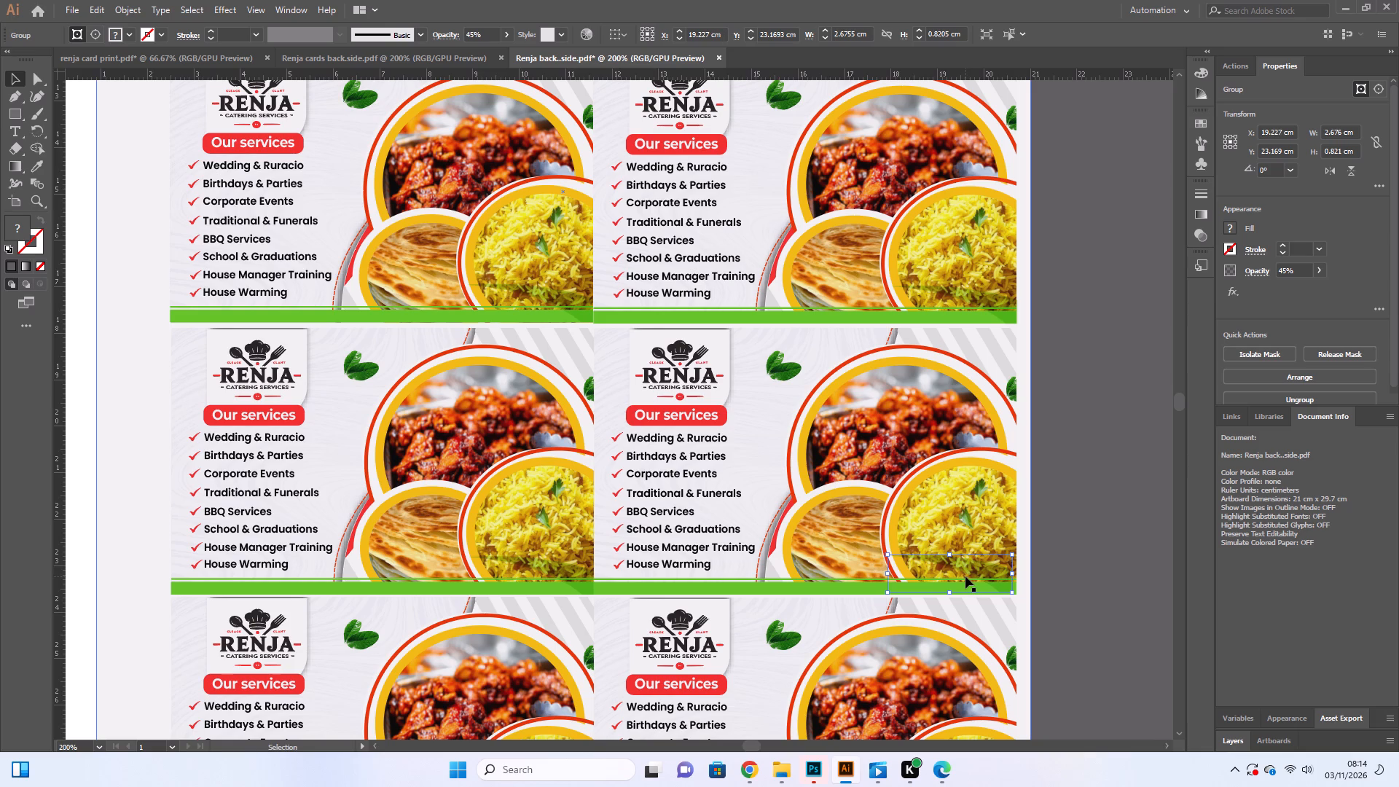
key(Right)
key(Right)
key(Right)
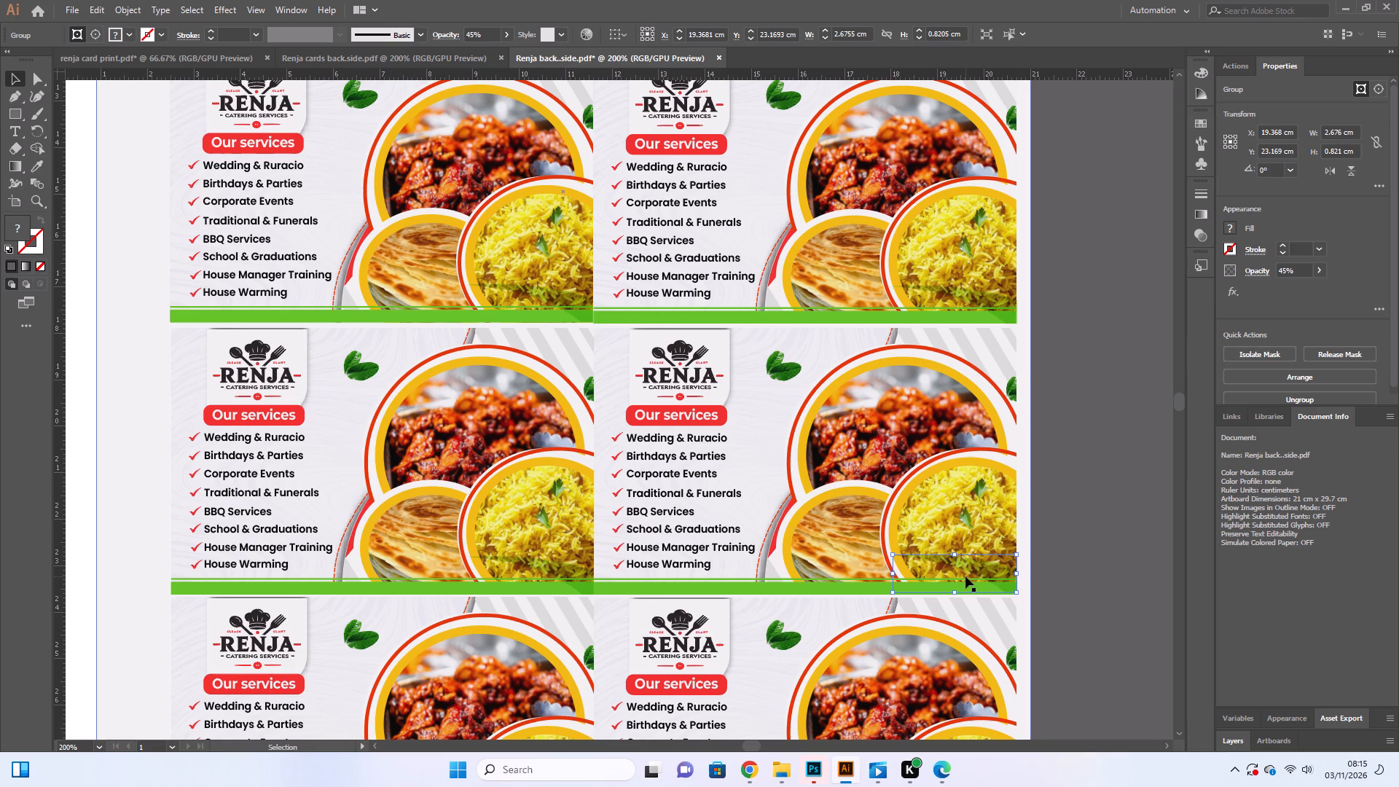
key(Down)
Nudge the faint corner group on the bottom-row right card to about X 19.367 cm, Y 29.003 cm.
scroll(916, 562, down, 5)
scroll(842, 555, down, 5)
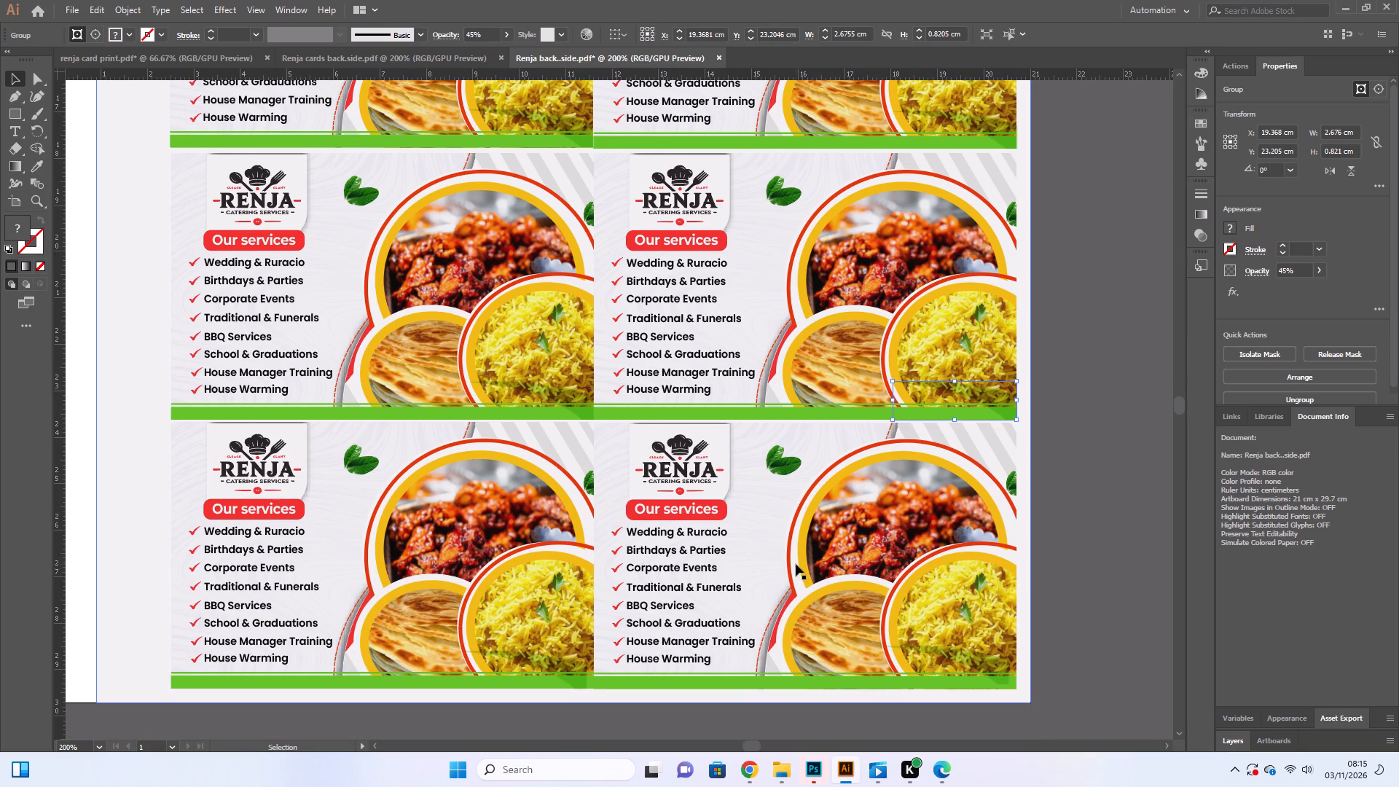
scroll(792, 563, down, 5)
click(971, 569)
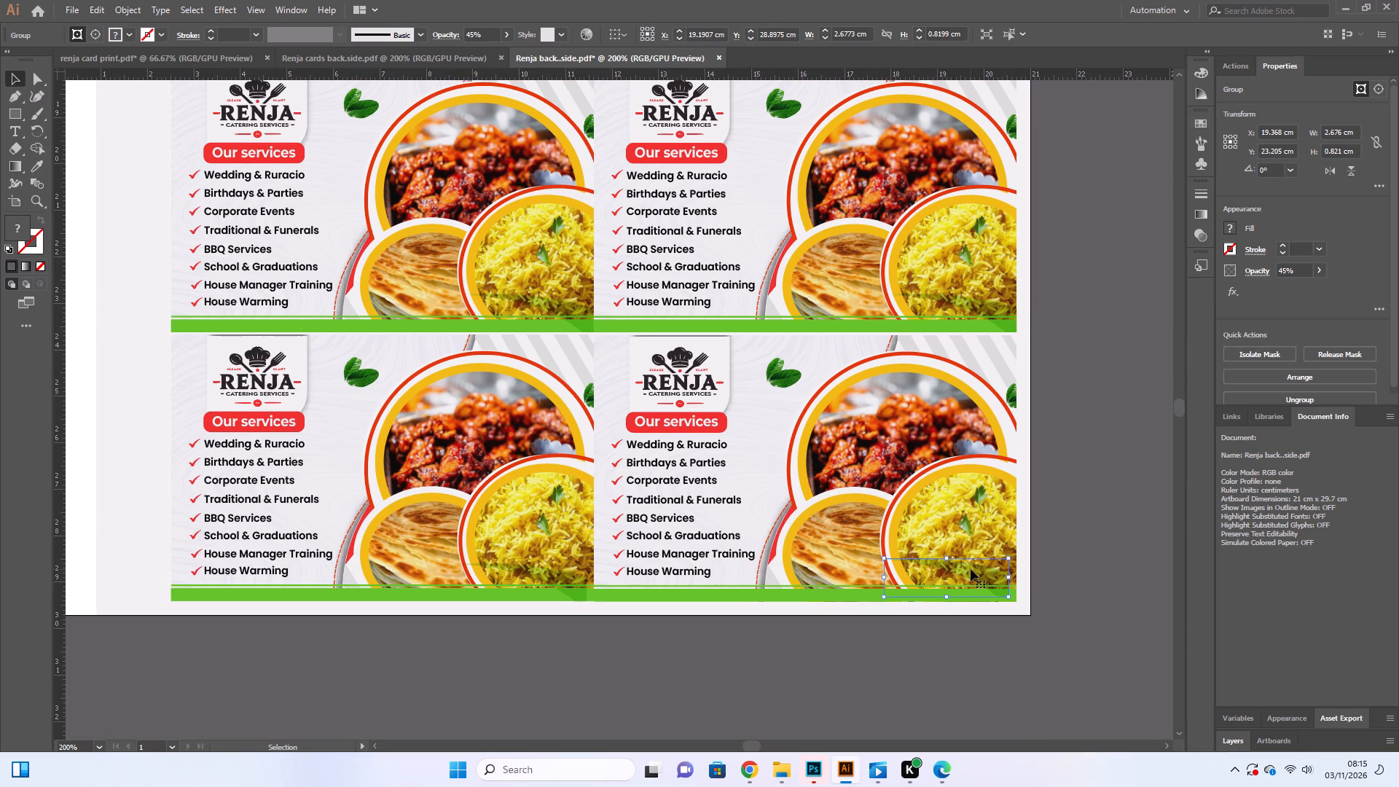
key(Right)
key(Right)
key(Right)
key(Right)
key(Right)
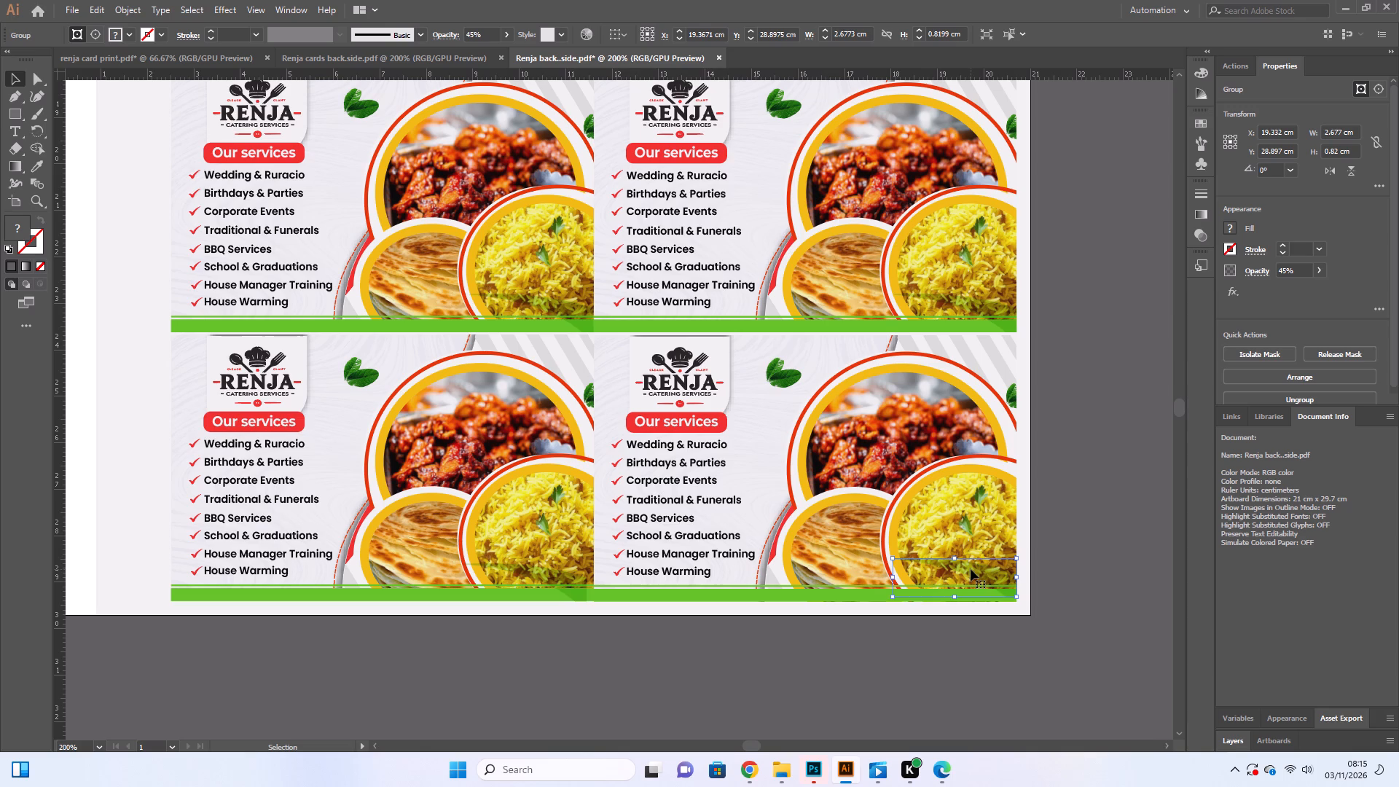
key(Down)
key(Down)
key(Down)
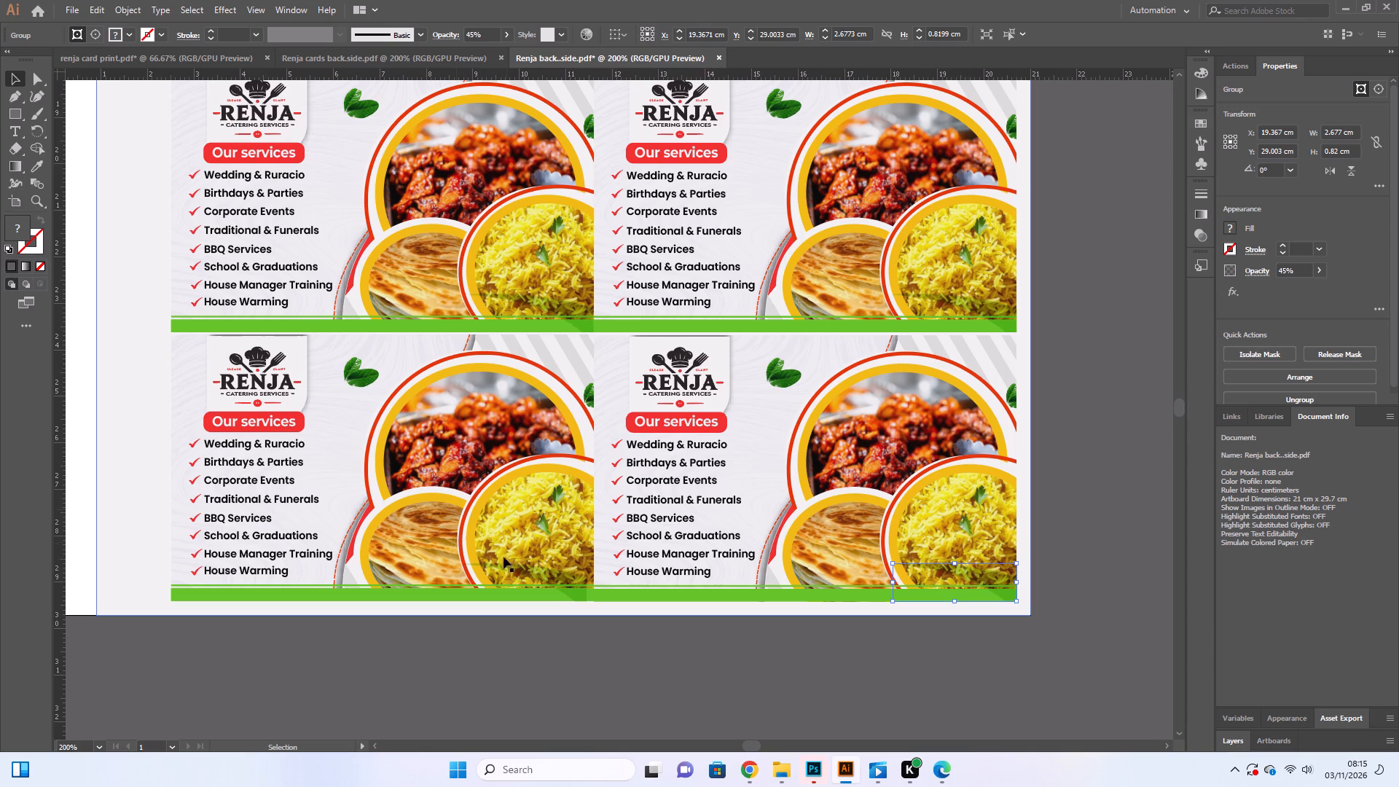
Nudge the faint corner group on the bottom-row left card rightward to about X 10.285 cm, keeping Y at about 29.005 cm.
click(530, 568)
key(Right)
key(Right)
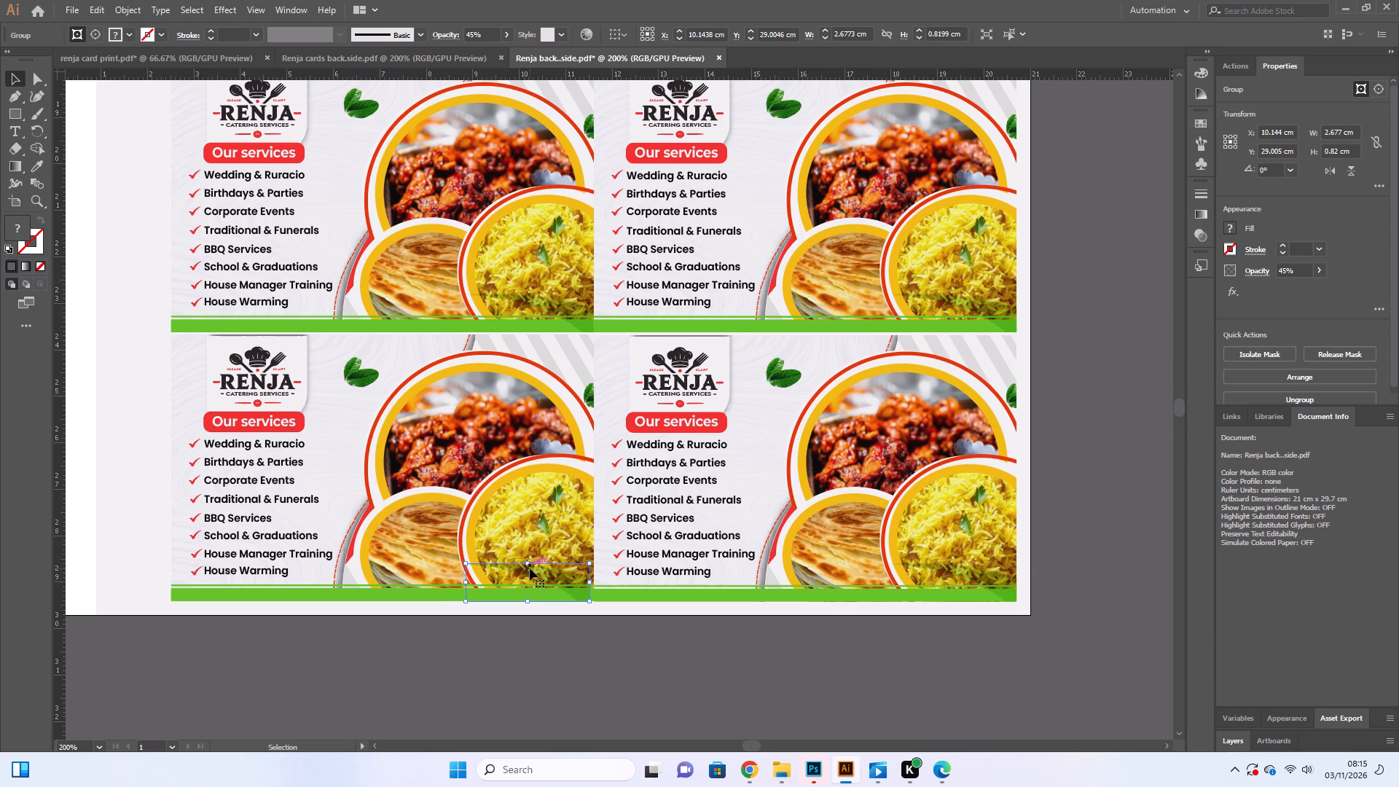
key(Right)
key(Right)
key(Right)
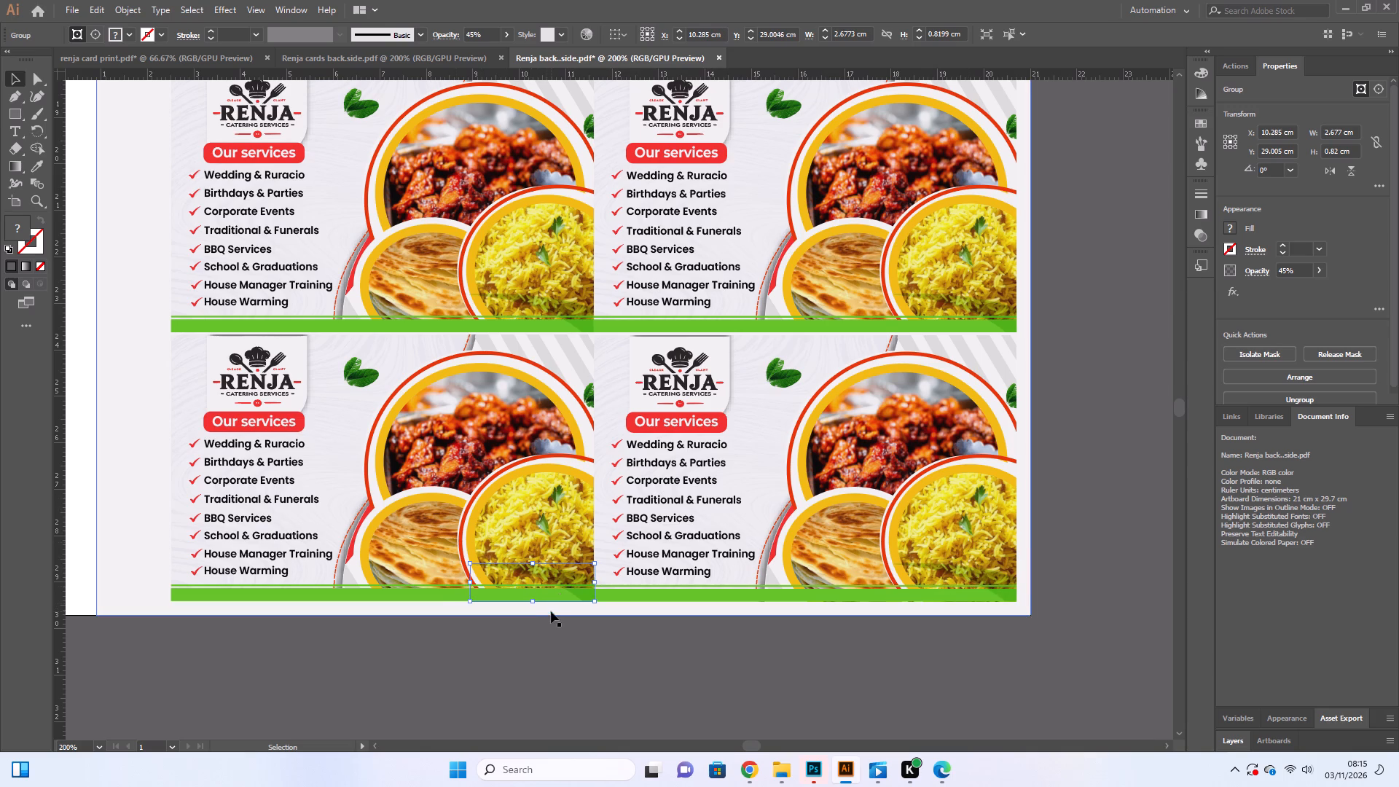
Send the page-sized 10%-opacity rectangle to the back, behind all the cards.
click(554, 616)
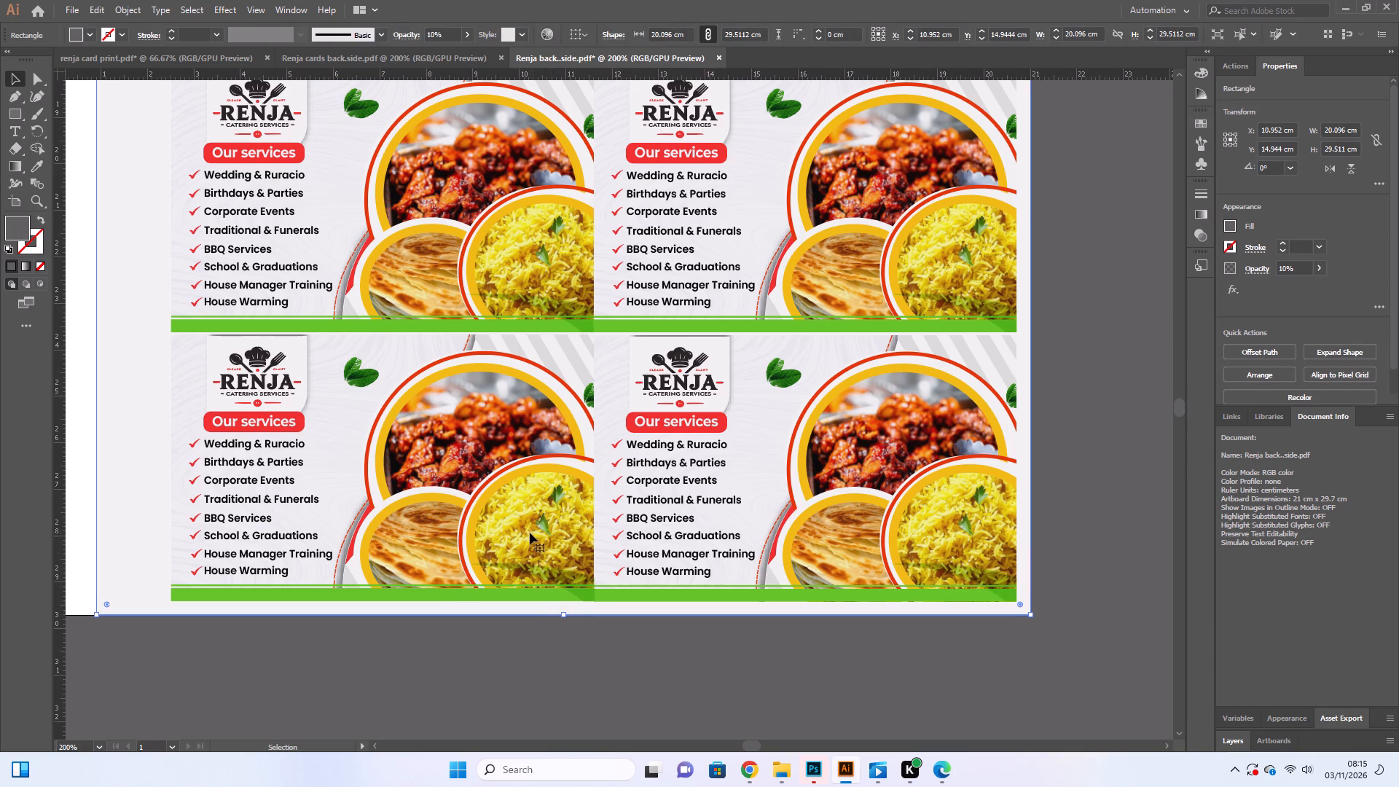
click(529, 530)
scroll(529, 530, up, 4)
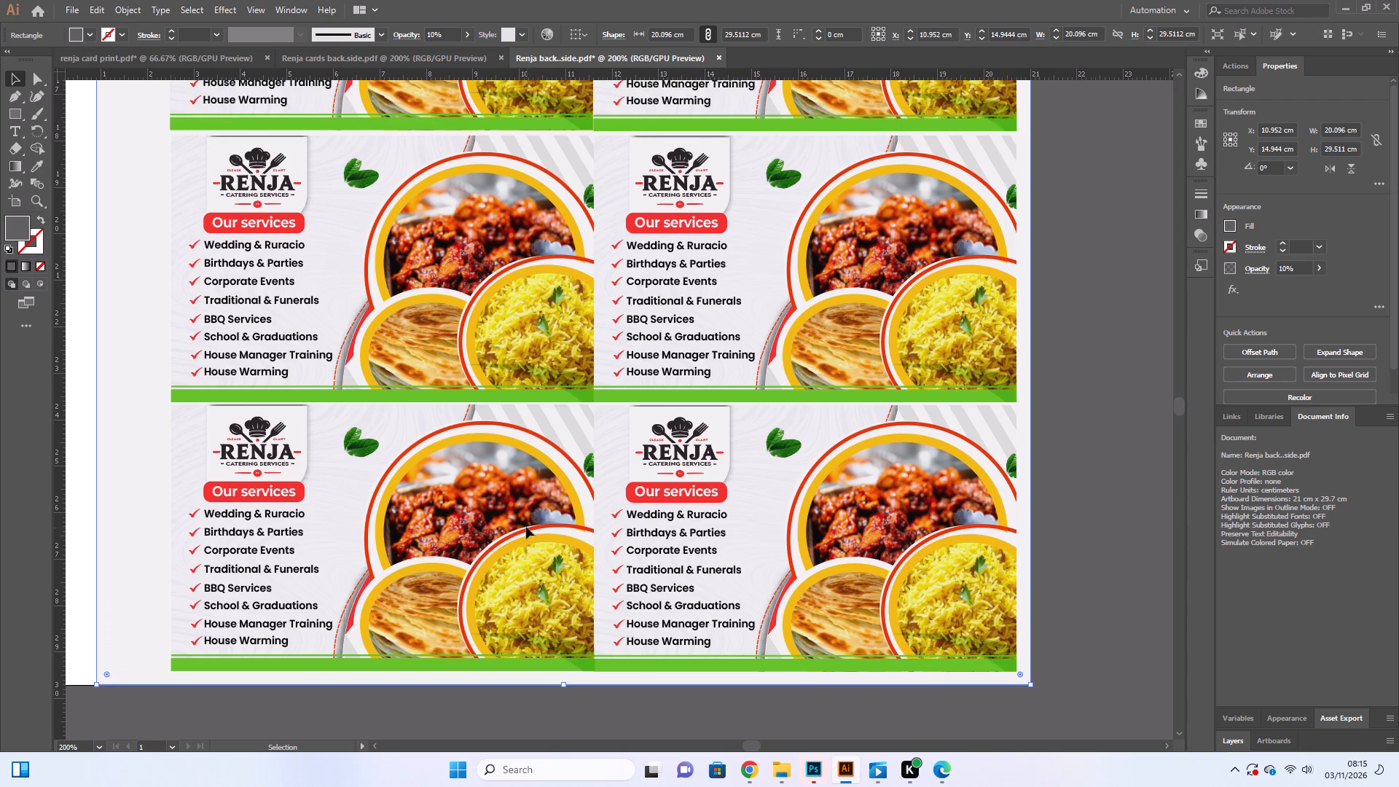
click(526, 527)
scroll(526, 525, up, 14)
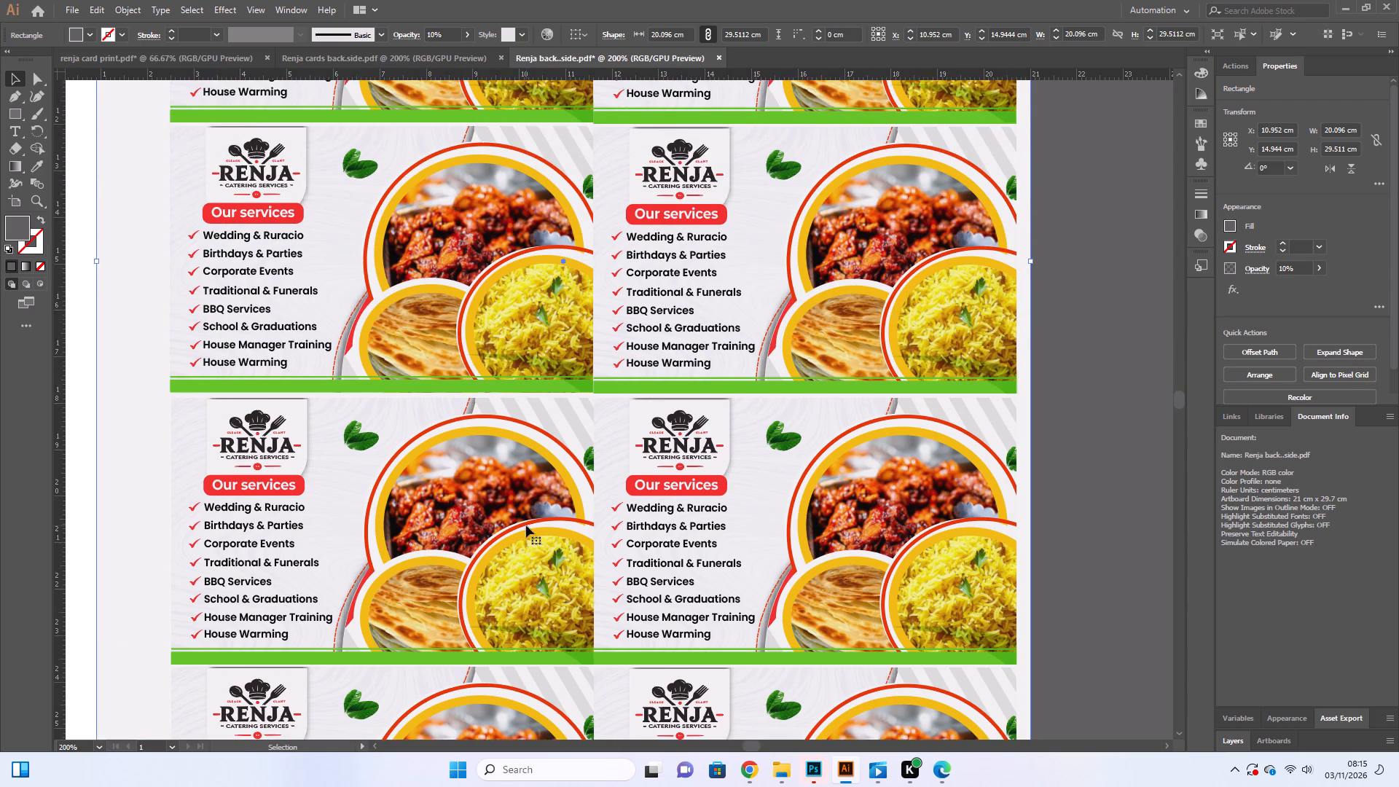
scroll(526, 525, up, 18)
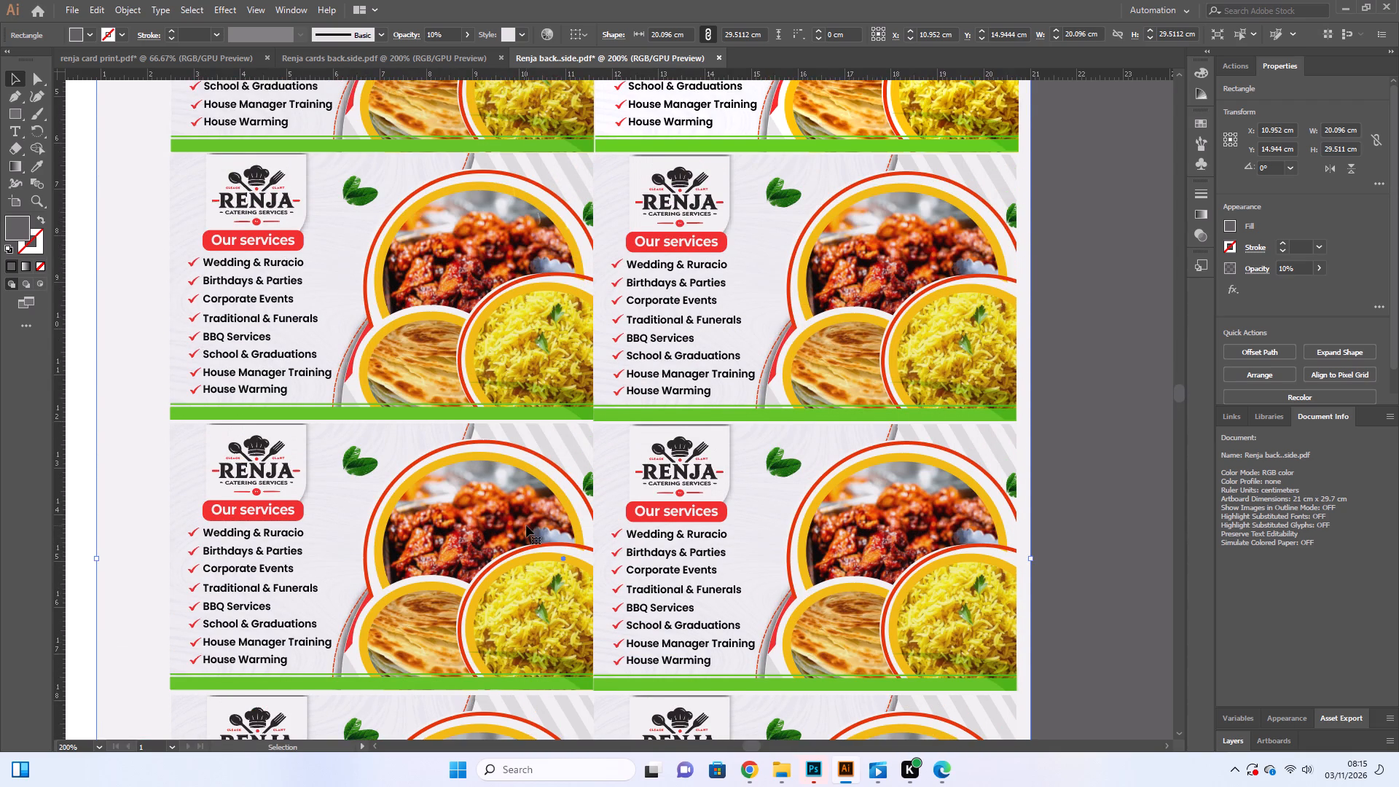
scroll(526, 525, up, 16)
scroll(526, 525, up, 6)
scroll(526, 525, down, 5)
click(158, 259)
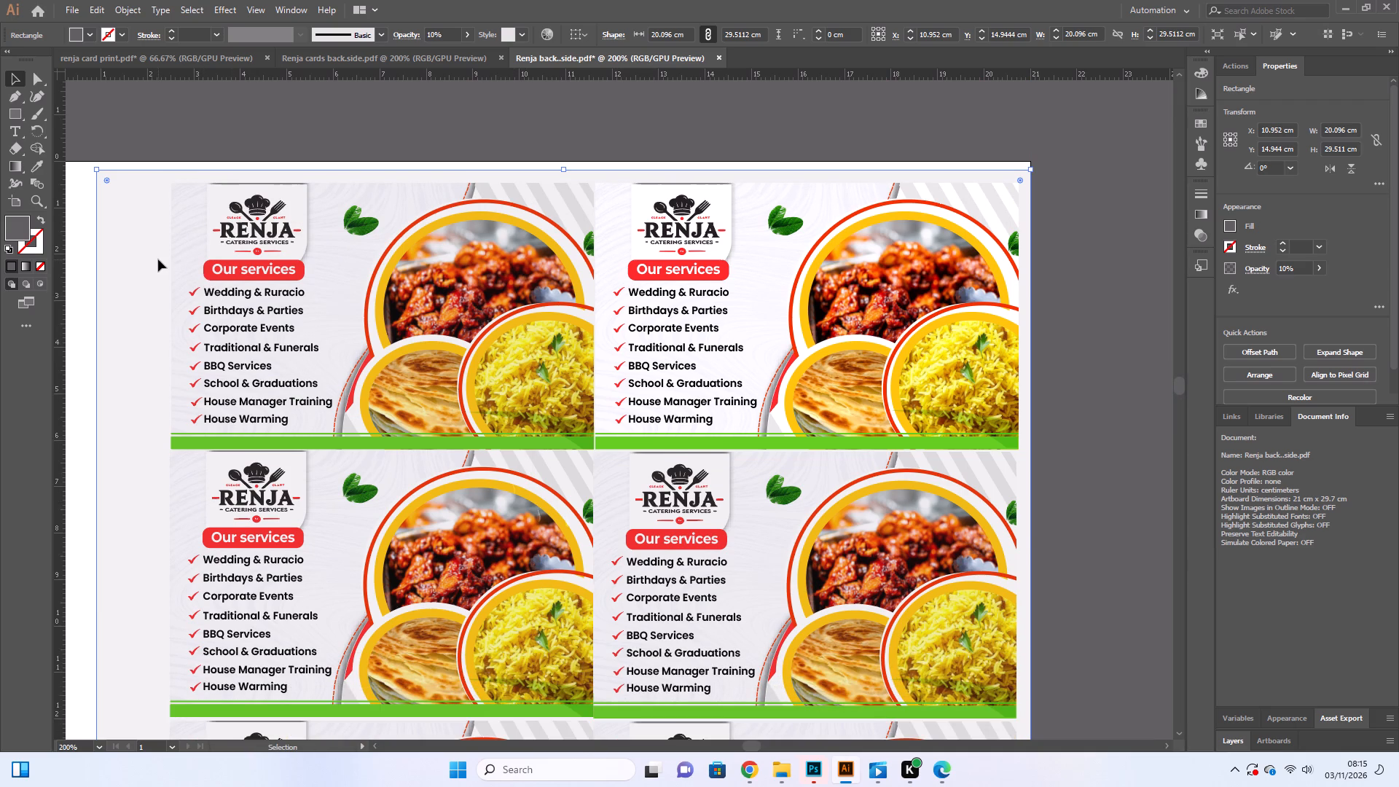
right_click(114, 248)
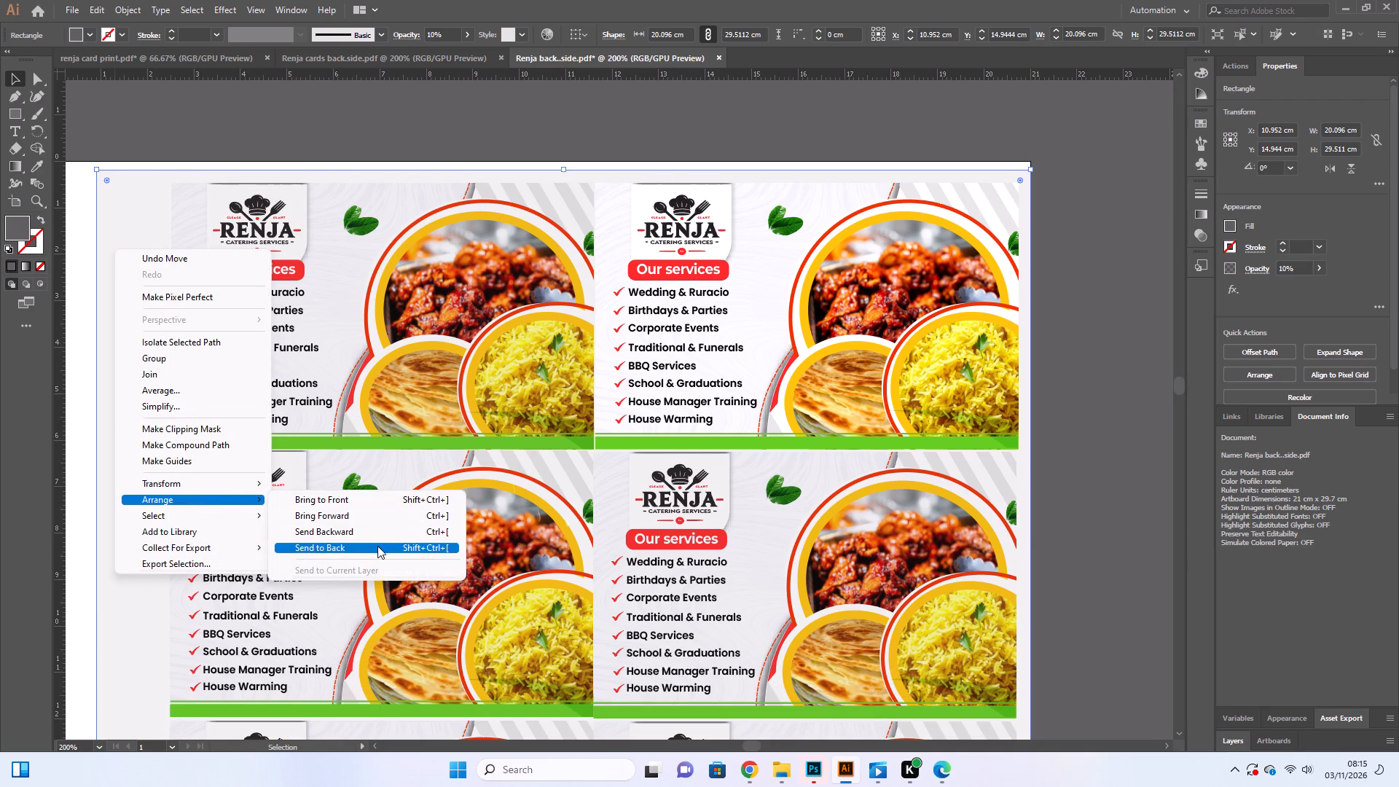
click(377, 546)
click(1066, 388)
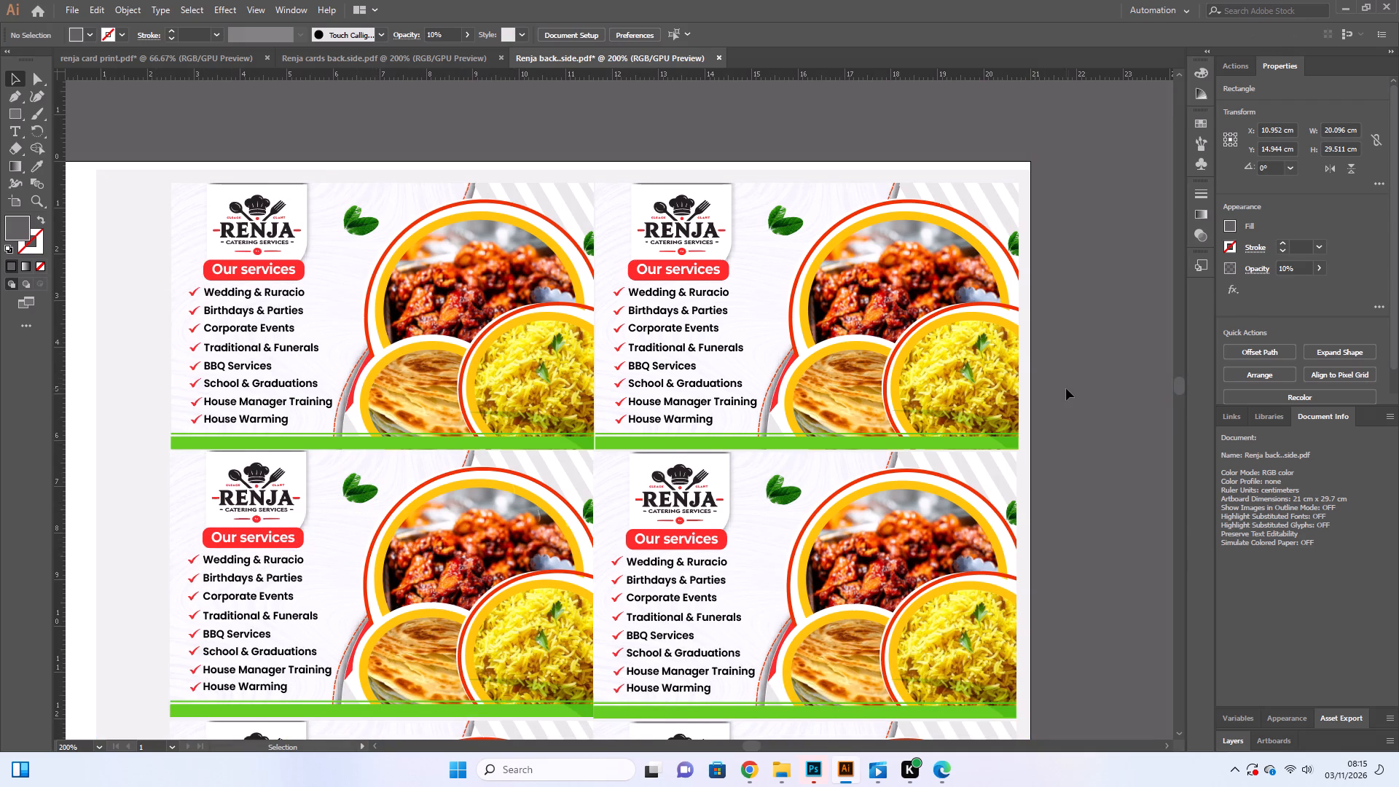
Narrow the 10%-opacity background rectangle to about 19.85 cm from its left edge and shift it rightward to about X 11.983 cm.
scroll(1066, 388, down, 6)
click(131, 299)
scroll(133, 299, down, 14)
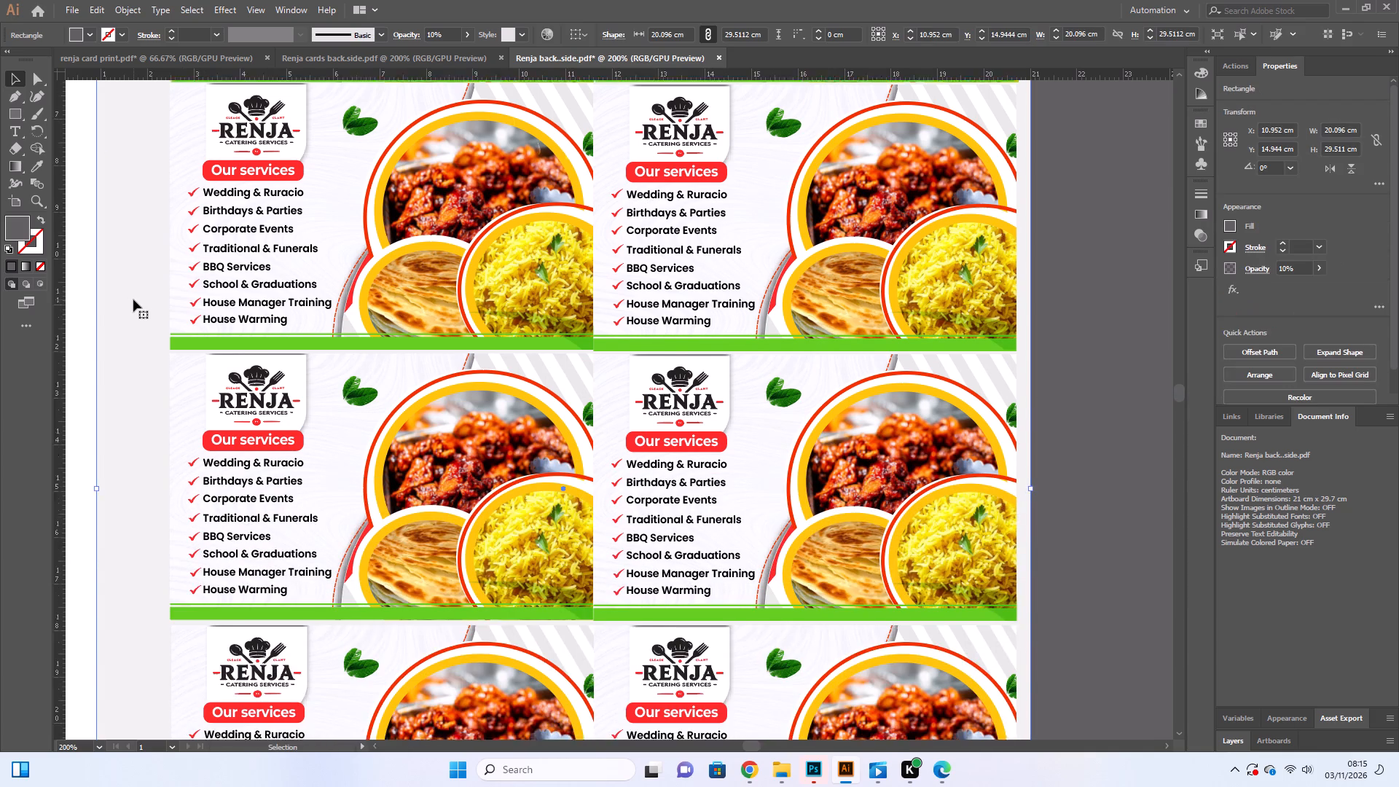
scroll(133, 299, down, 17)
key(ctrl+minus)
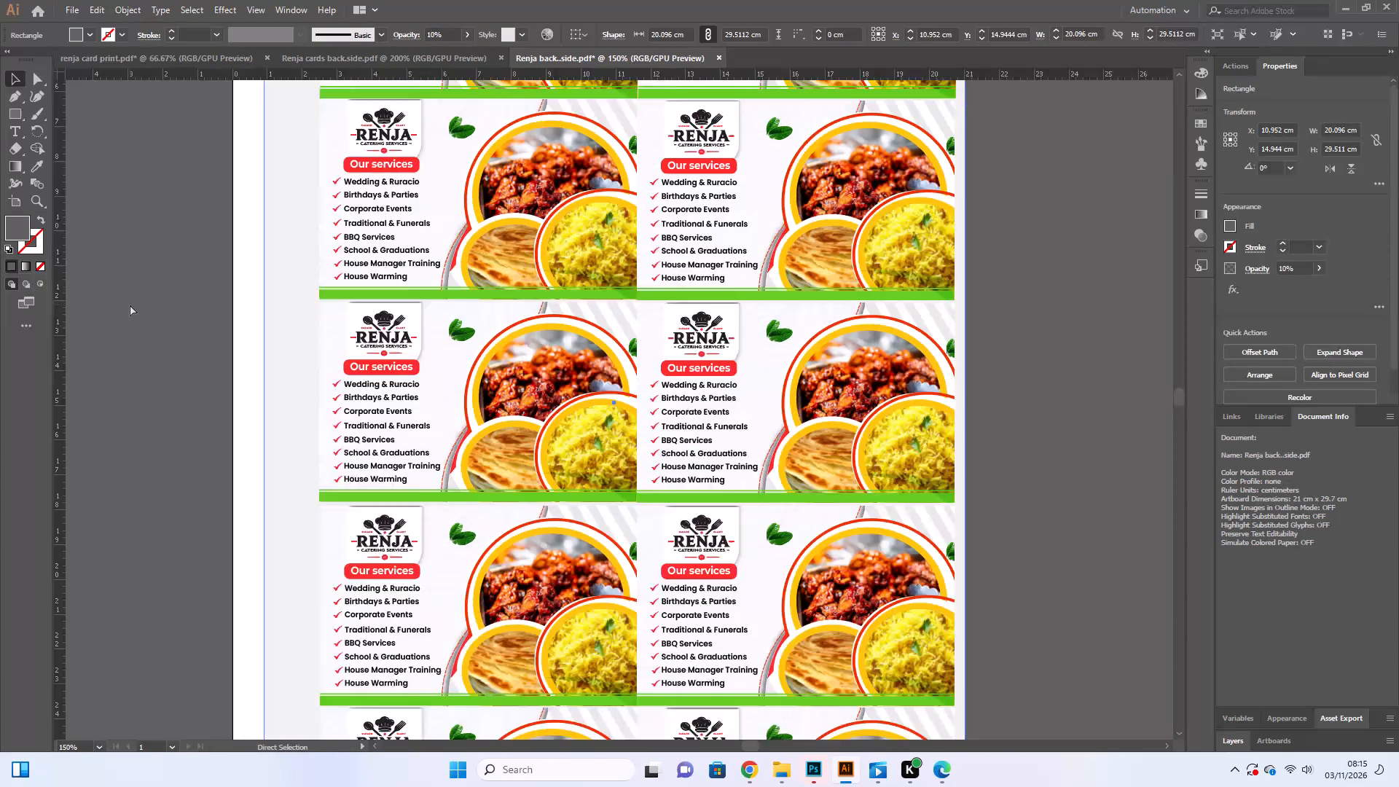
key(ctrl+minus)
scroll(130, 305, up, 11)
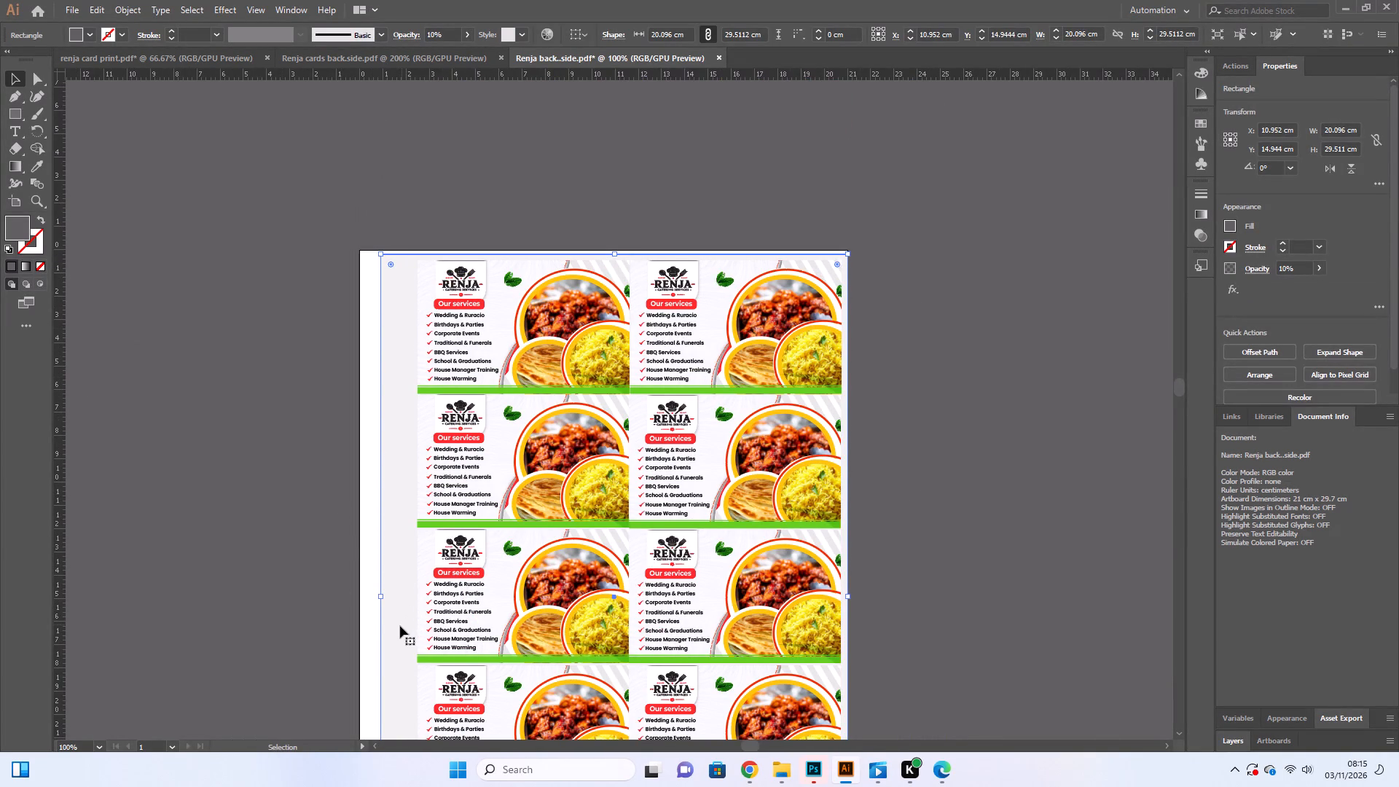
drag(380, 595, 386, 592)
drag(386, 592, 395, 592)
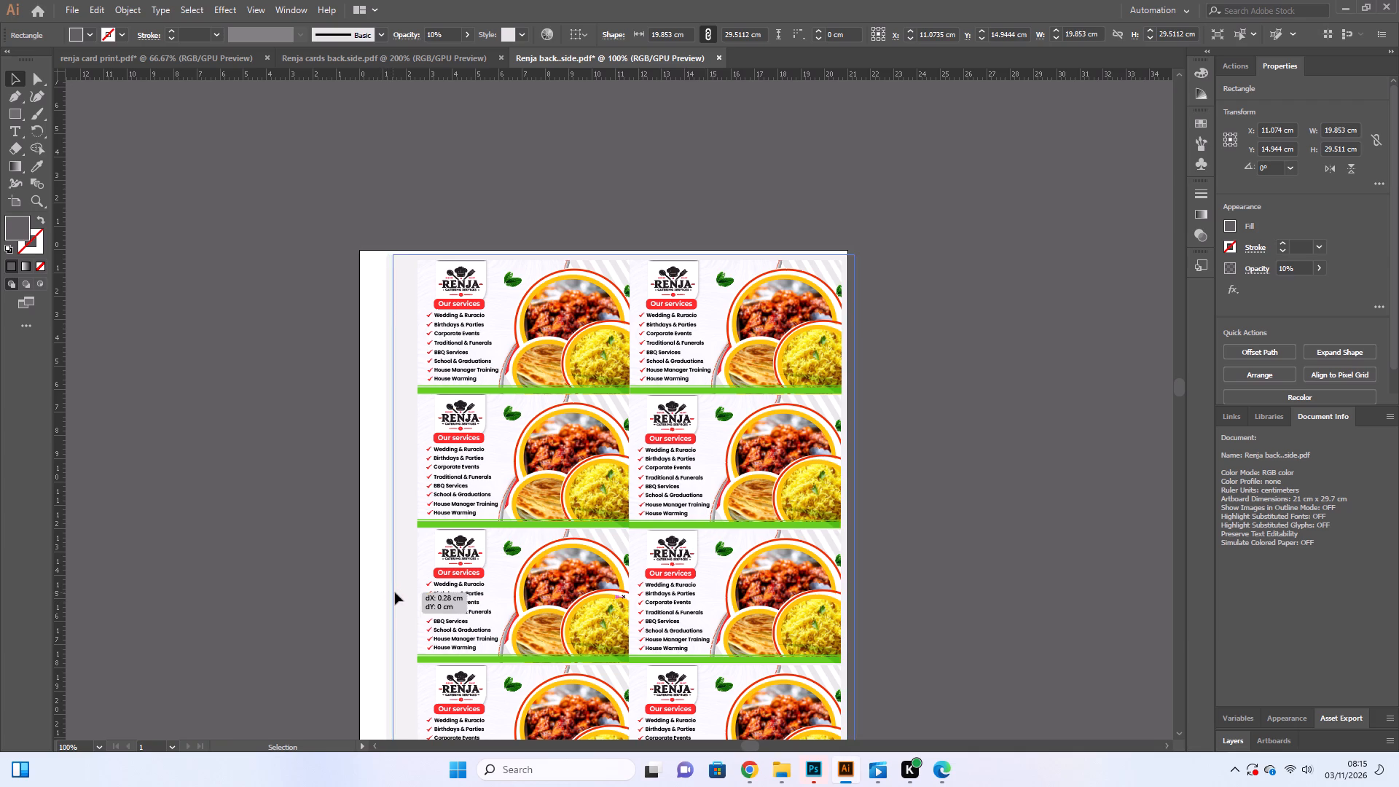
drag(395, 592, 407, 593)
Trim the background rectangle's right edge back to the page edge and its left edge closer to the cards, about 18.7 cm wide overall.
scroll(407, 593, down, 6)
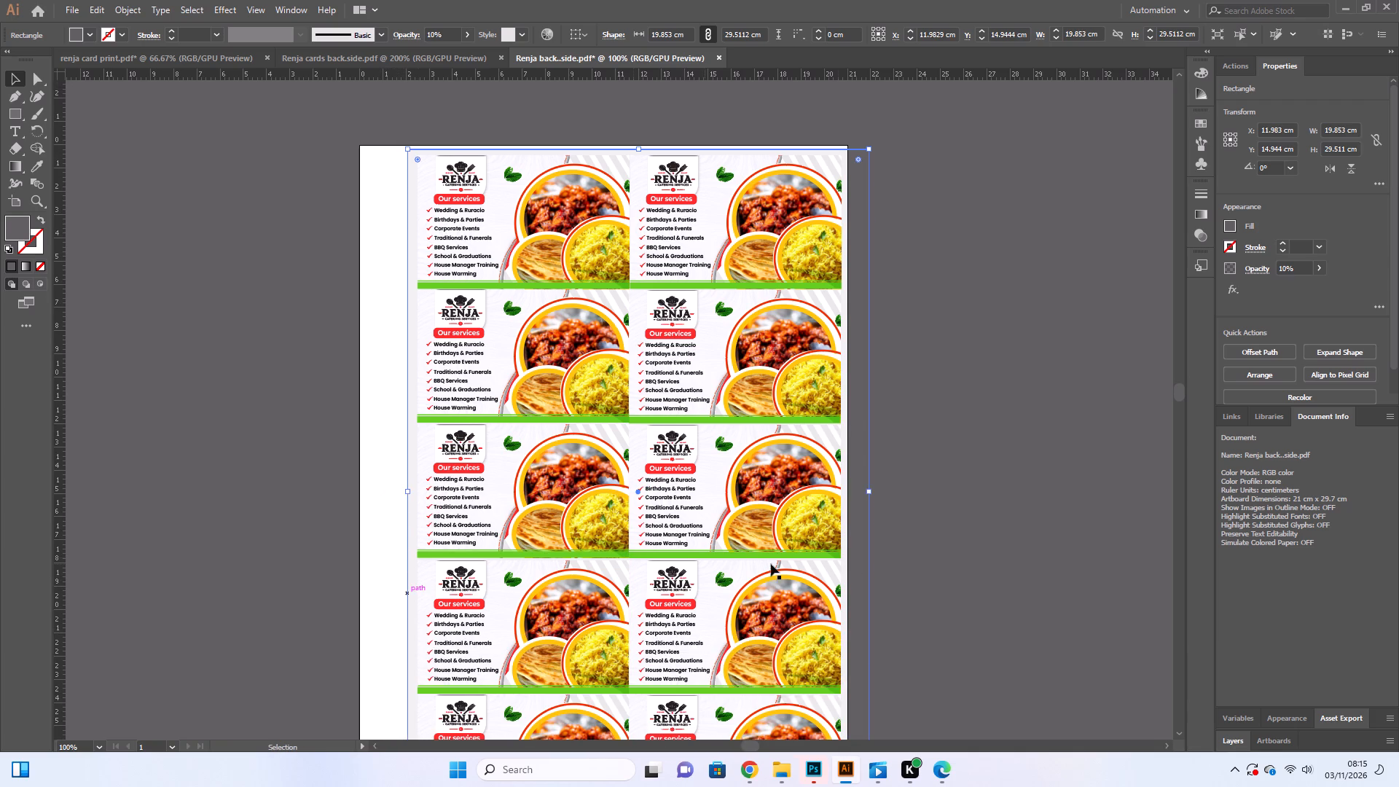
drag(869, 490, 861, 490)
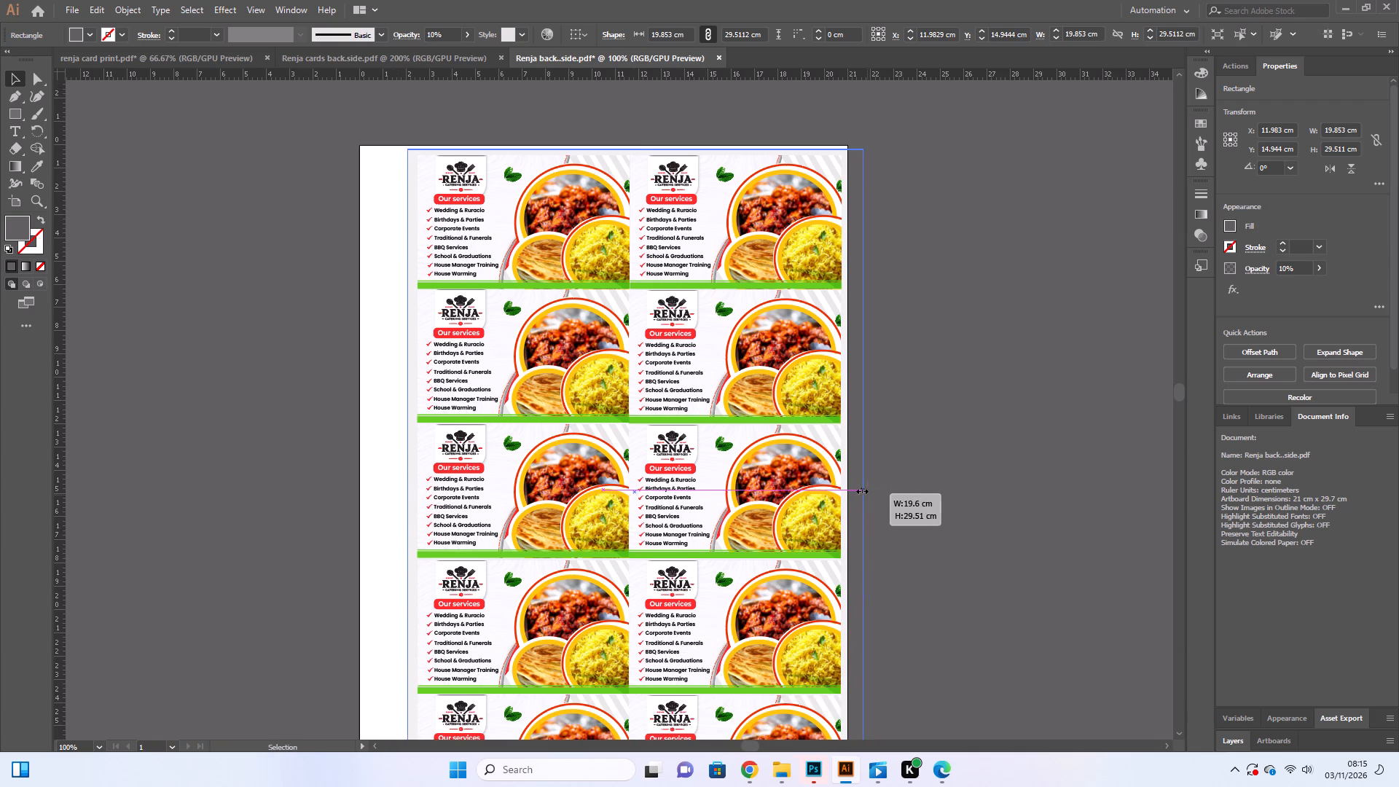
drag(861, 490, 845, 491)
scroll(847, 497, down, 6)
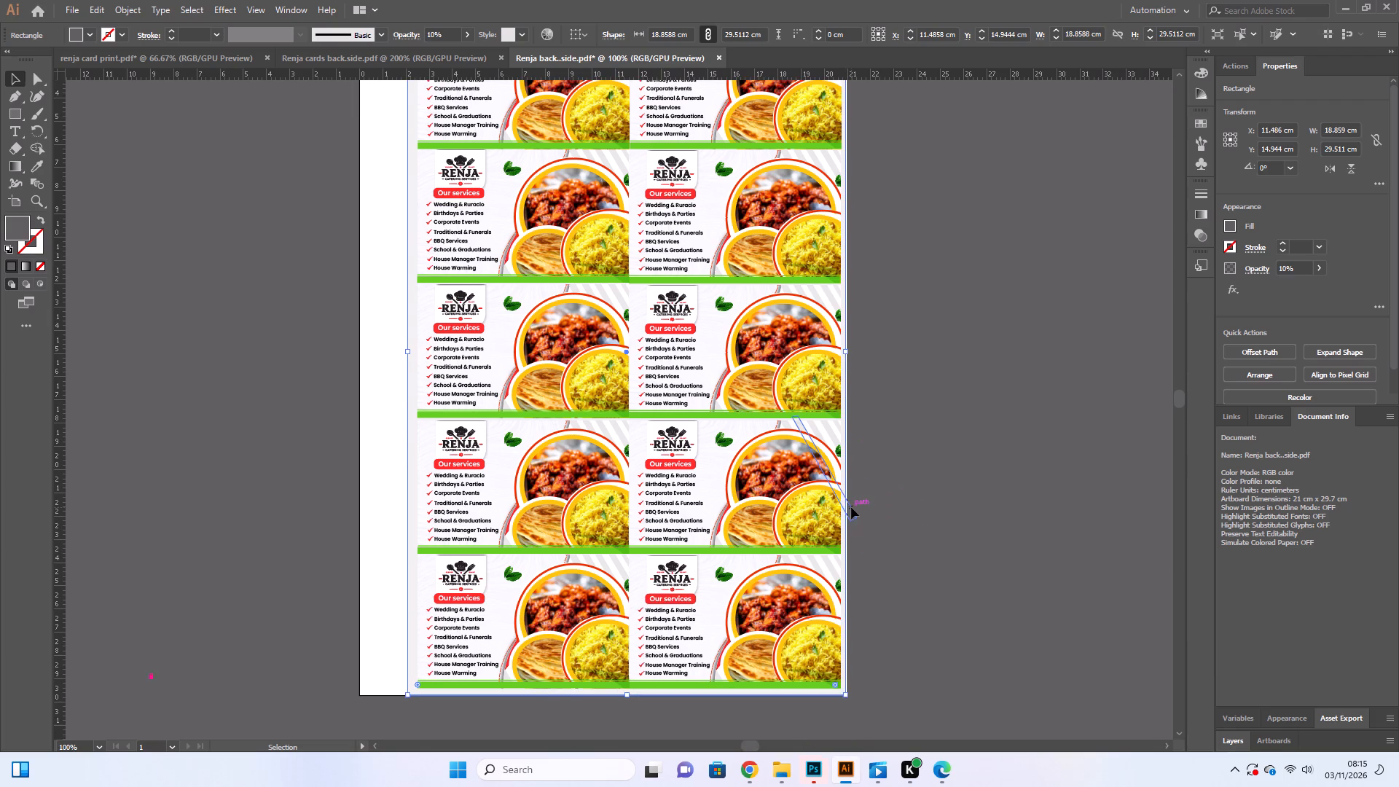
scroll(851, 507, down, 7)
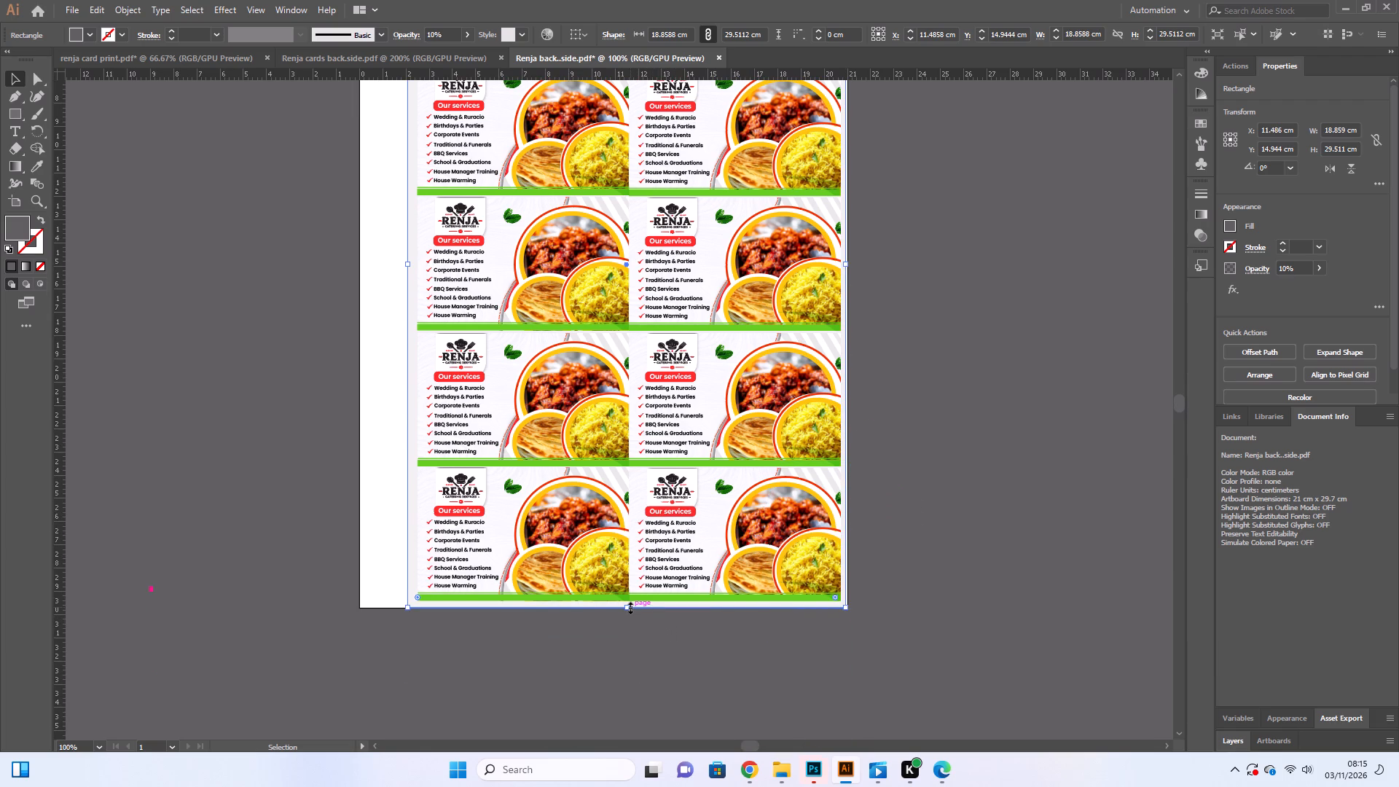
click(629, 606)
scroll(632, 586, up, 5)
drag(404, 350, 411, 353)
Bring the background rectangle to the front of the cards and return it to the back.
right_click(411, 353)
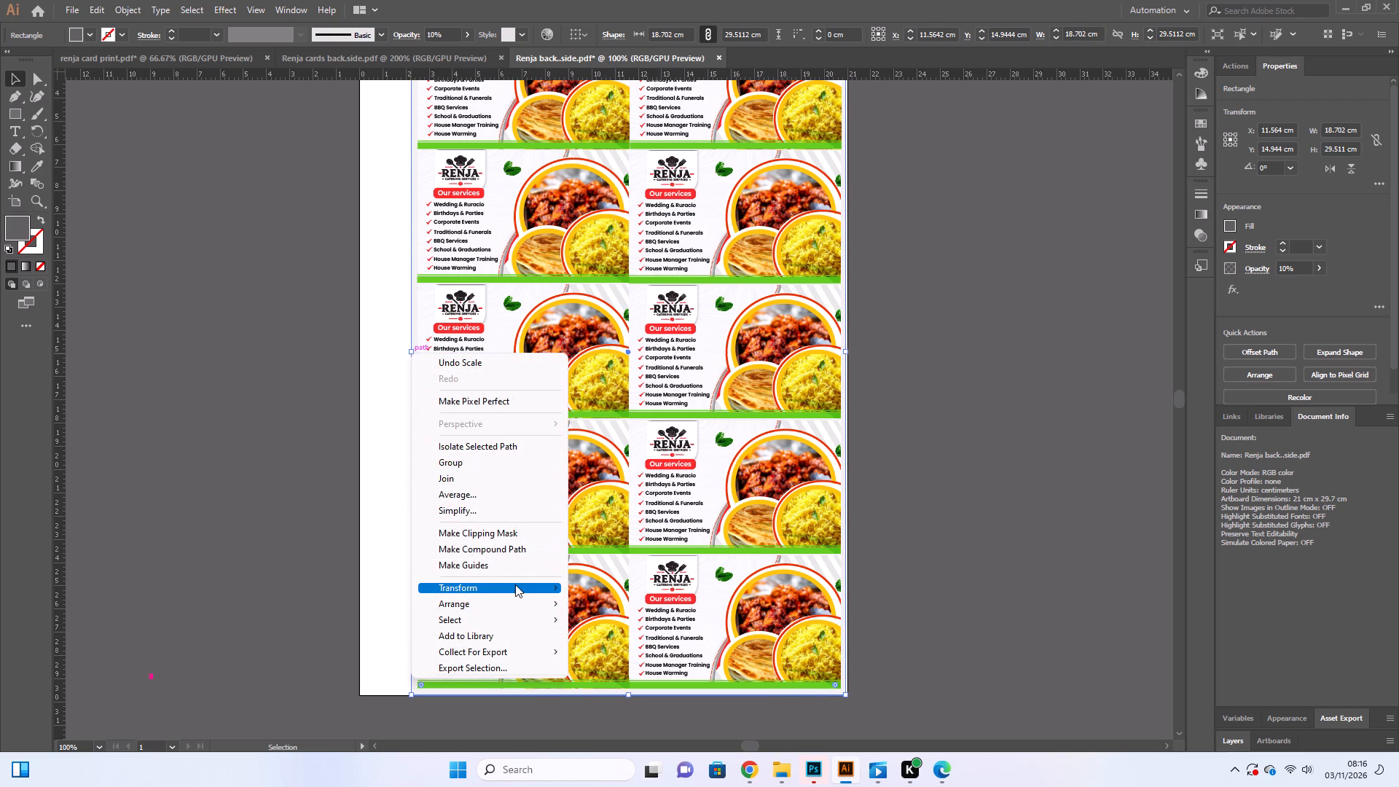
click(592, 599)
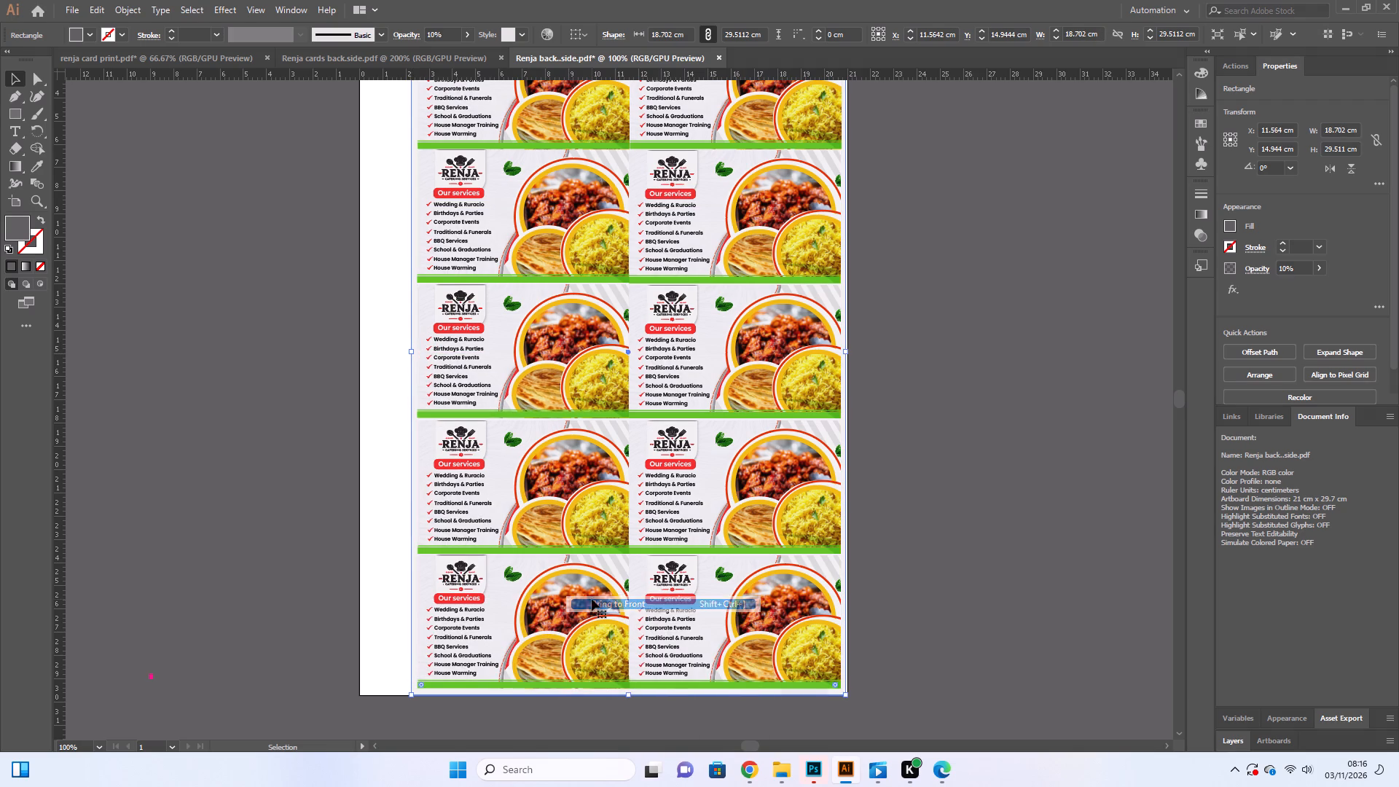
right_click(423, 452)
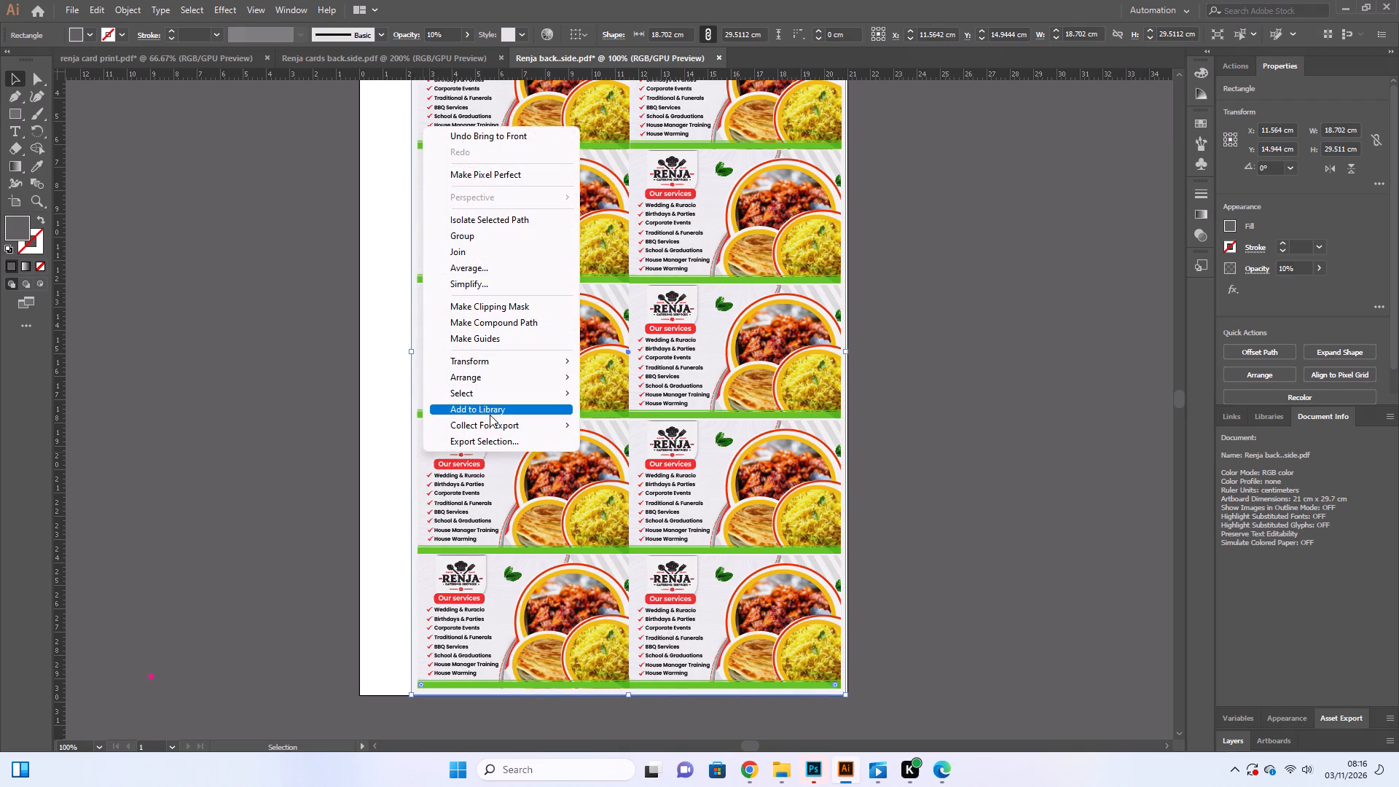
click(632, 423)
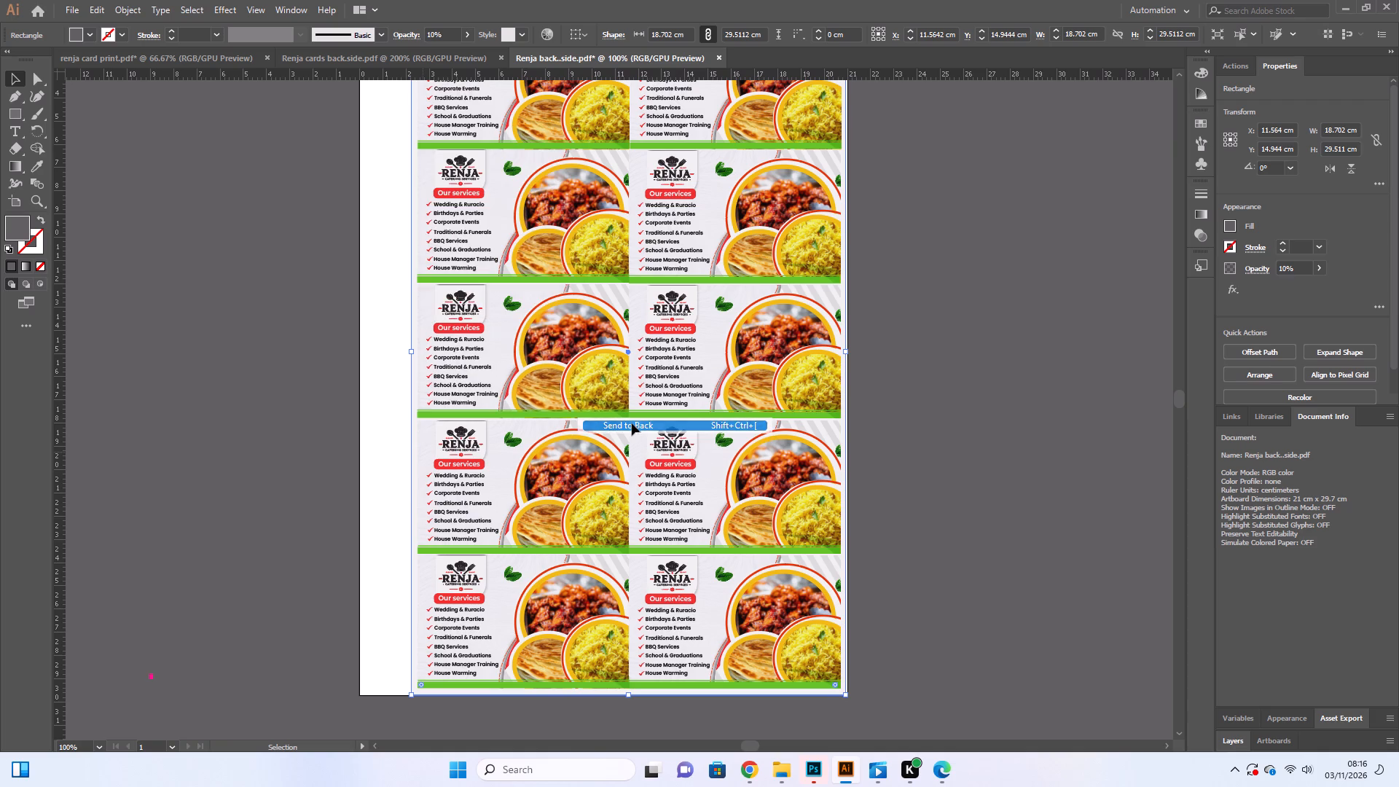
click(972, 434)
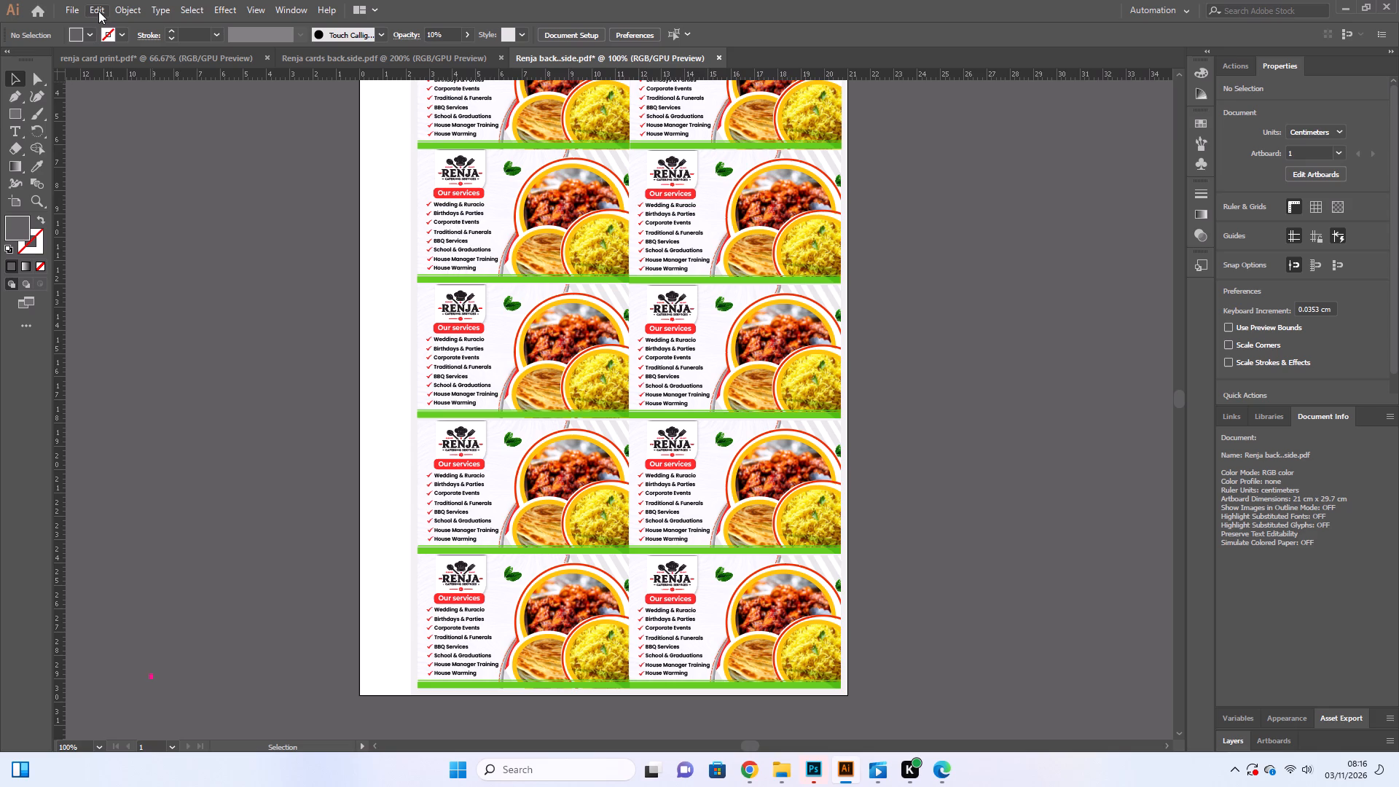
Save the sheet as an Adobe PDF named "Renja back..side..P" in the MY JOB folder, using the Illustrator Default preset.
click(74, 9)
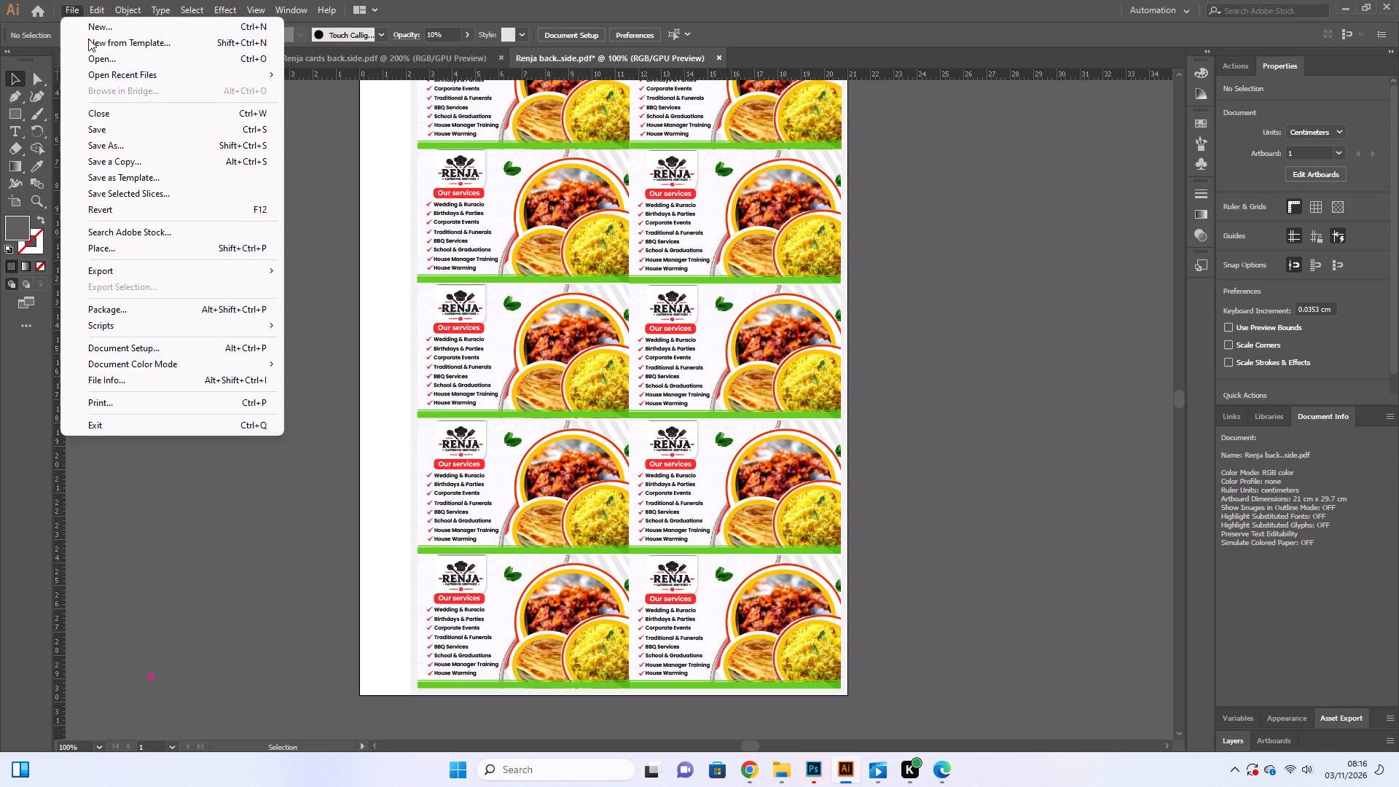
click(119, 148)
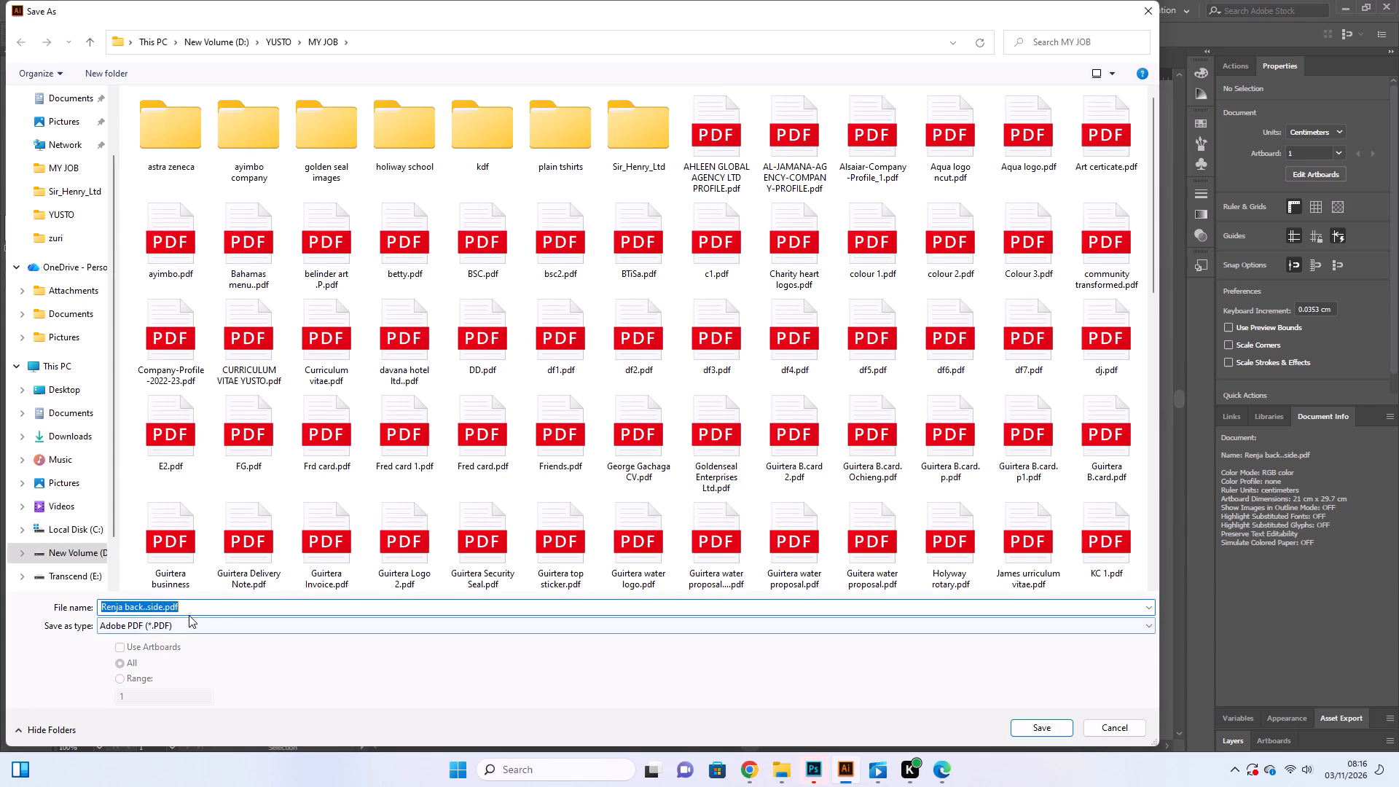
click(162, 606)
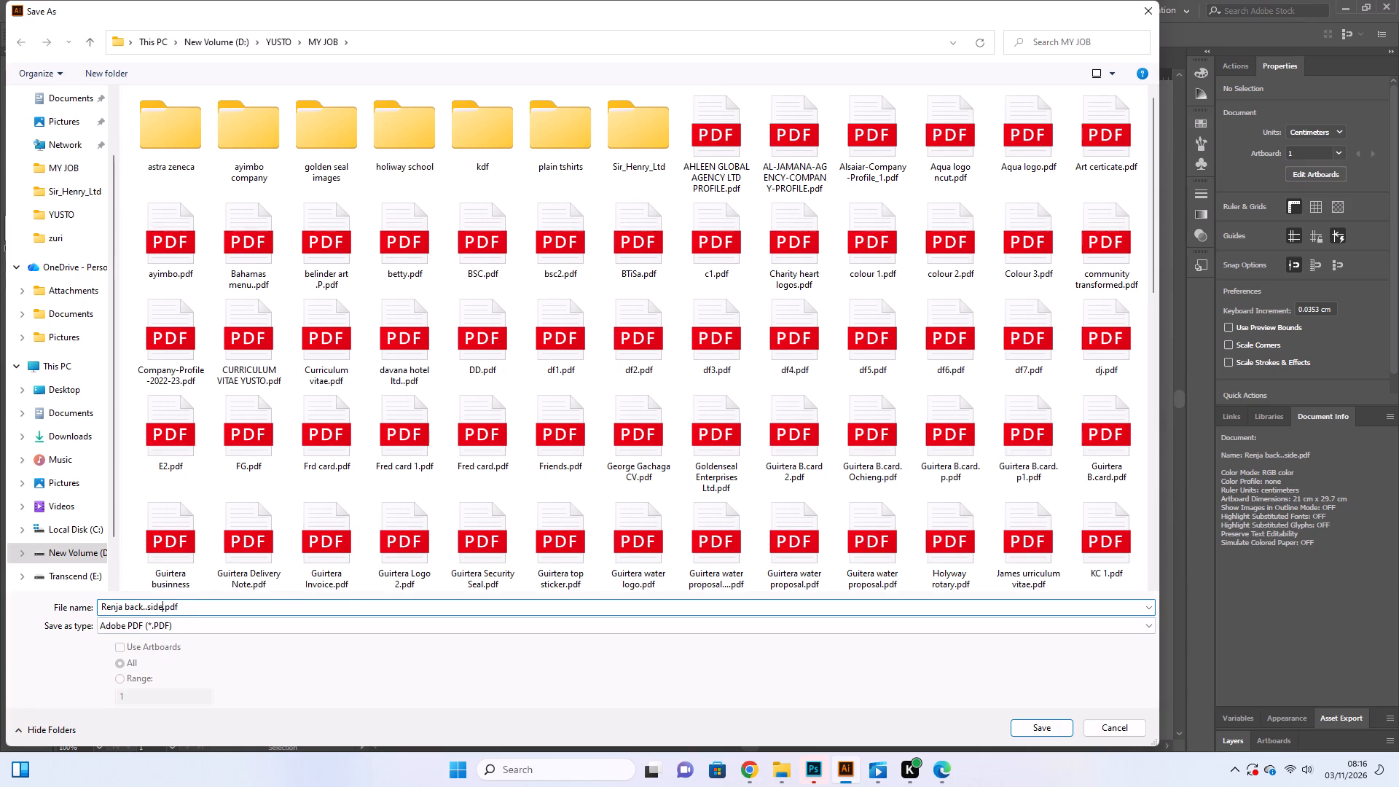
drag(181, 608, 162, 603)
key(BackSpace)
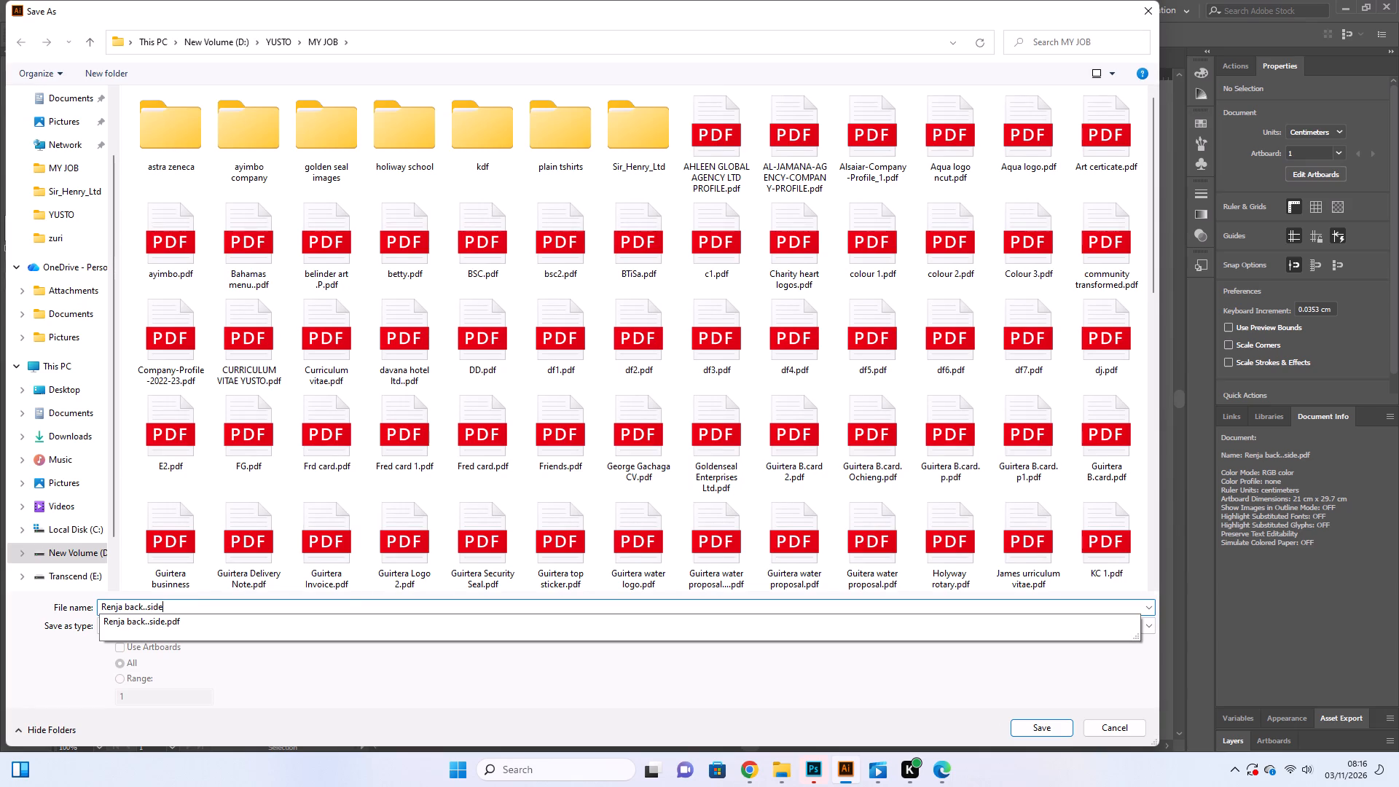
key(p)
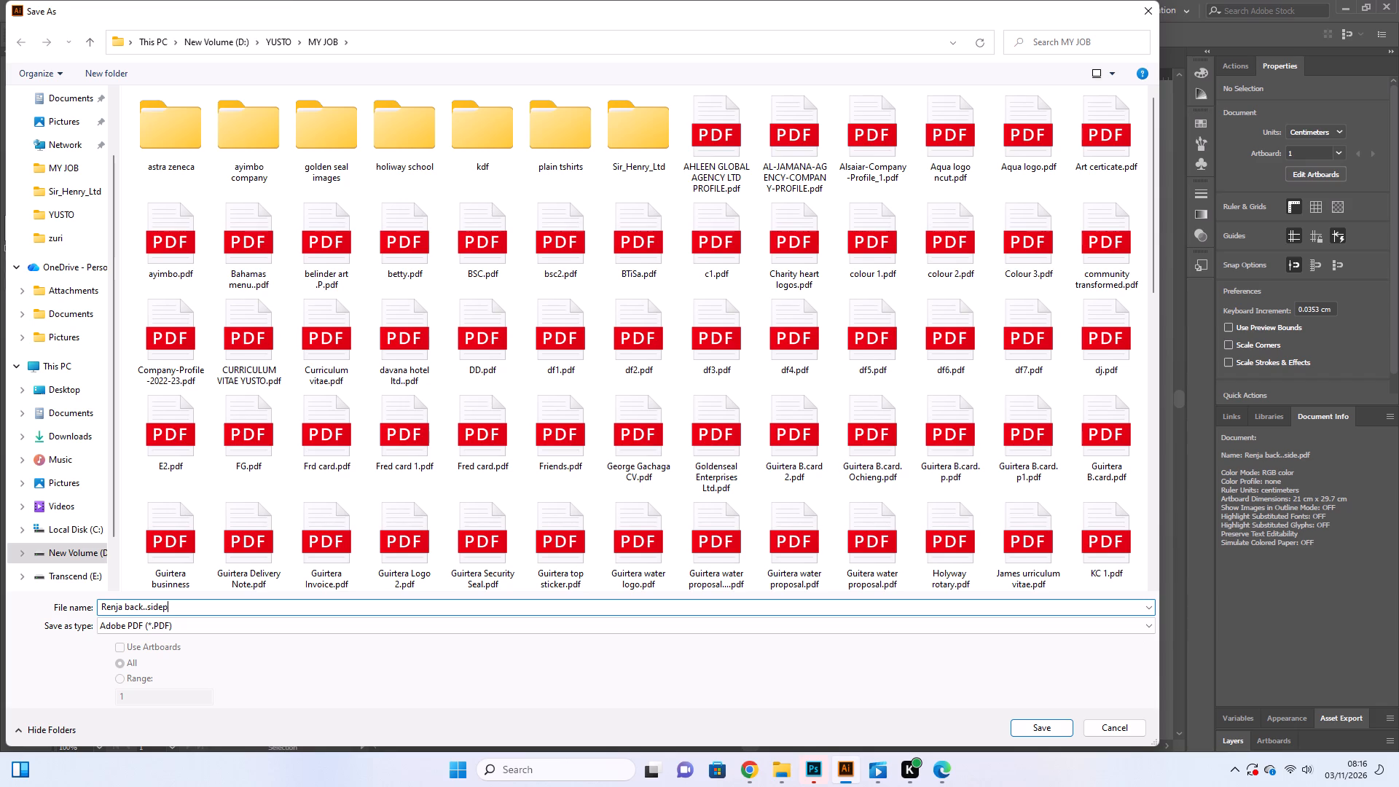
key(BackSpace)
key(shift+p)
key(BackSpace)
text(..)
key(p)
click(78, 173)
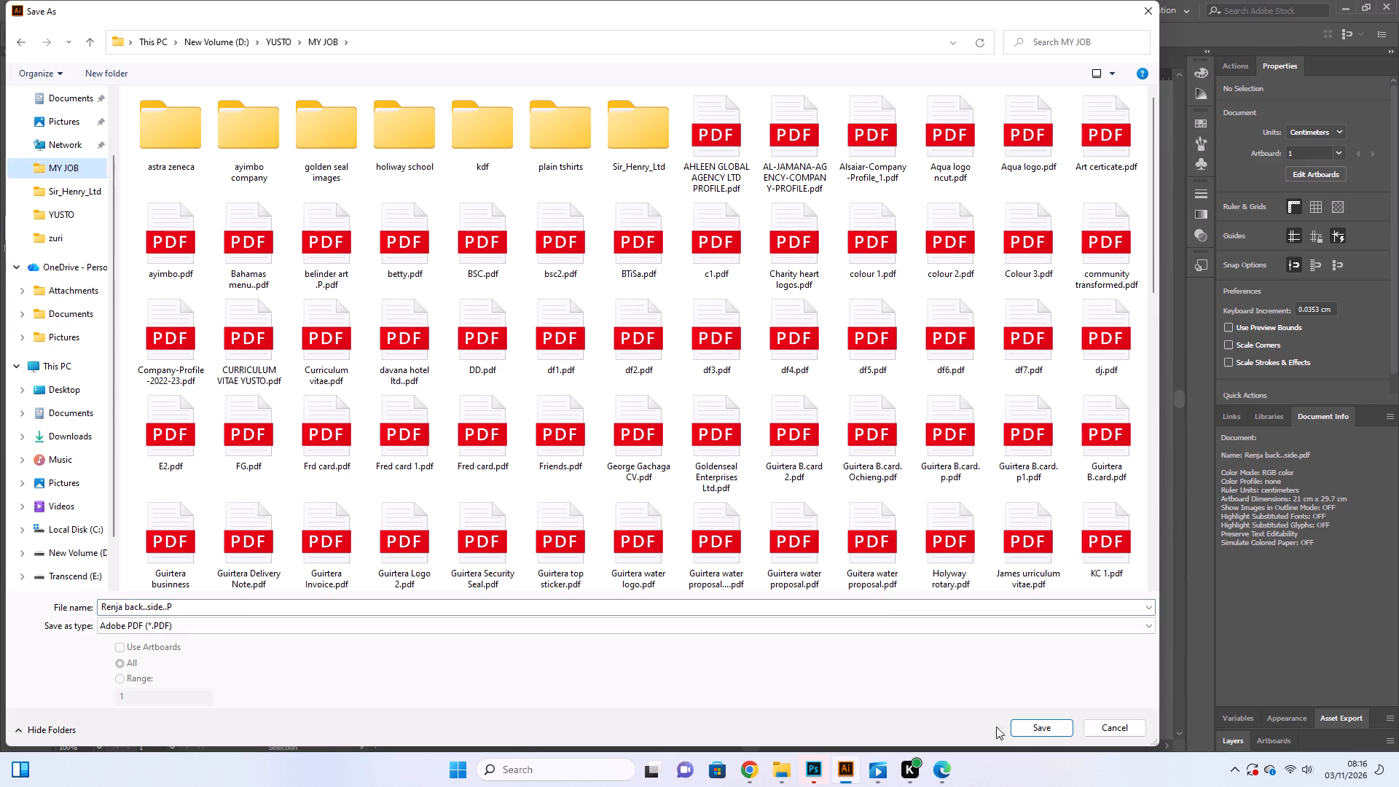
click(1040, 730)
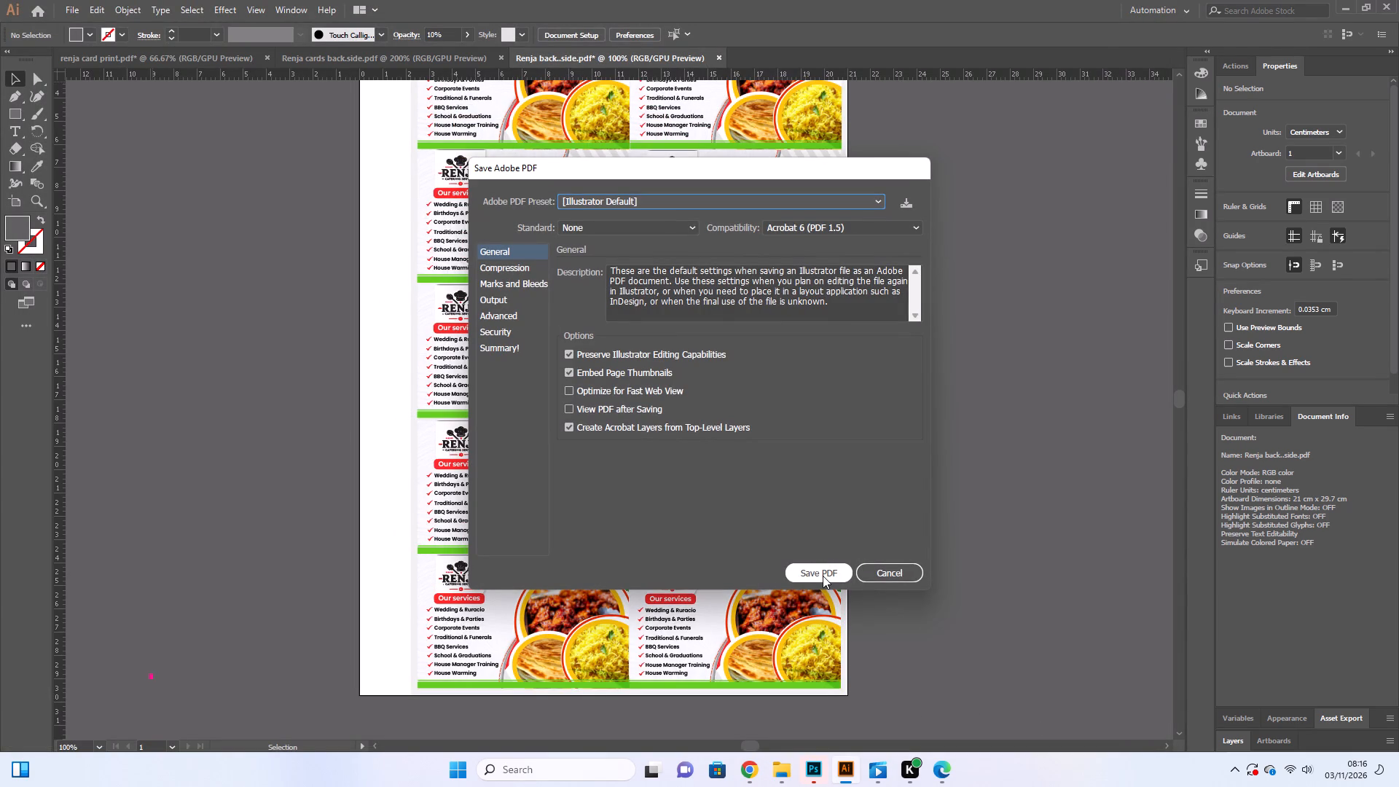
click(823, 576)
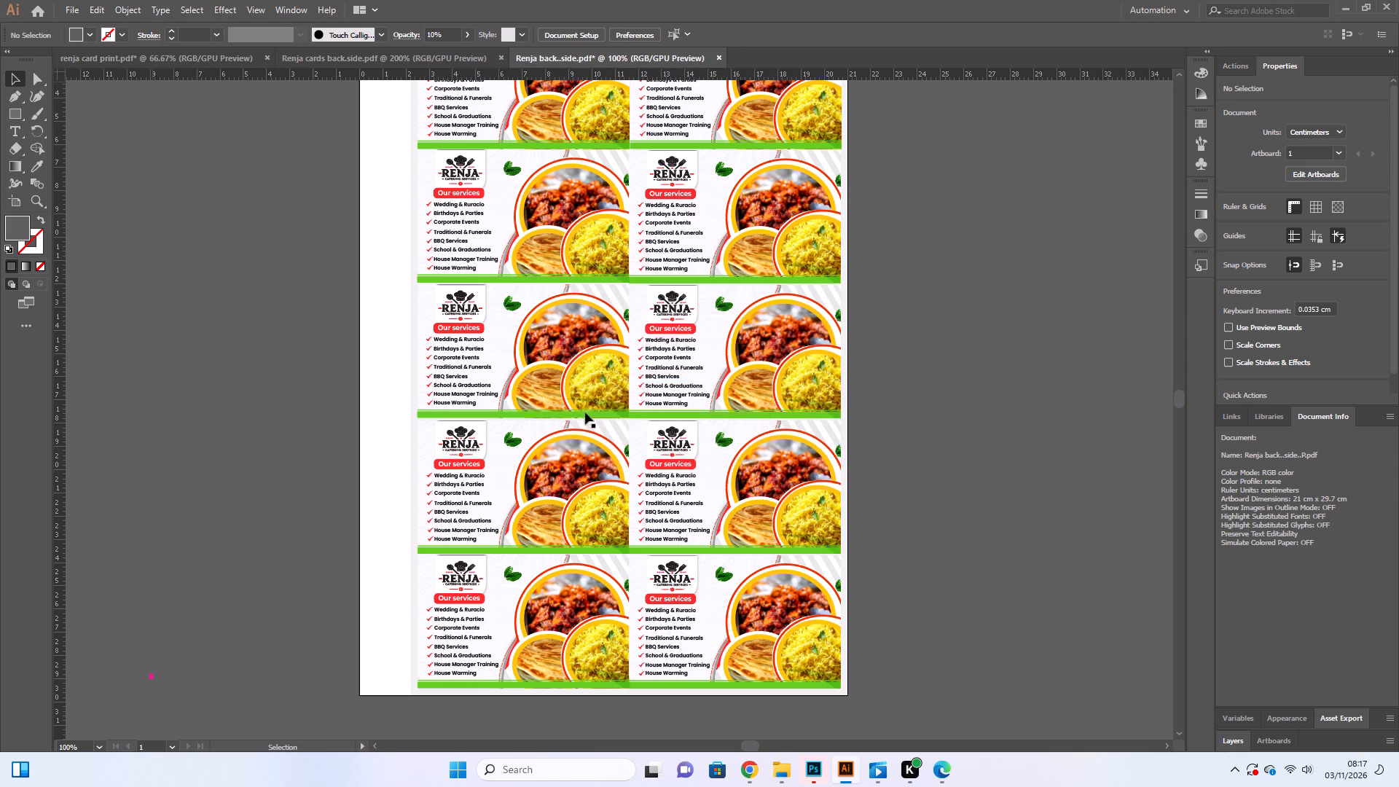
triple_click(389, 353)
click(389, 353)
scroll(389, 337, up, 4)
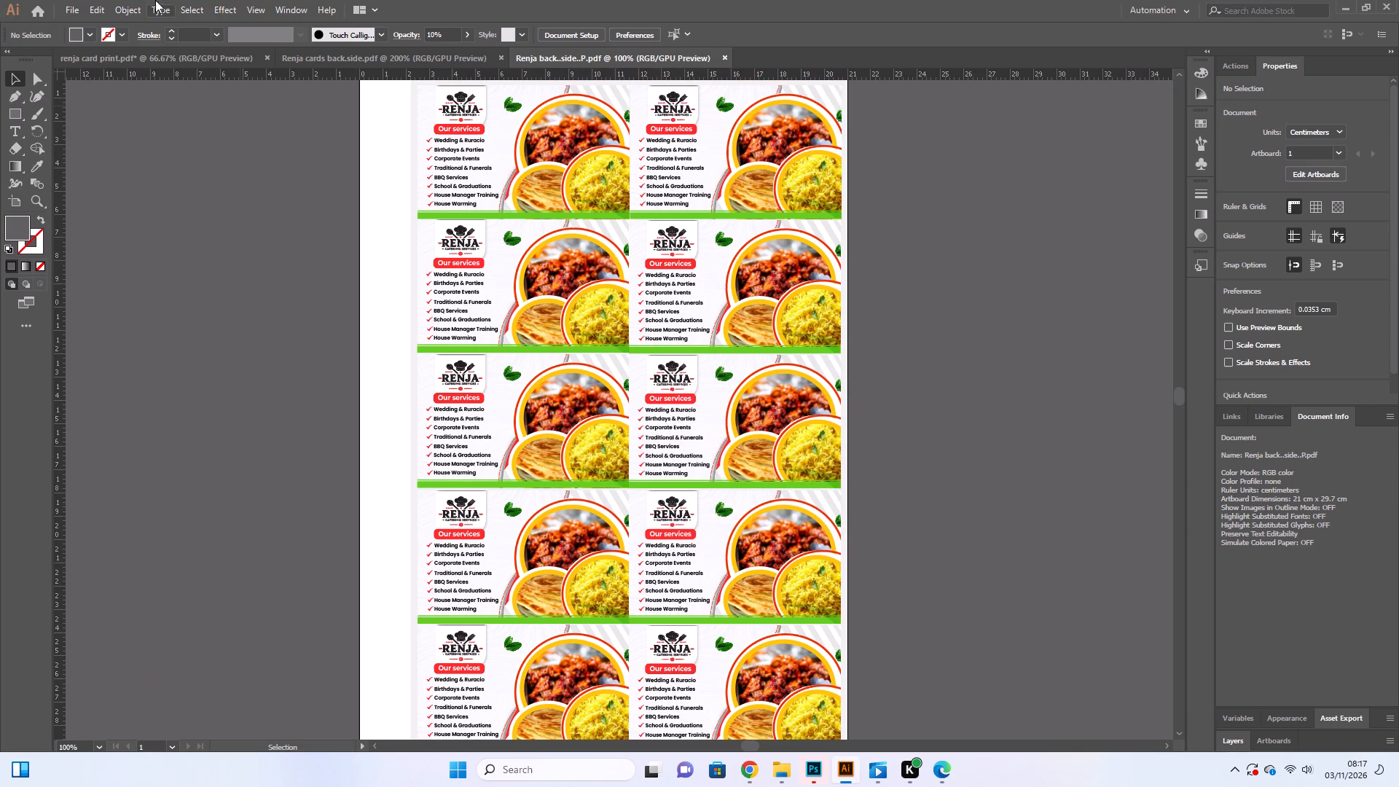
Browse the Downloads folder for a file to open.
click(71, 11)
click(97, 58)
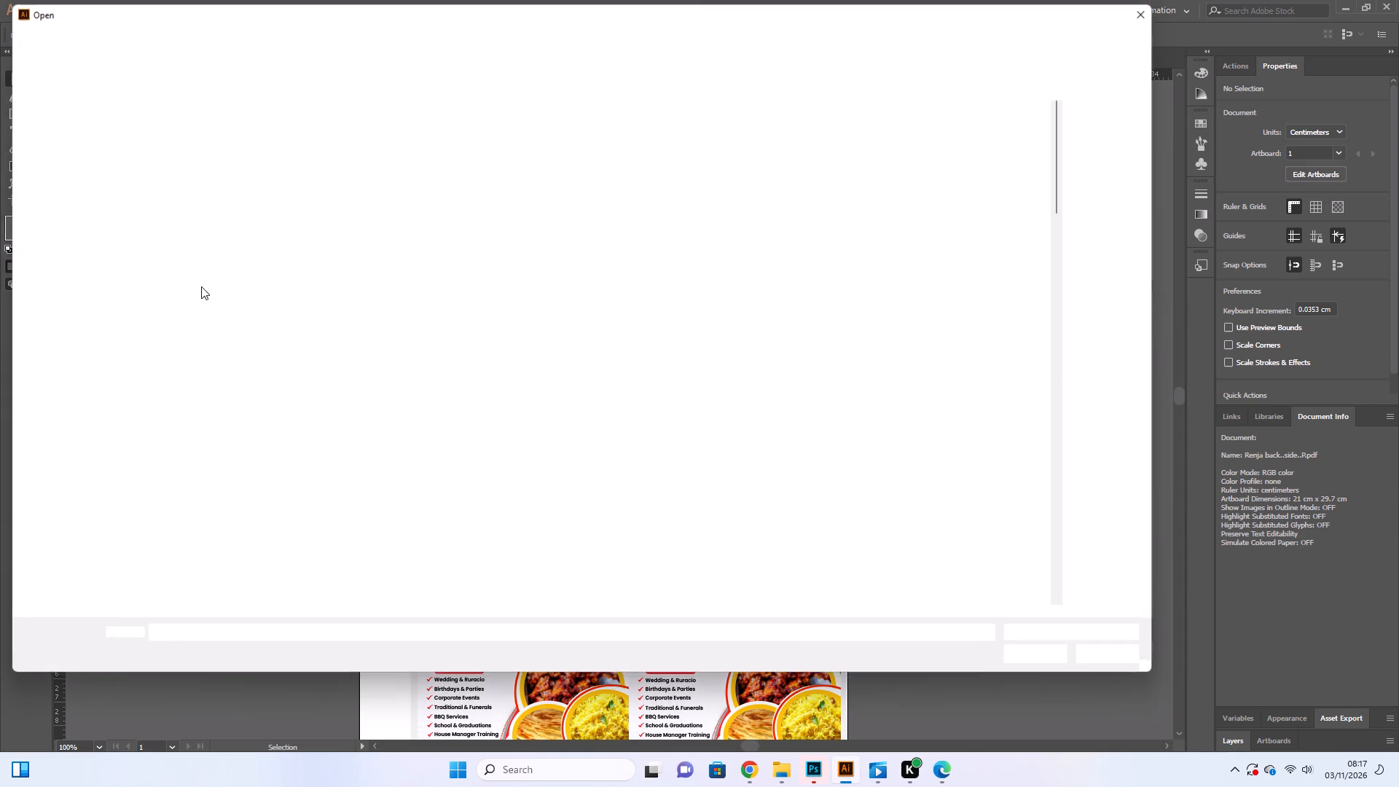
scroll(69, 170, up, 7)
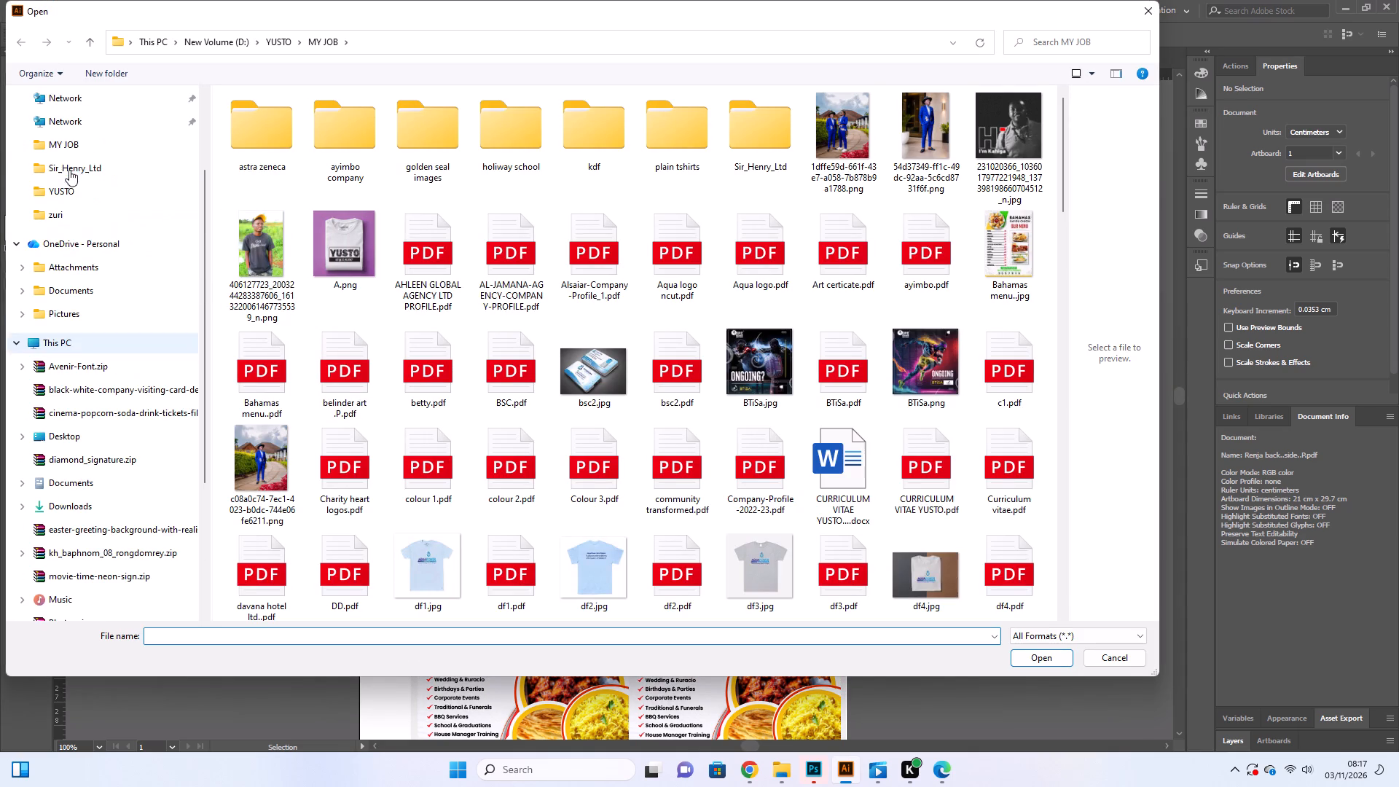
scroll(74, 157, up, 10)
click(81, 128)
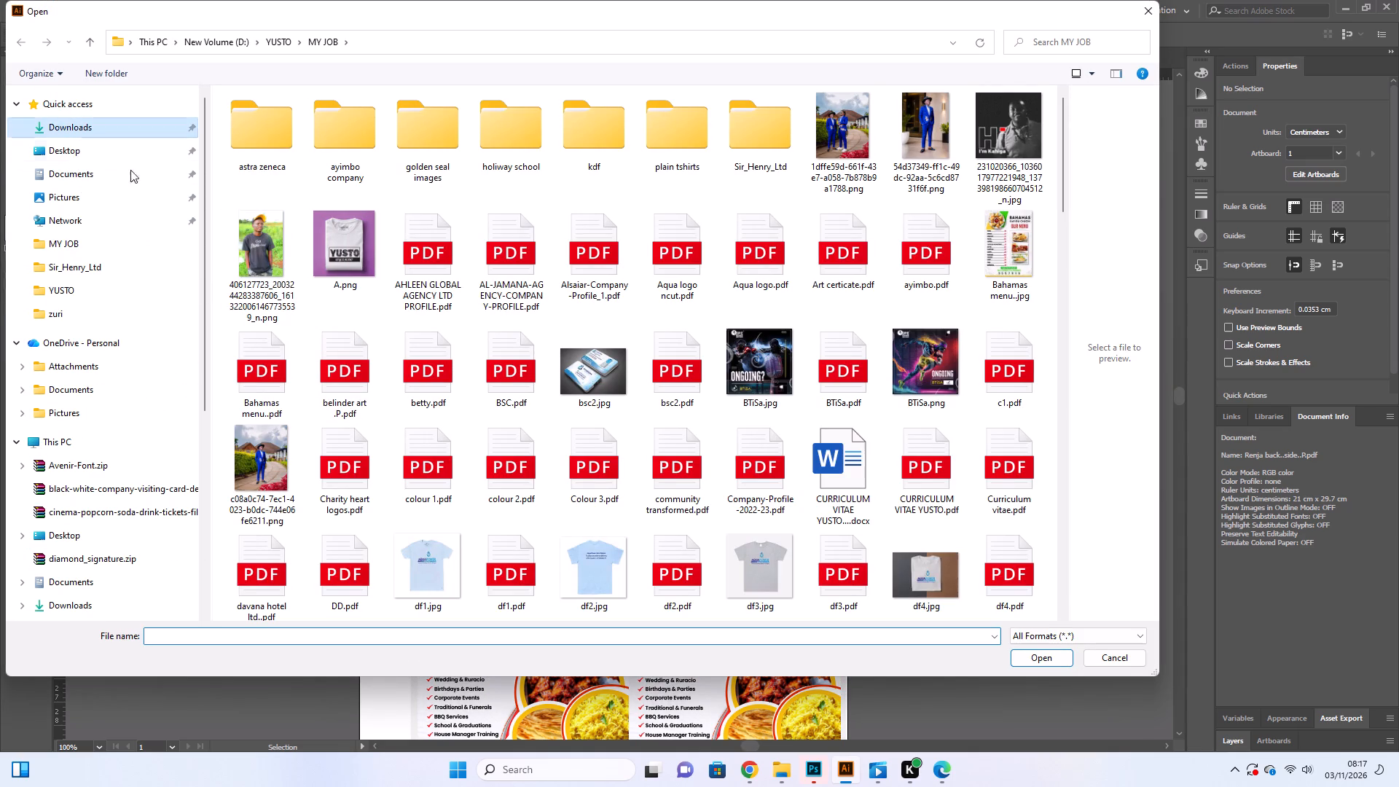
scroll(572, 368, down, 2)
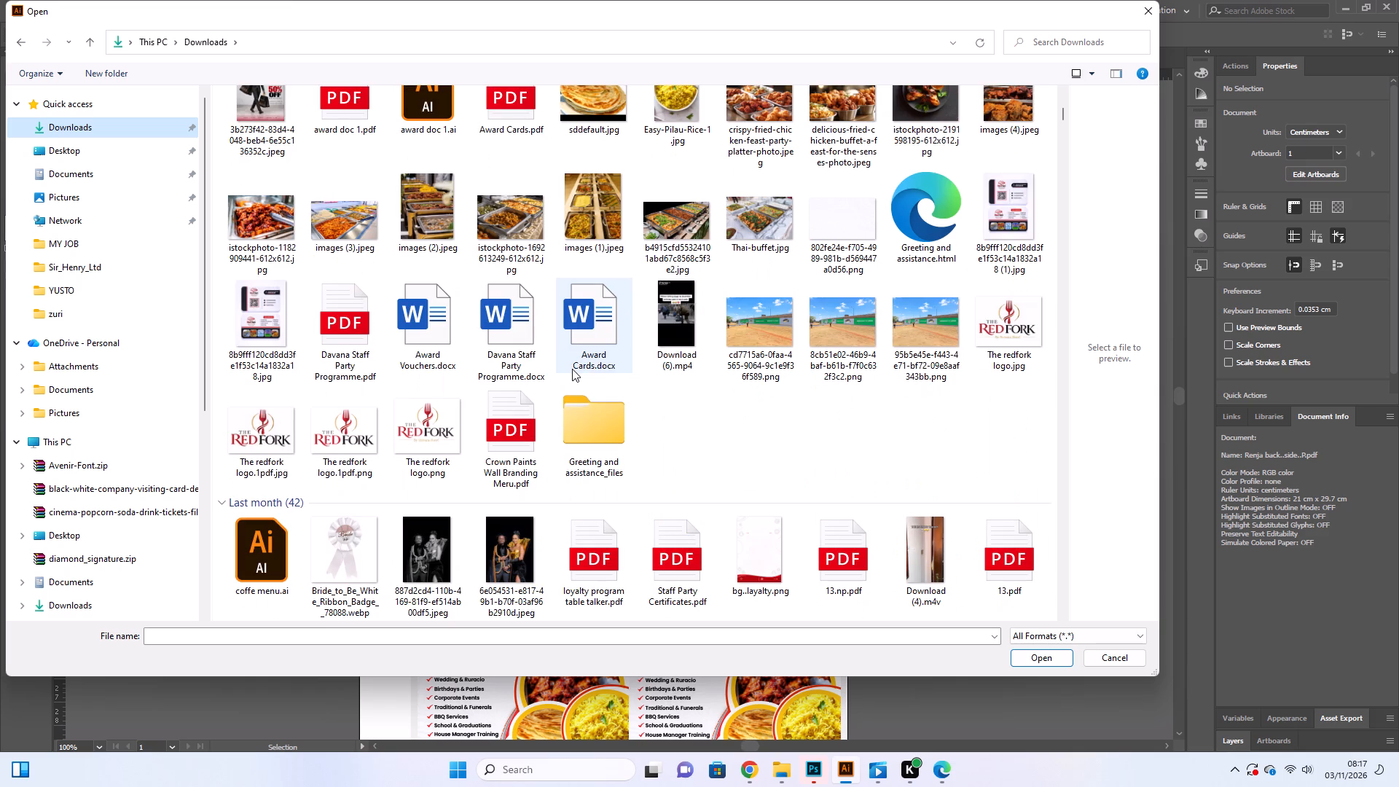
scroll(572, 369, down, 3)
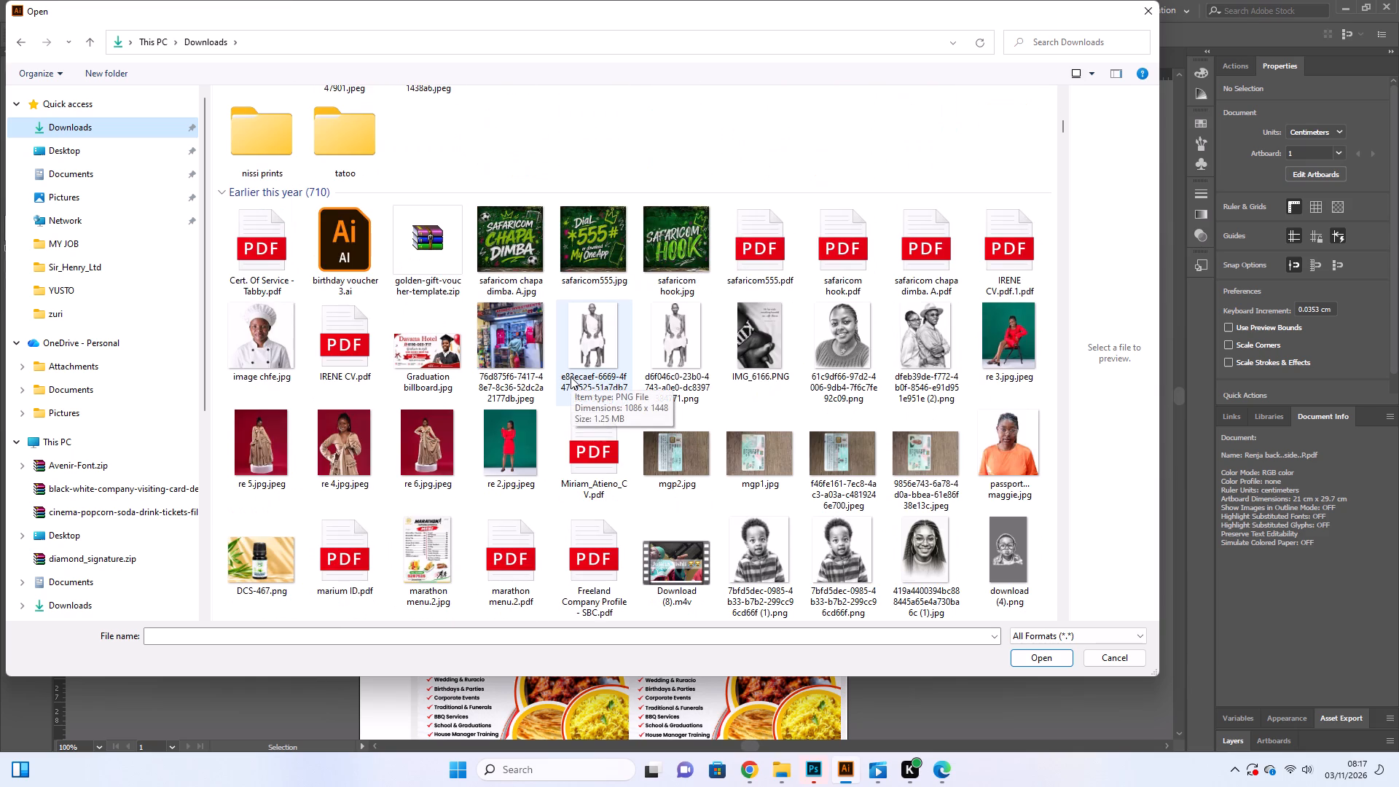
scroll(569, 375, up, 4)
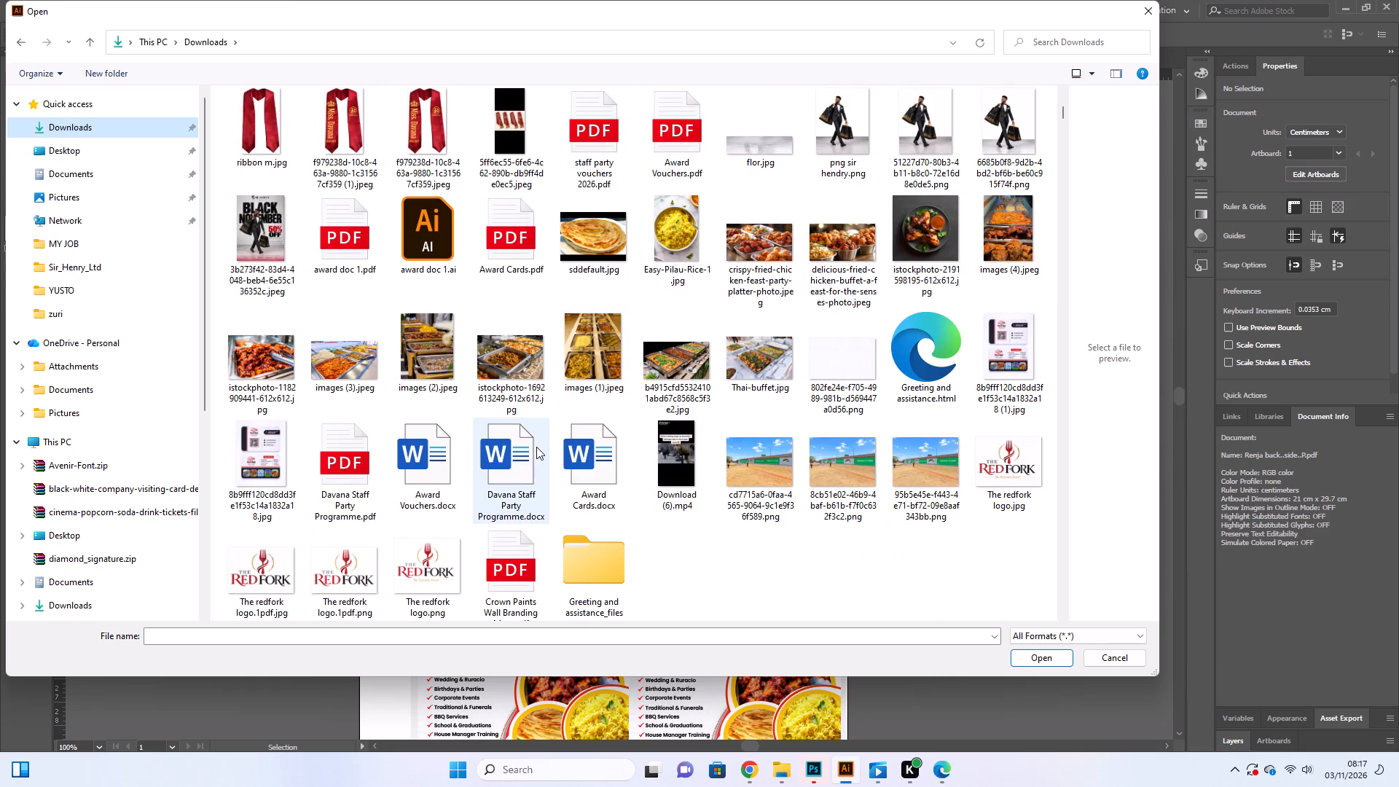